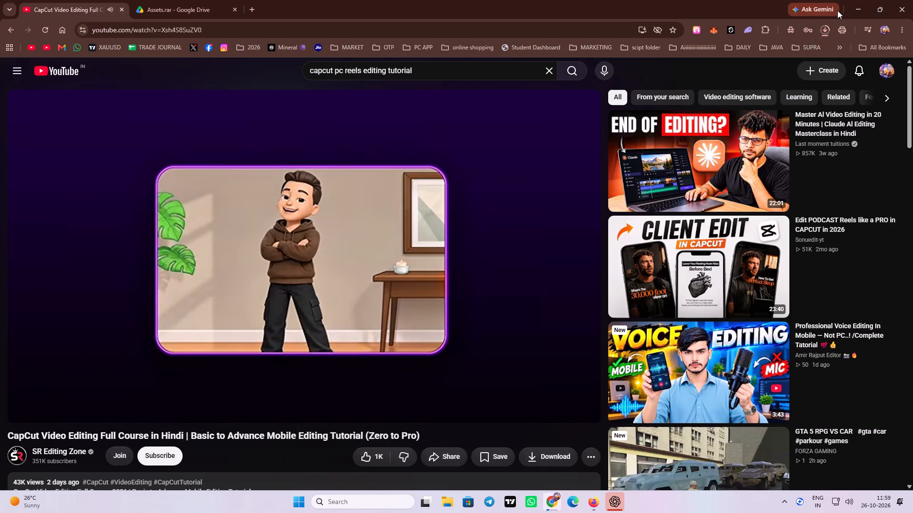
Check the progress of the Assets.rar download in the recent download history.
click(823, 35)
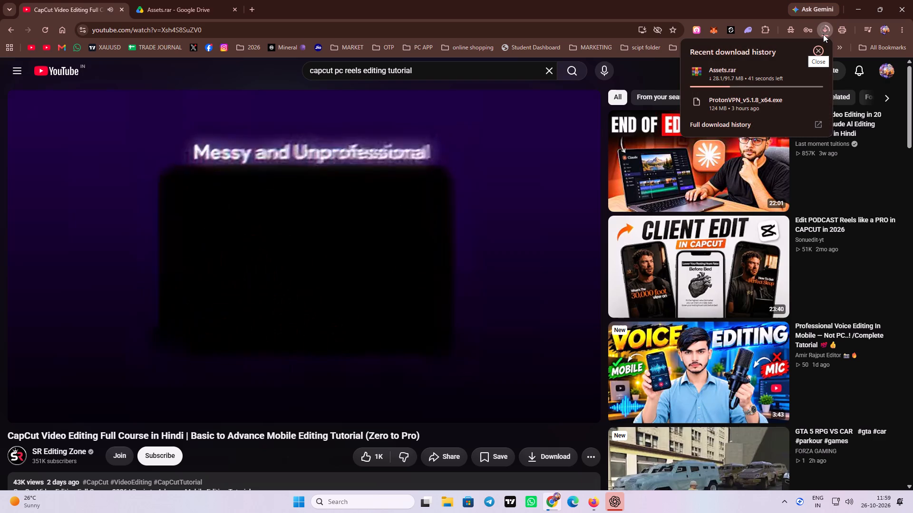
click(823, 34)
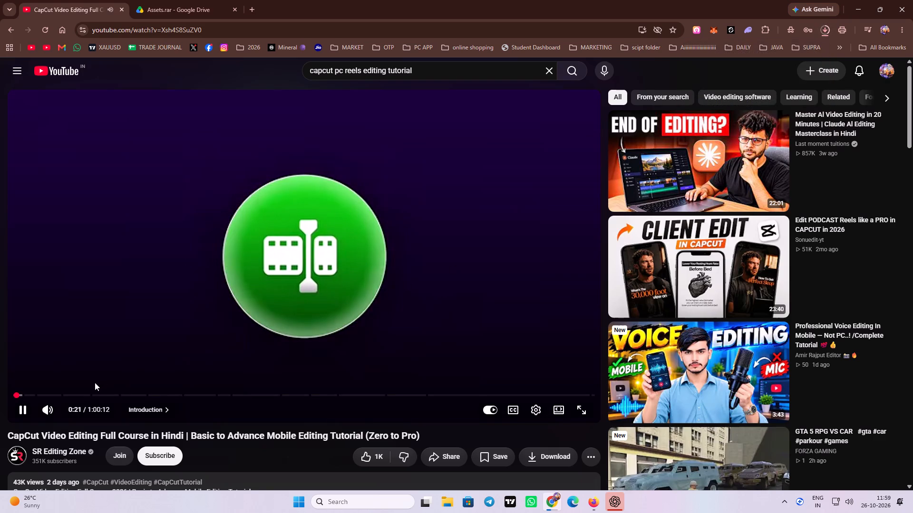
Skim the CapCut Video Editing Full Course video at several points within its first ten minutes, and return to the search results.
click(80, 397)
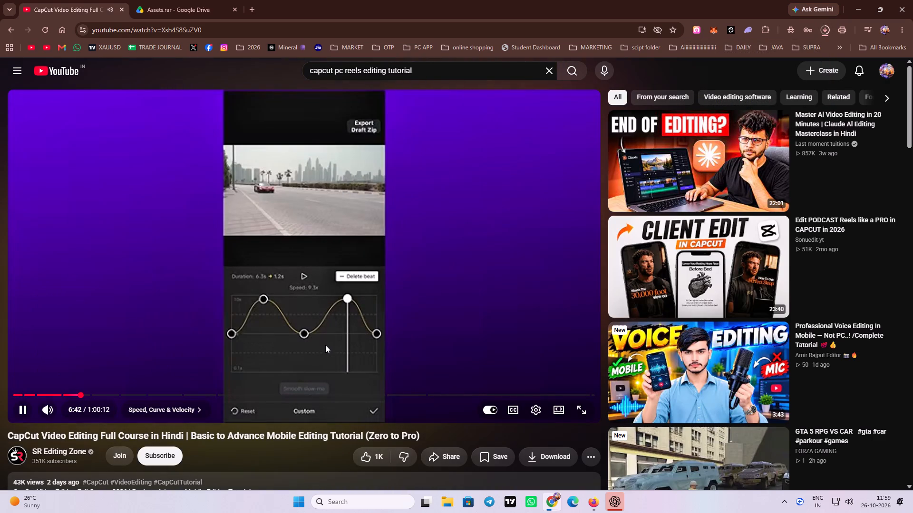
drag(78, 392, 63, 395)
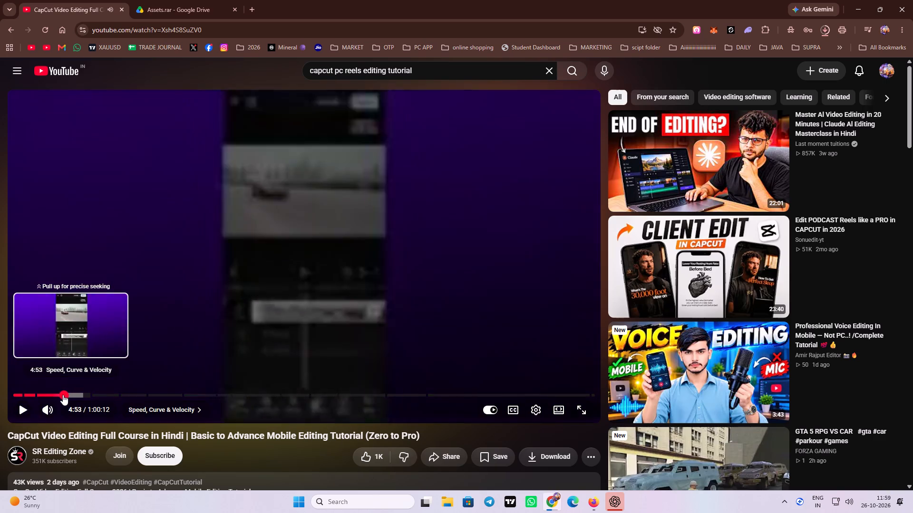
drag(63, 395, 39, 397)
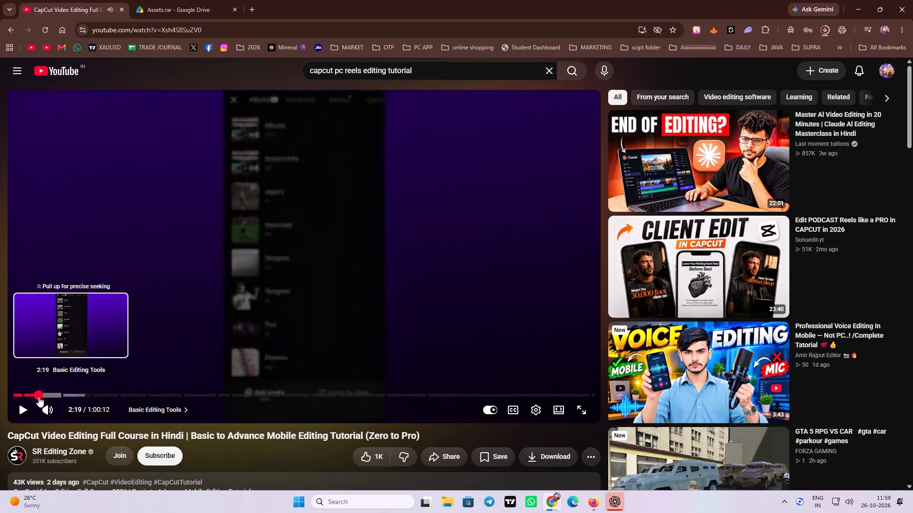
drag(39, 397, 31, 400)
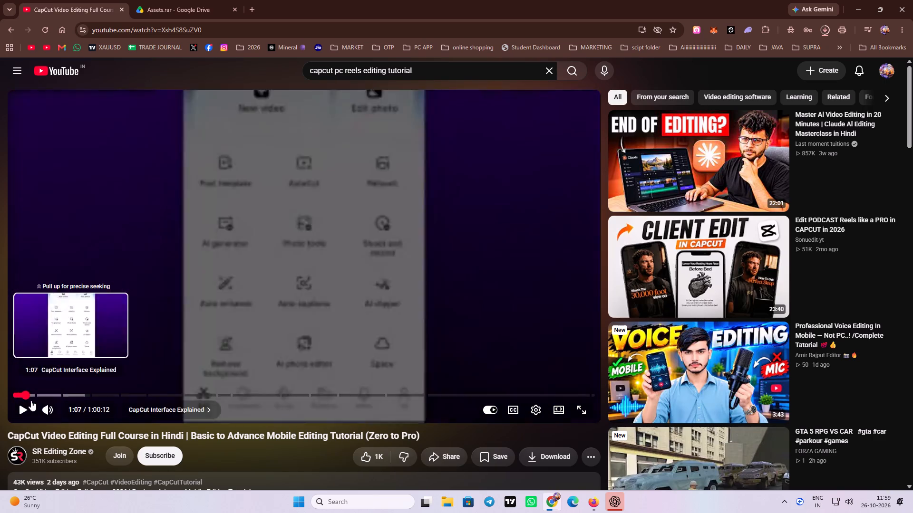
drag(31, 400, 55, 402)
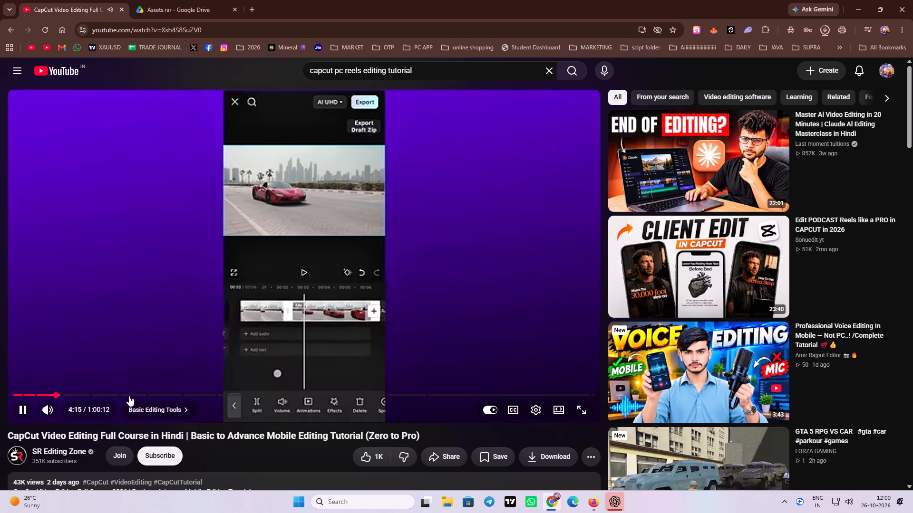
click(109, 394)
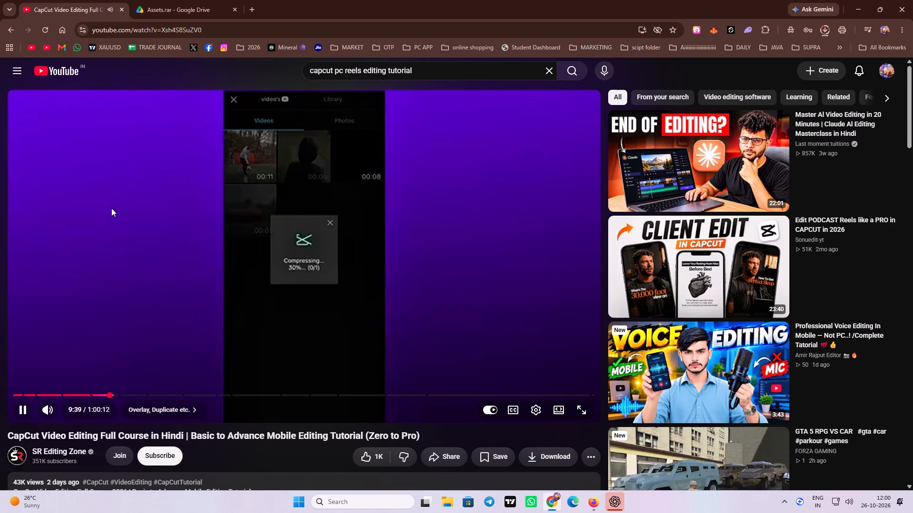
click(1, 32)
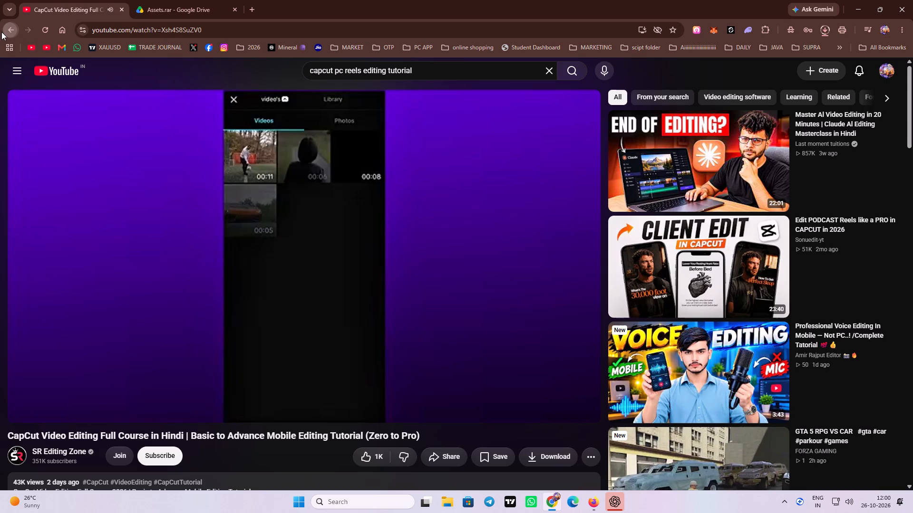
Locate the downloaded Assets.rar in its folder and extract it with WinRAR to the default Assets destination.
click(826, 34)
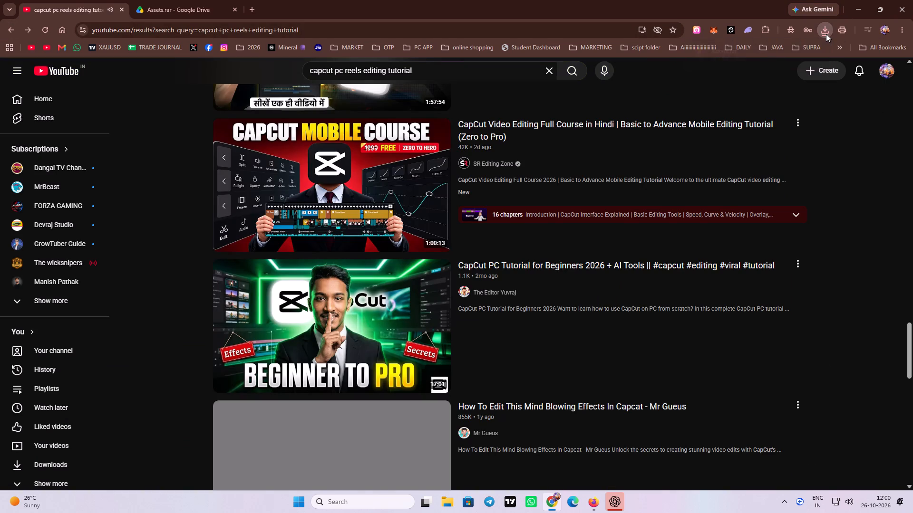
click(826, 34)
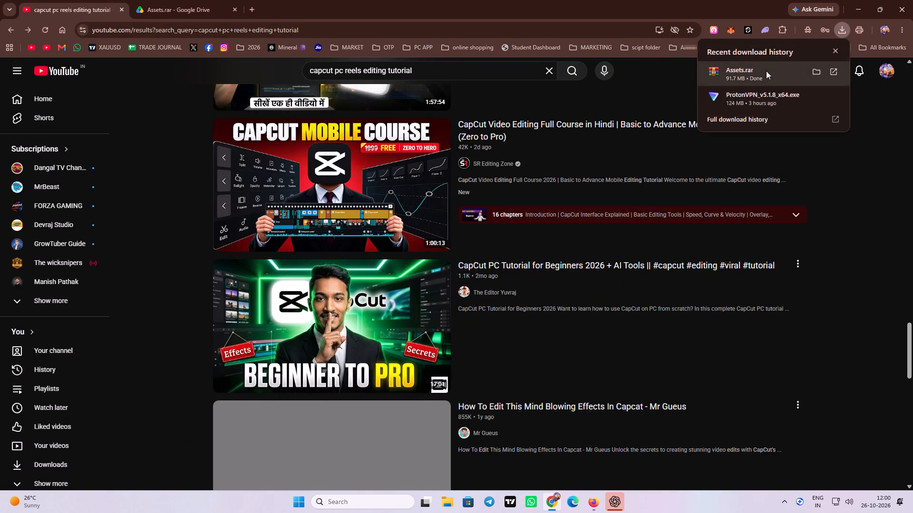
click(816, 73)
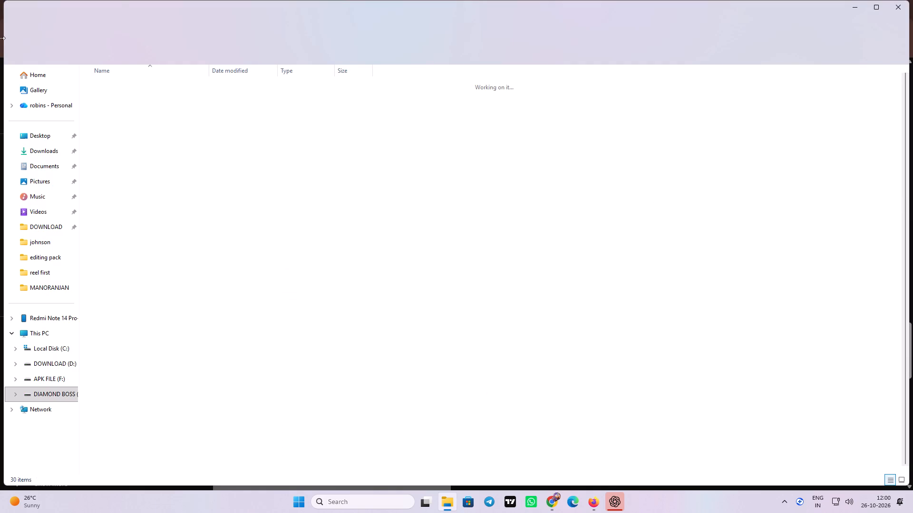
right_click(139, 152)
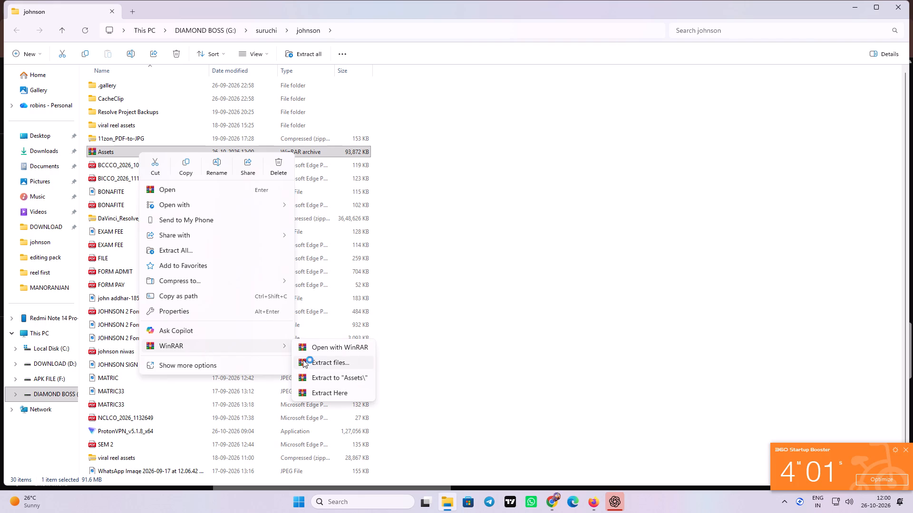
click(303, 359)
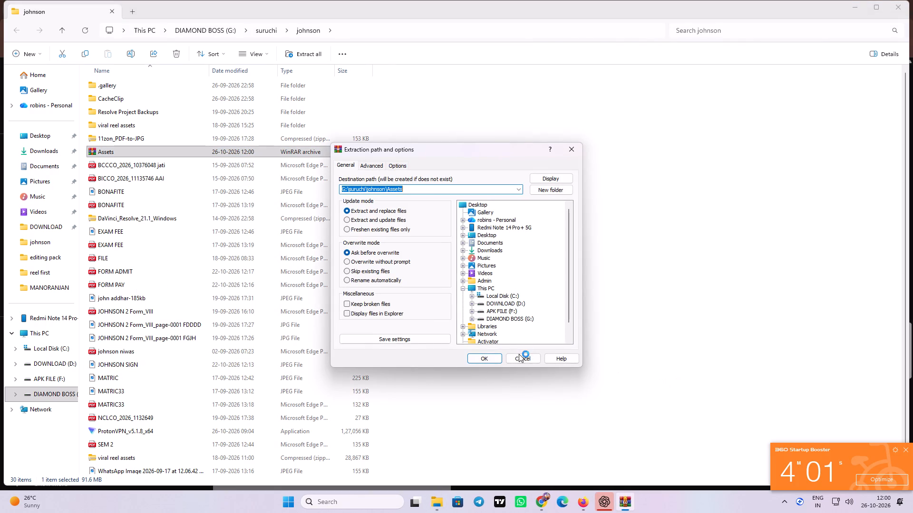
click(492, 359)
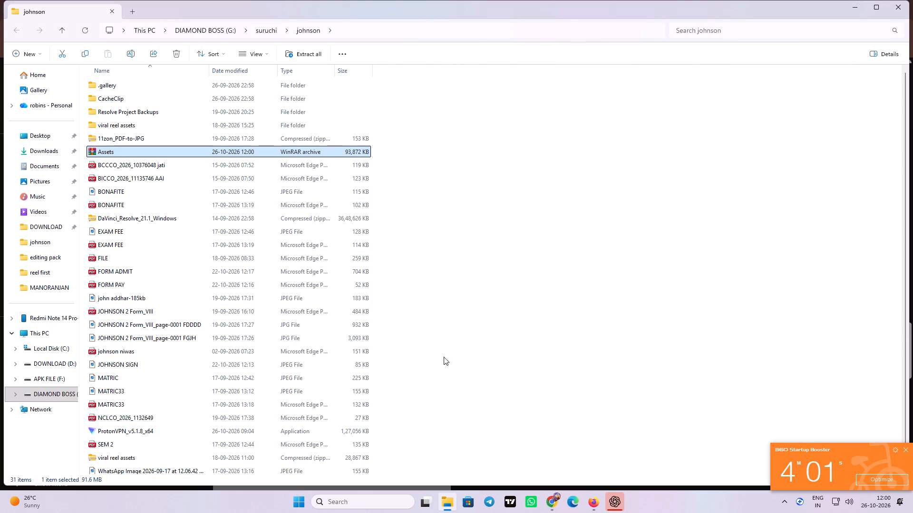
Open the extracted Assets folder and examine the pictures in its Images subfolder.
scroll(327, 316, up, 5)
scroll(325, 305, down, 10)
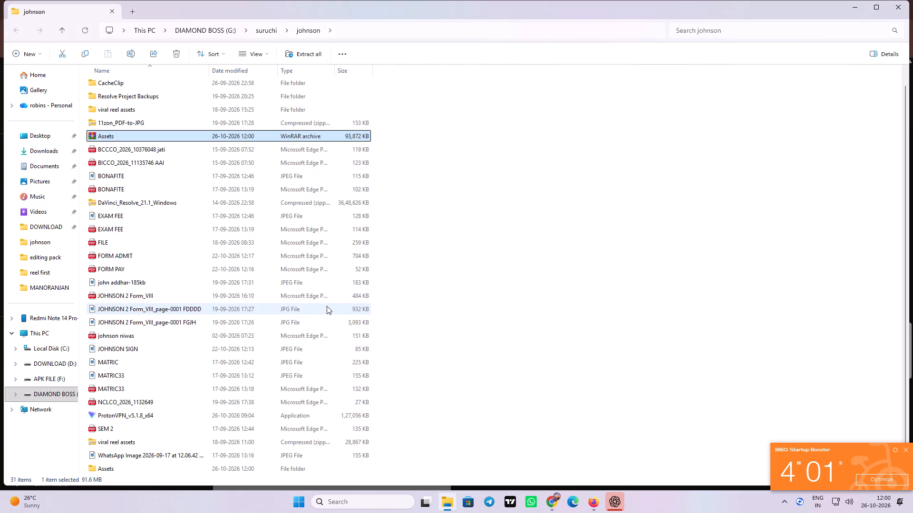
scroll(327, 306, up, 1)
scroll(327, 306, down, 3)
double_click(265, 470)
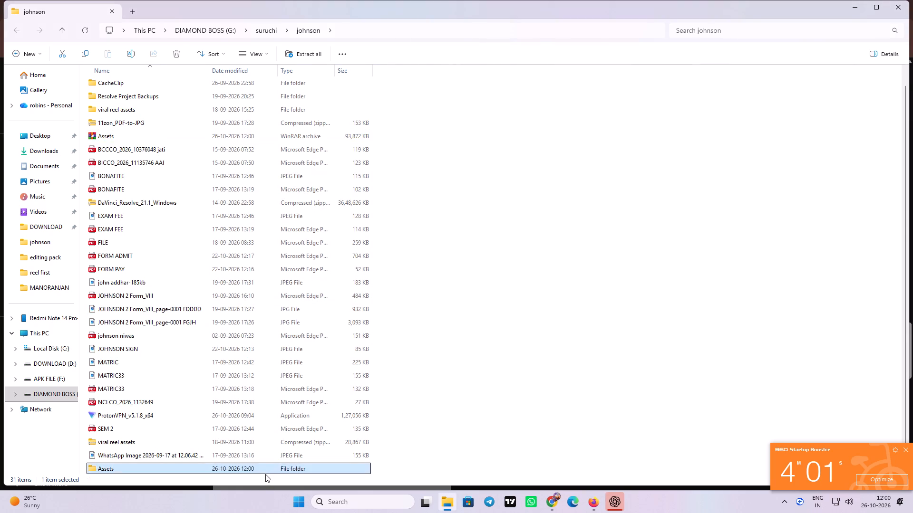
double_click(214, 82)
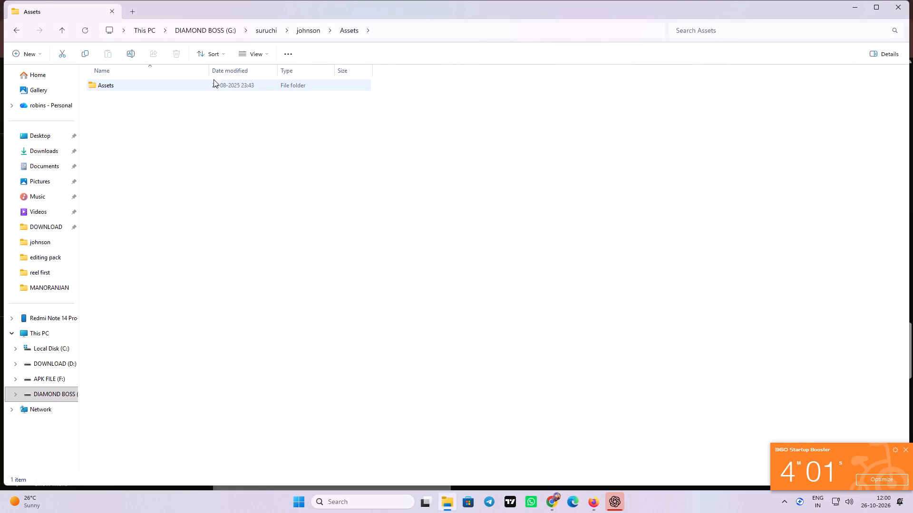
double_click(214, 80)
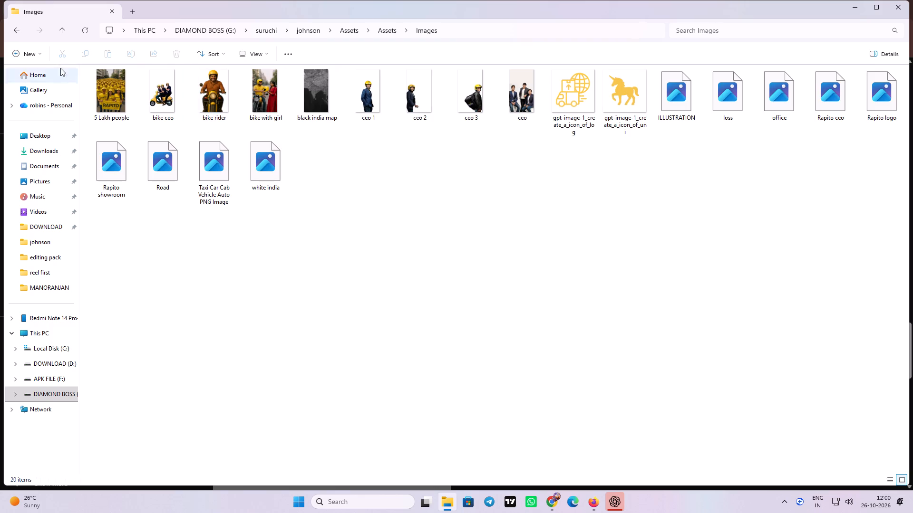
click(64, 30)
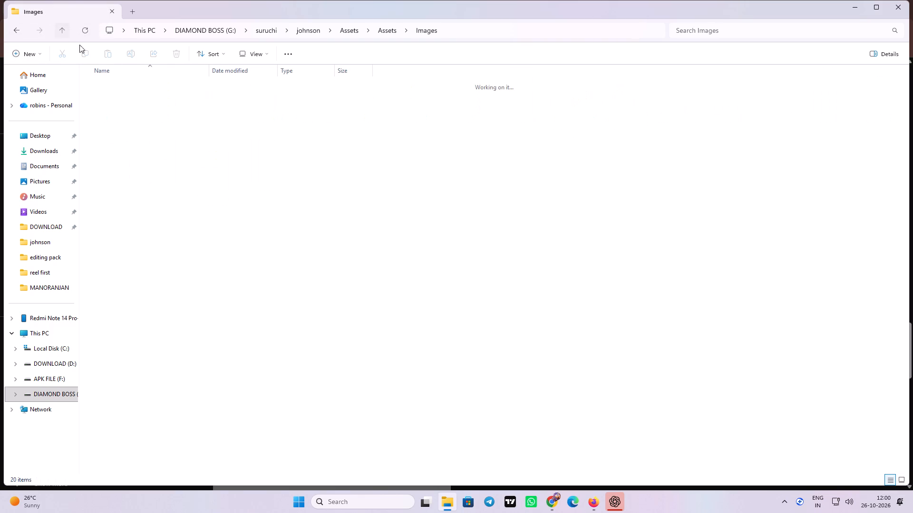
double_click(203, 90)
click(207, 95)
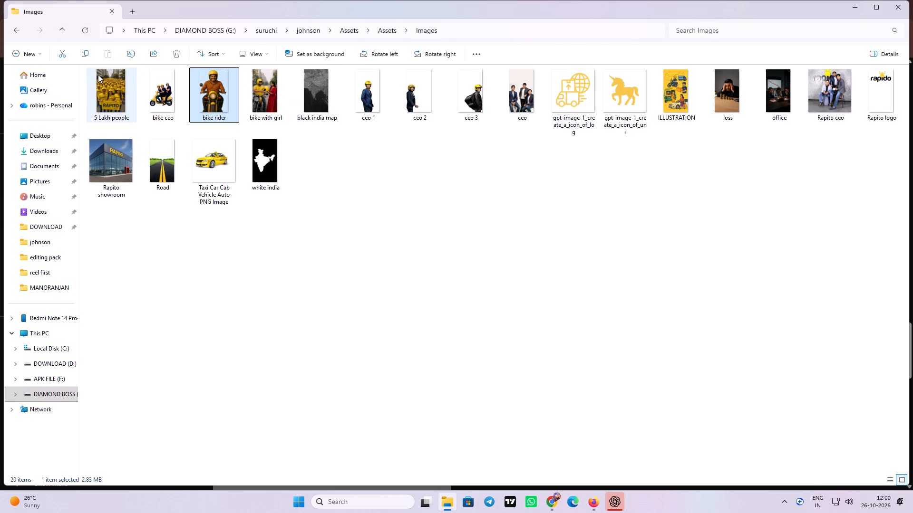
click(60, 35)
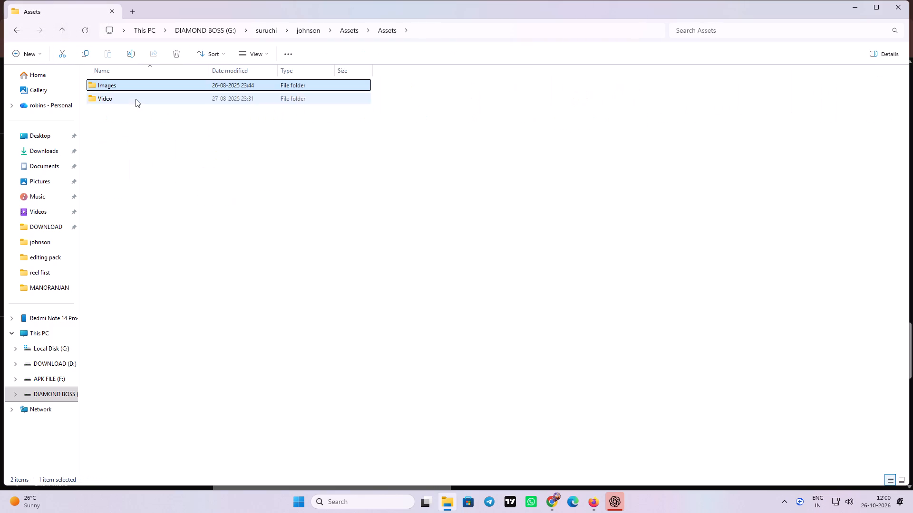
Examine the clips in the Video subfolder of the extracted assets, and return to the browser's video search results.
double_click(136, 98)
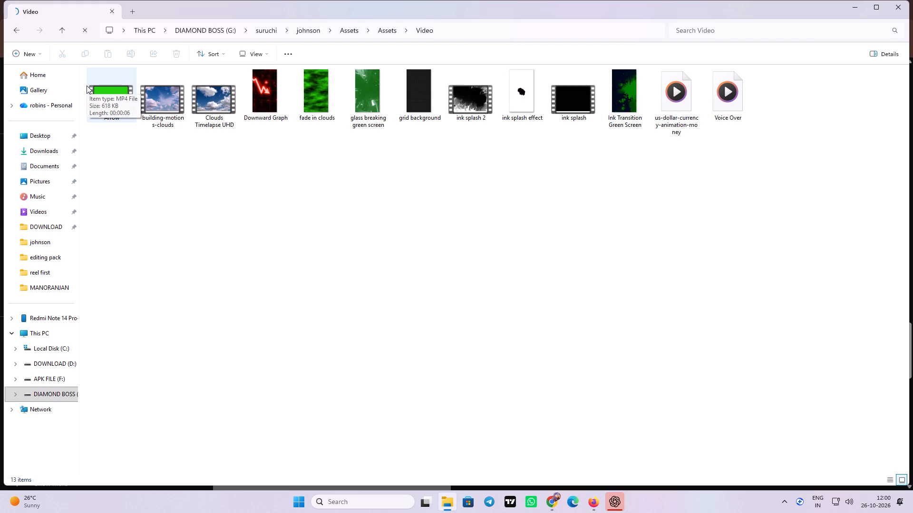
click(64, 34)
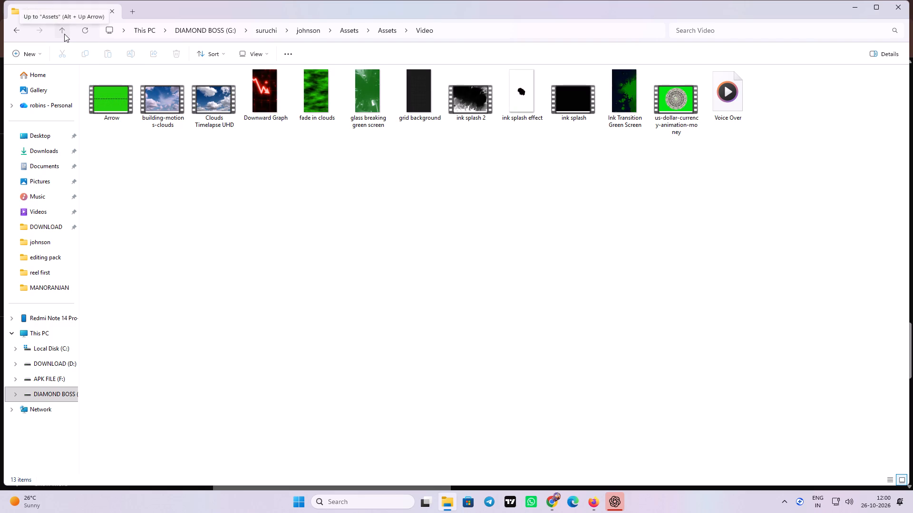
click(64, 34)
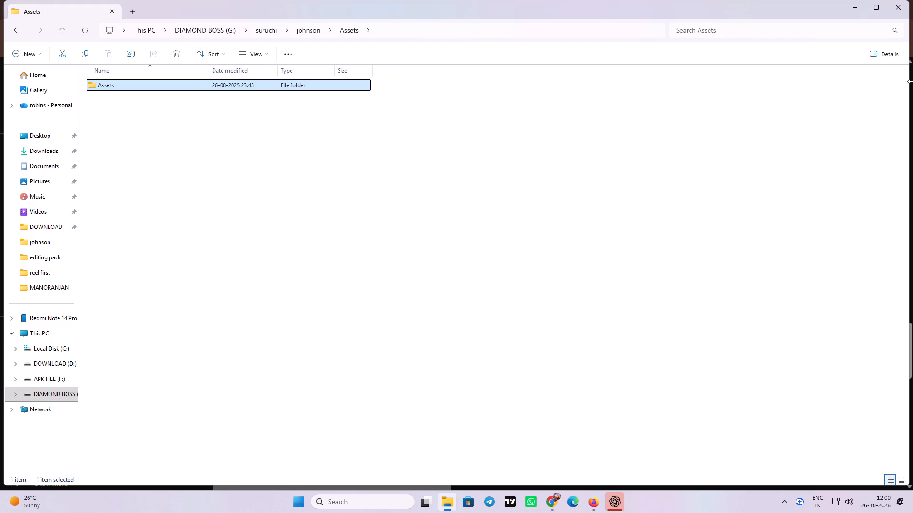
click(854, 10)
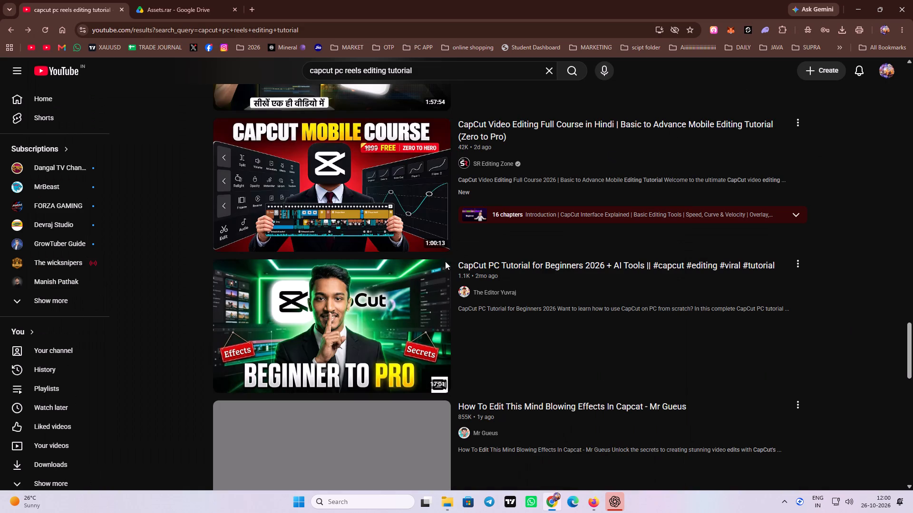
Find and open the CapCut Full Course 2027 complete video editing tutorial in the search results.
scroll(397, 332, down, 1)
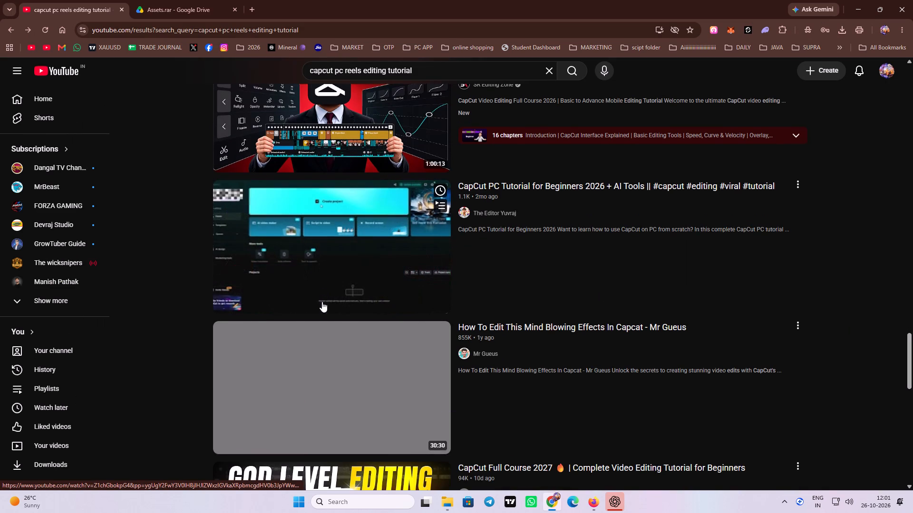
scroll(301, 300, down, 3)
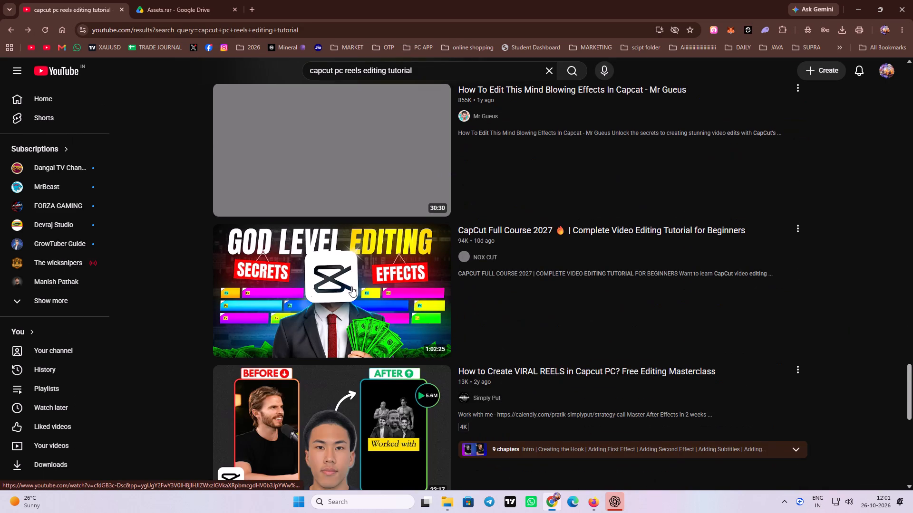
click(358, 284)
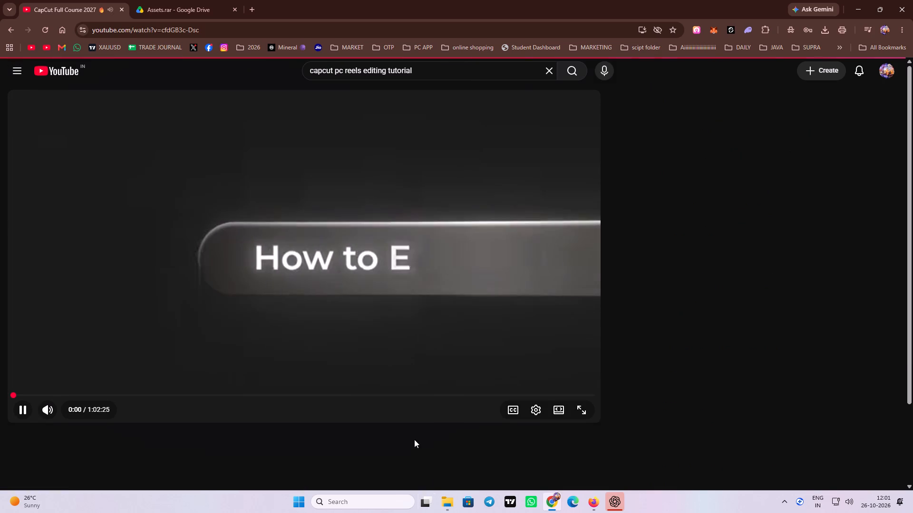
Skim the CapCut Full Course 2027 video by sampling it at about 16:56, 31:20 and 41:17.
scroll(291, 351, down, 1)
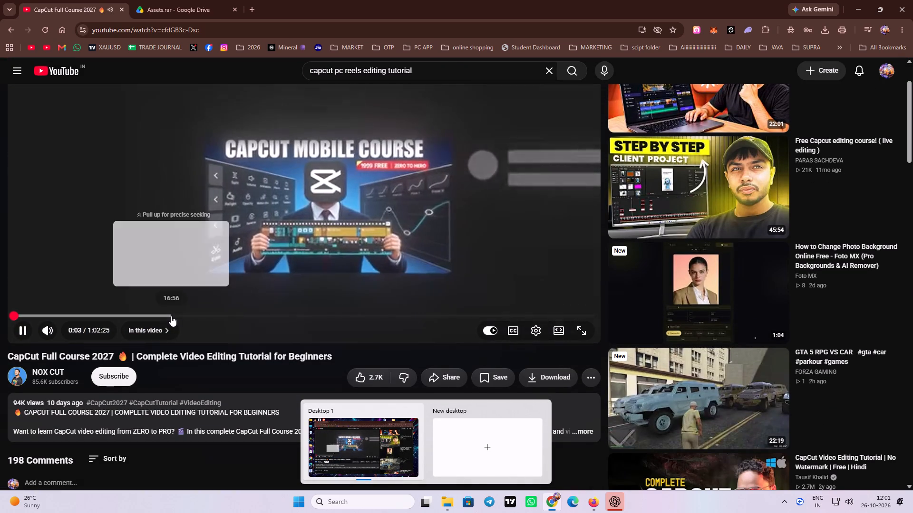
click(171, 316)
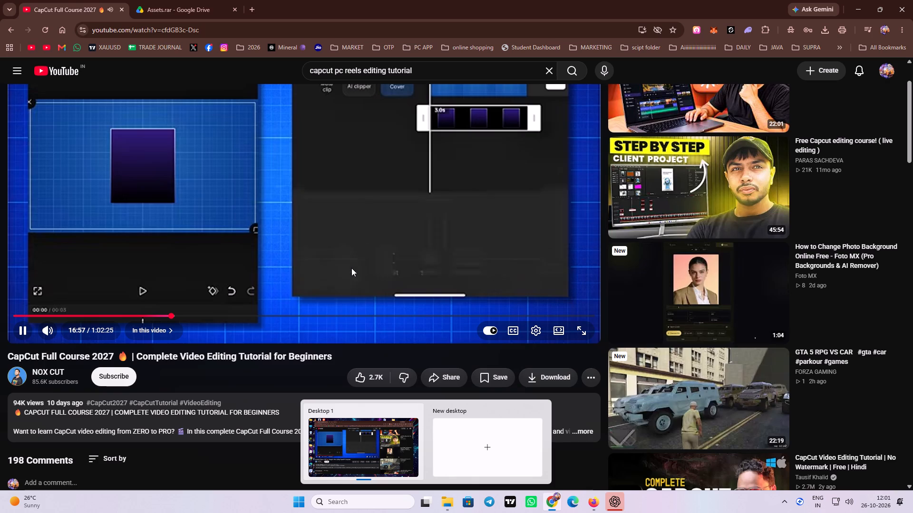
click(305, 318)
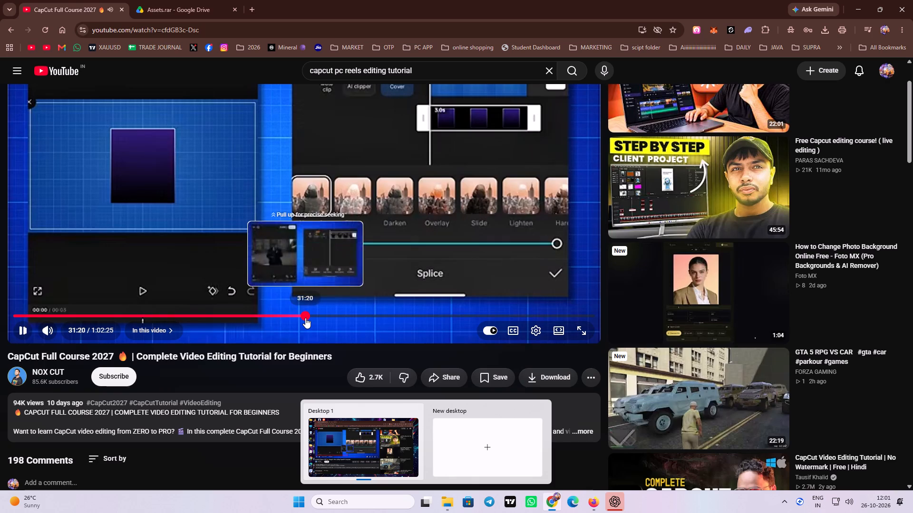
scroll(358, 339, up, 2)
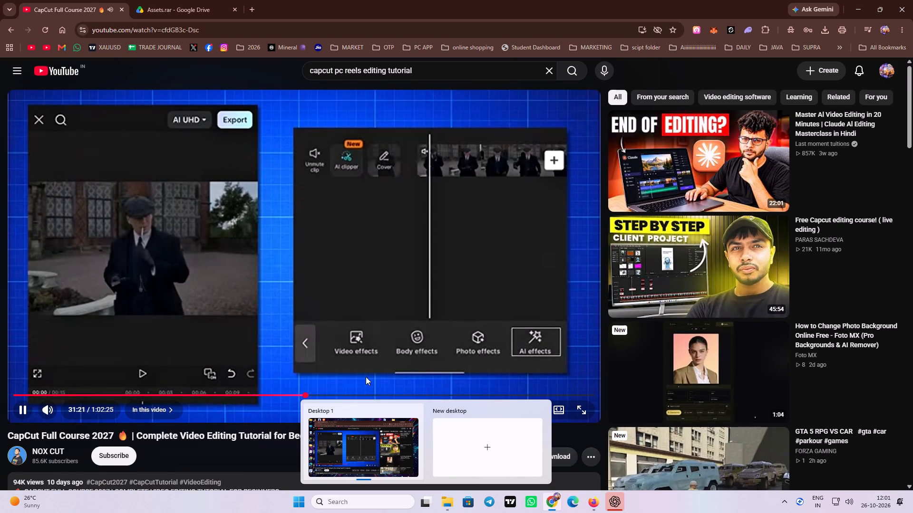
click(253, 441)
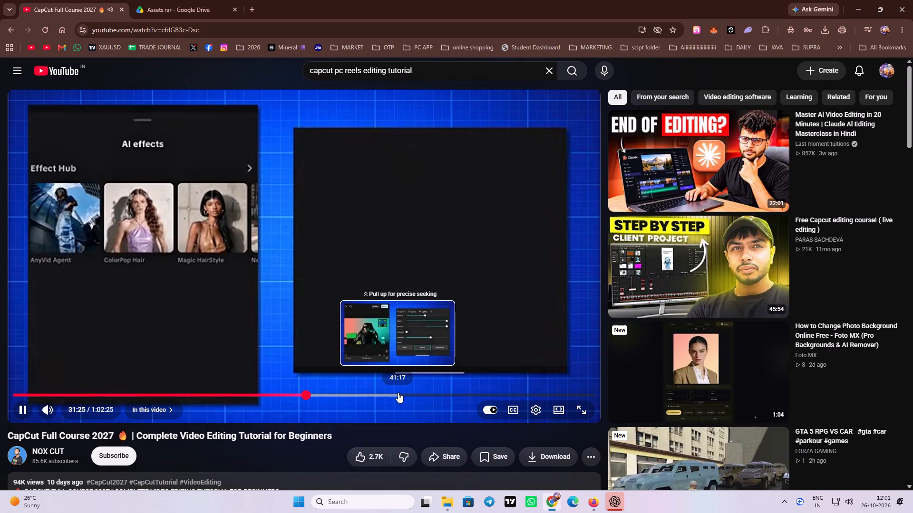
click(398, 392)
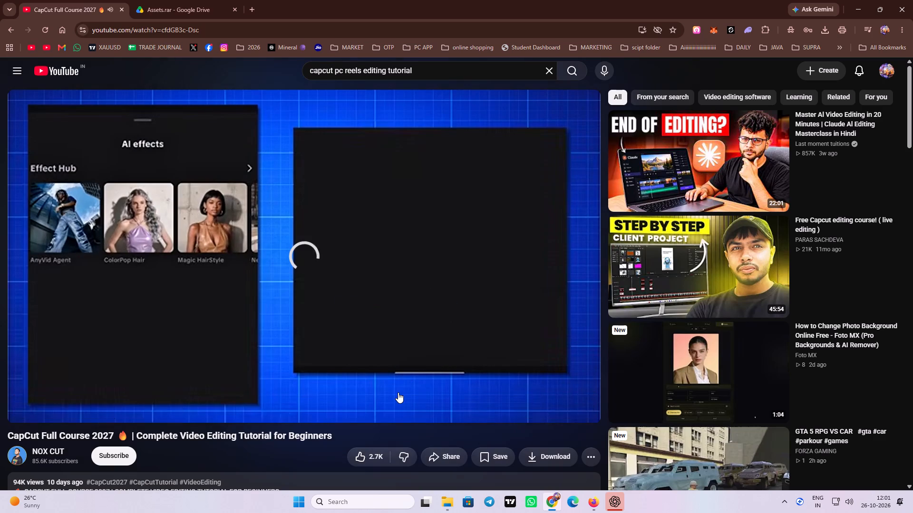
Sample a further part of the CapCut Full Course 2027 video, on to about 53:23.
click(439, 385)
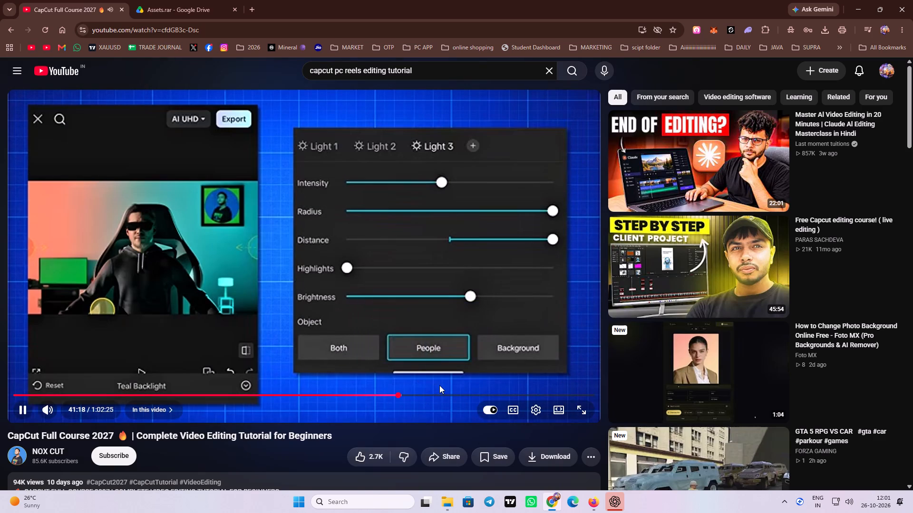
click(437, 339)
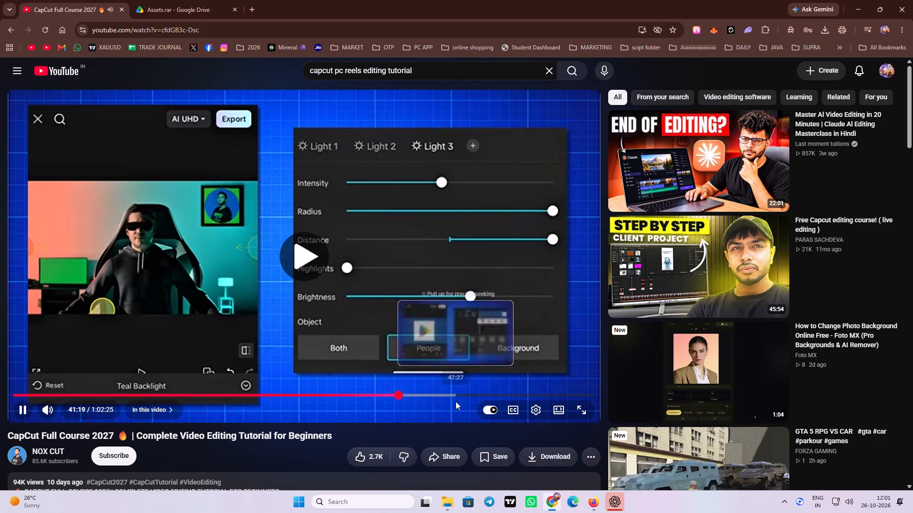
click(458, 394)
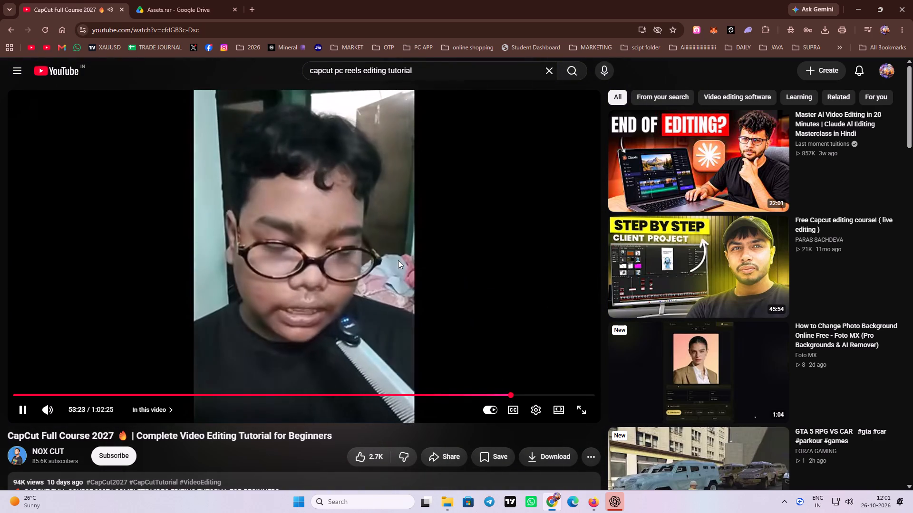
Find and open the Basic To Advance Level Keyframing CapCut tutorial among the suggested videos.
scroll(399, 268, down, 2)
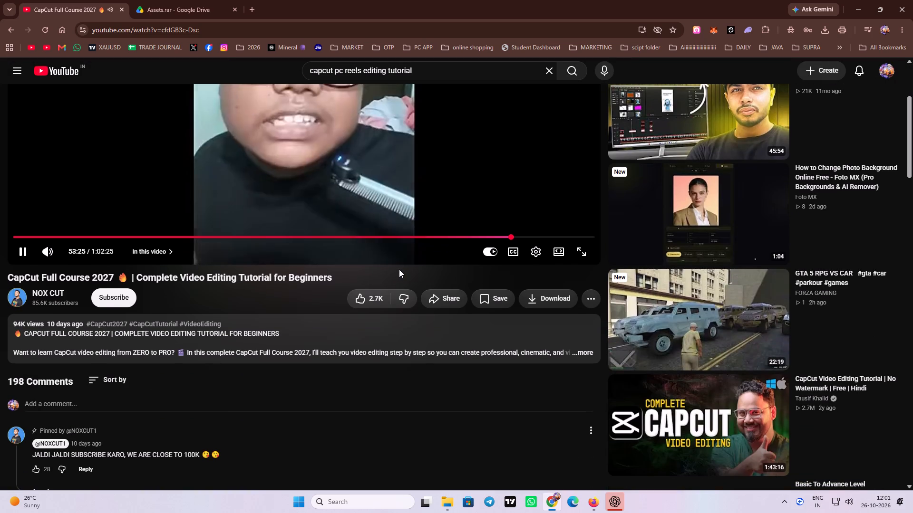
scroll(399, 269, down, 2)
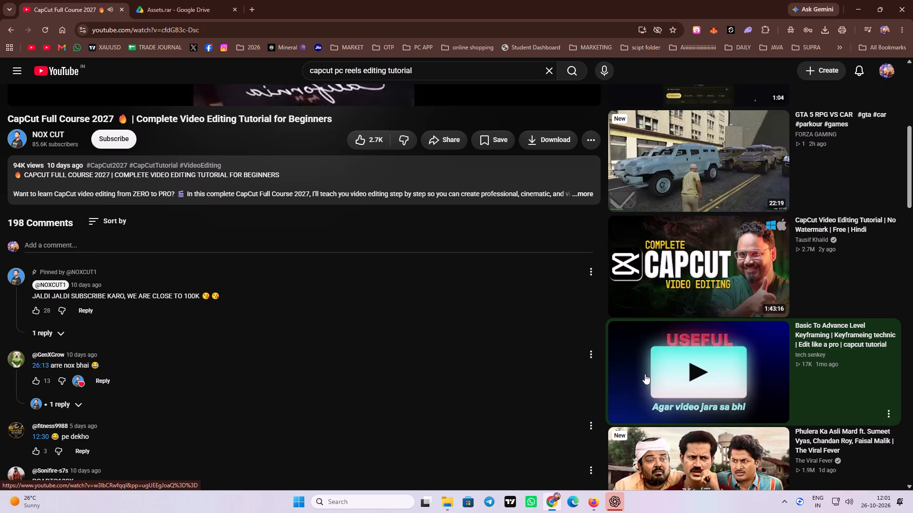
click(645, 374)
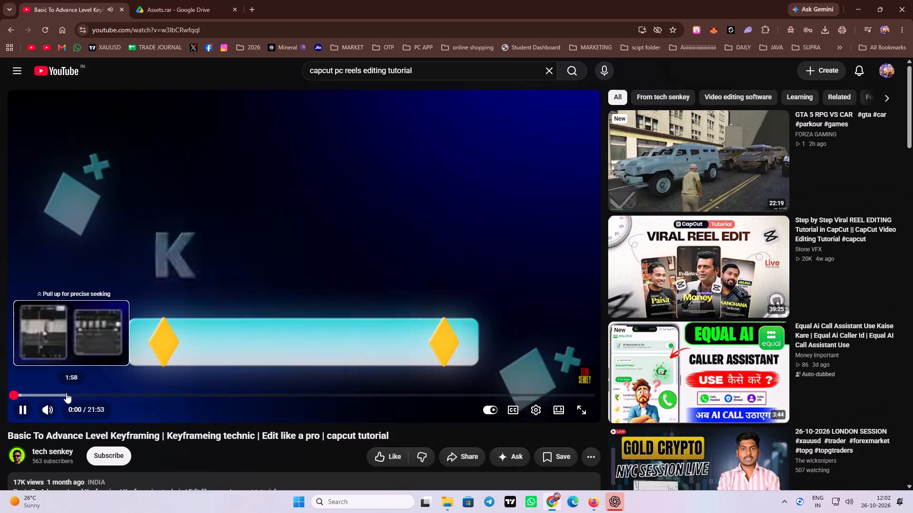
Skim the Basic To Advance Level Keyframing video by sampling points from about 1:58 to 17:28.
click(67, 394)
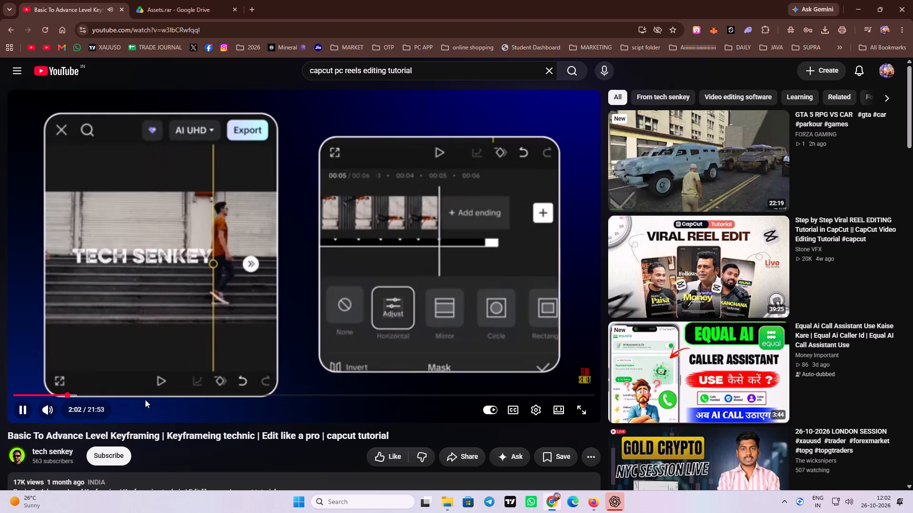
click(129, 395)
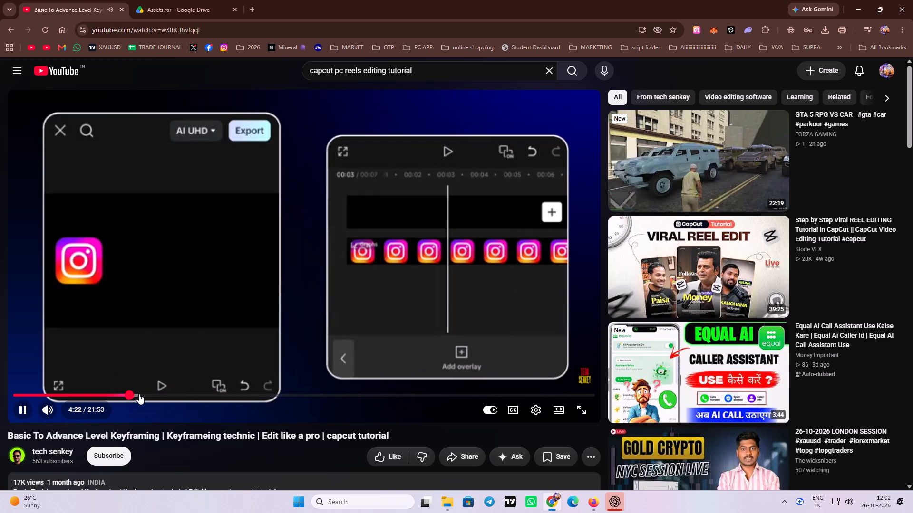
click(158, 393)
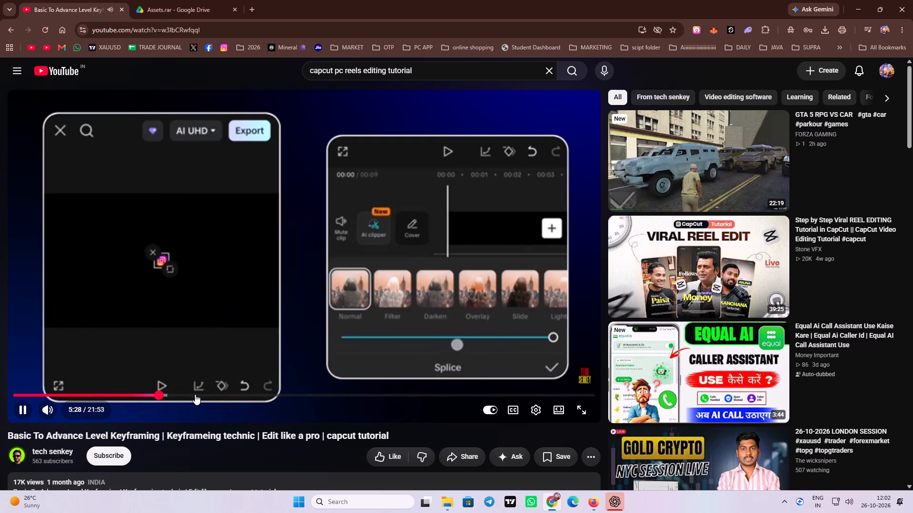
click(209, 395)
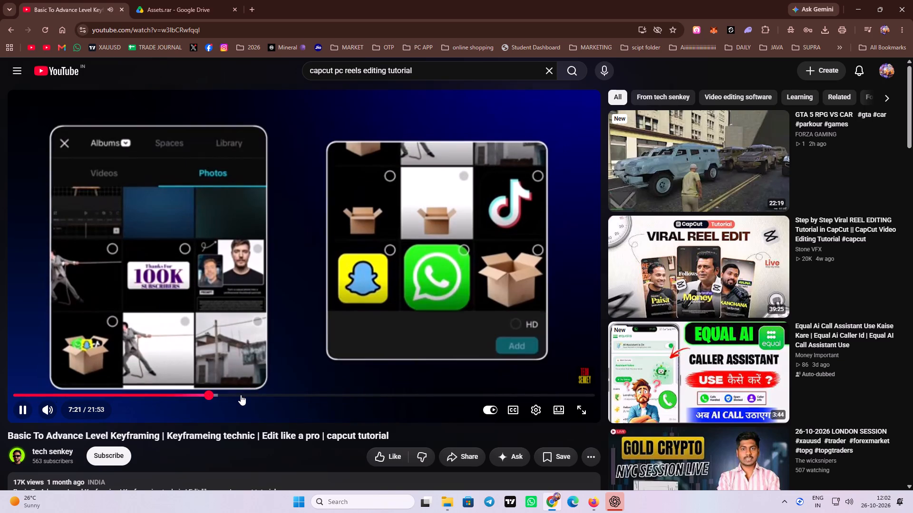
click(267, 392)
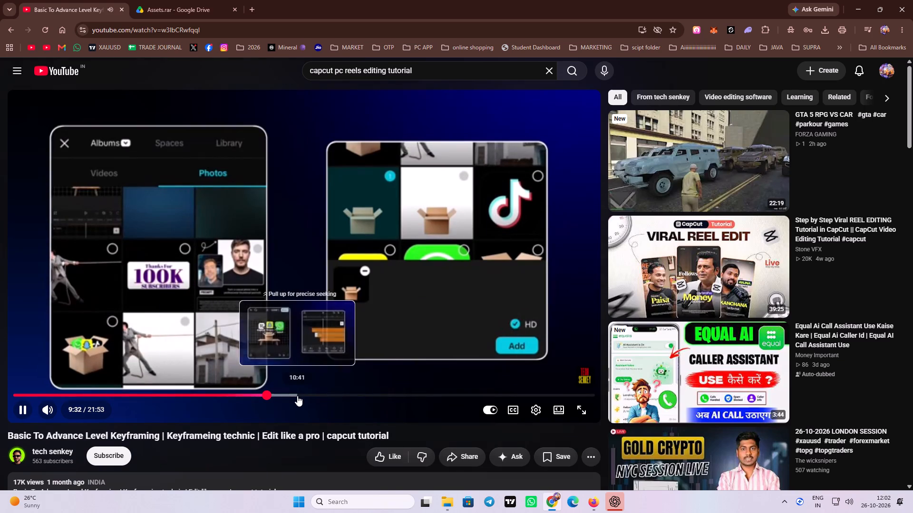
click(305, 390)
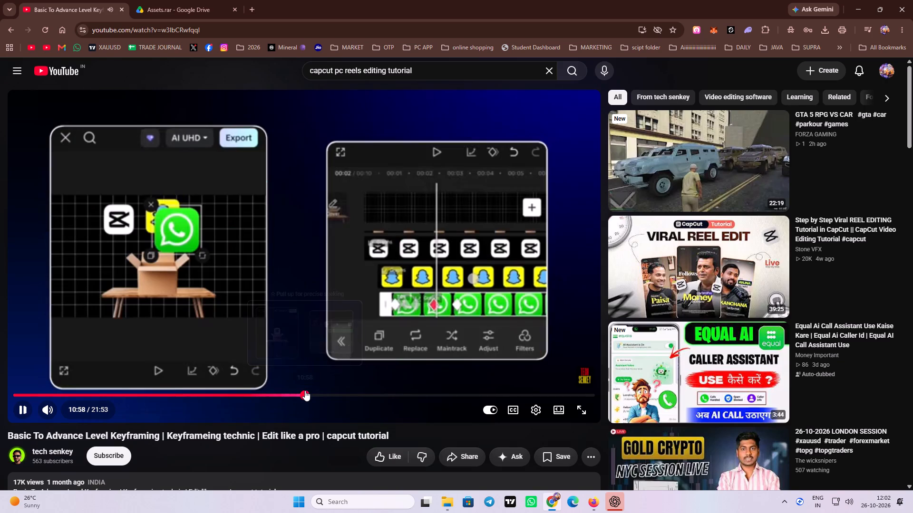
click(323, 392)
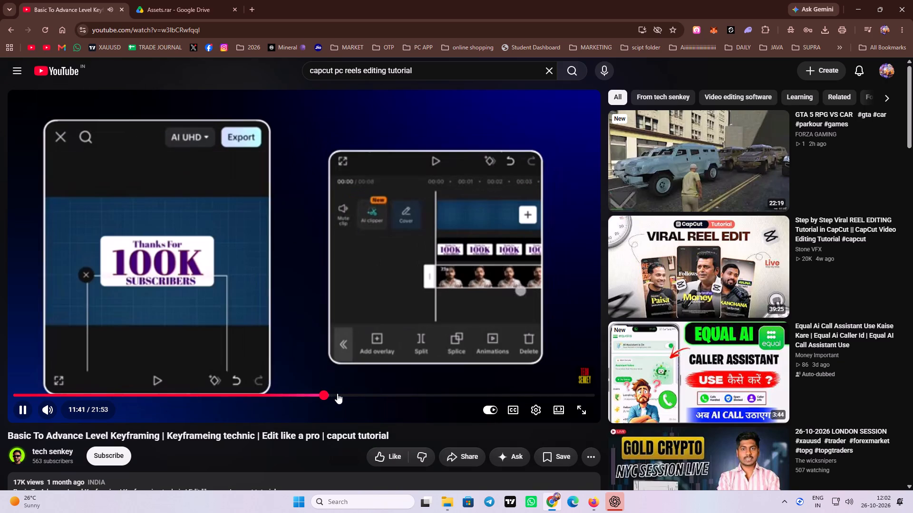
click(377, 389)
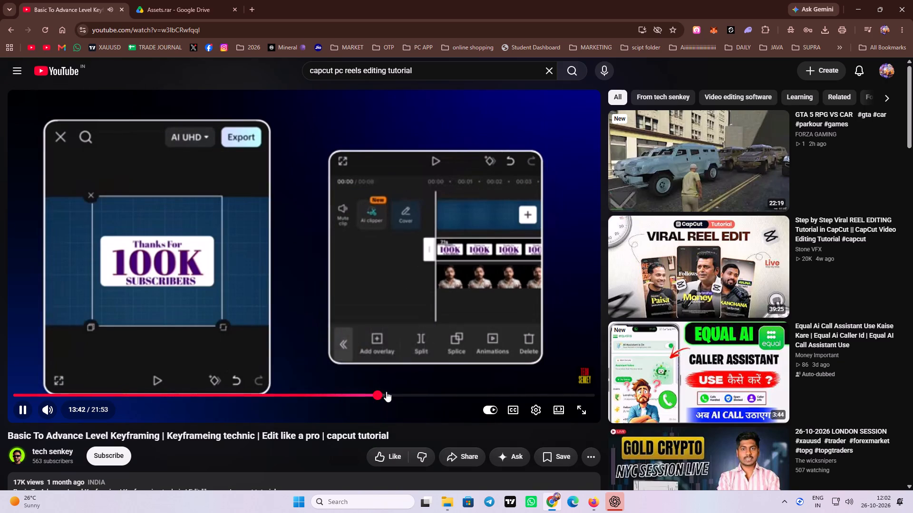
click(407, 389)
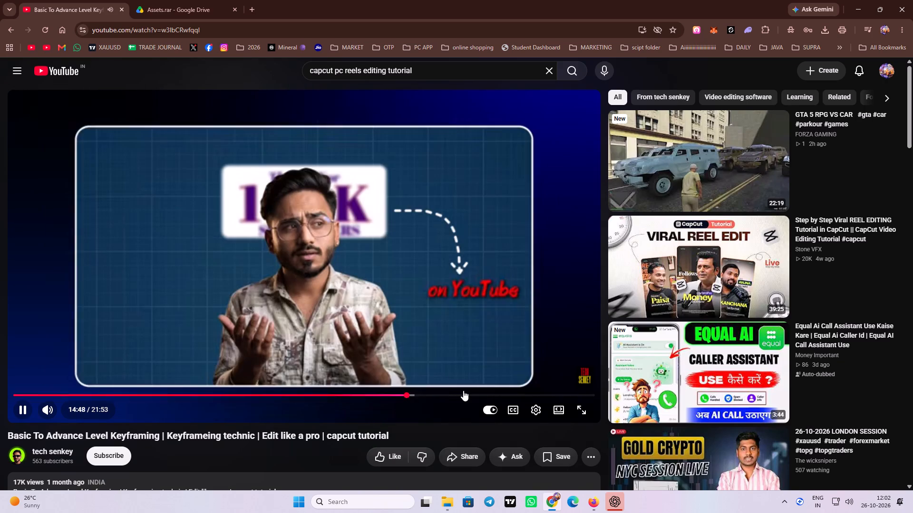
click(456, 395)
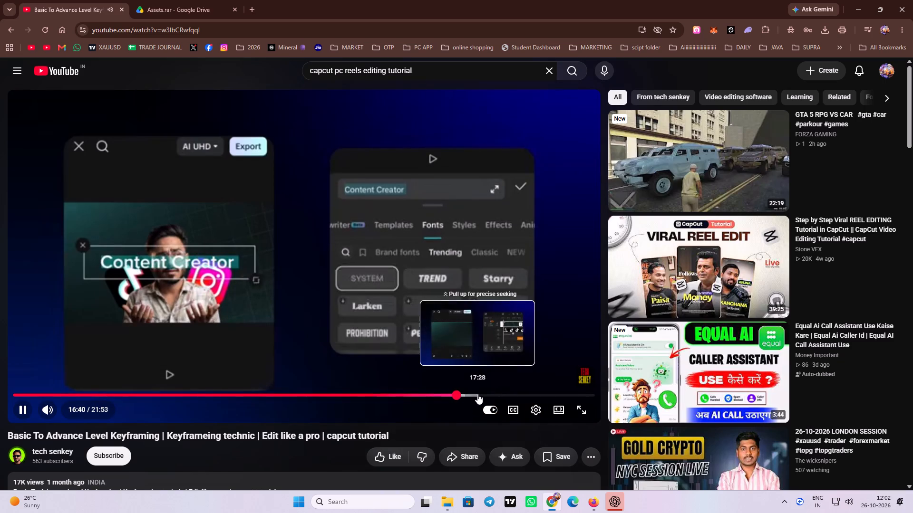
click(477, 392)
click(457, 327)
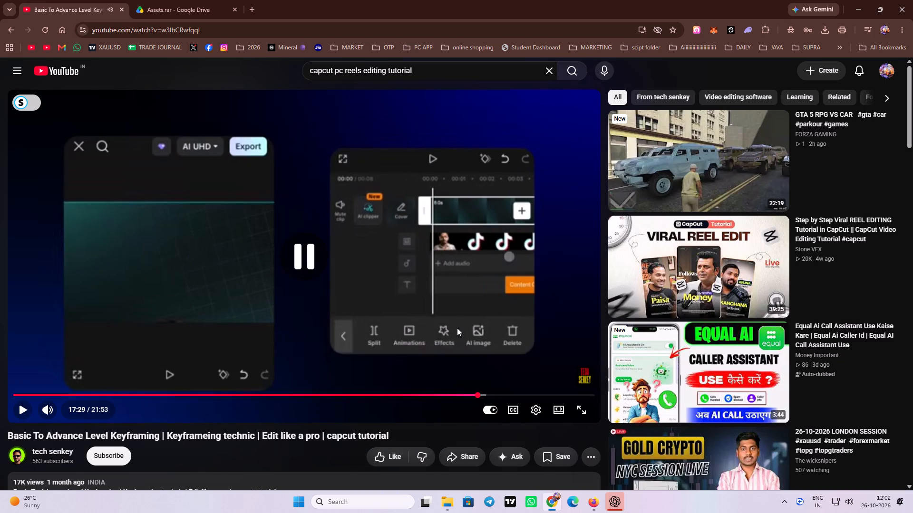
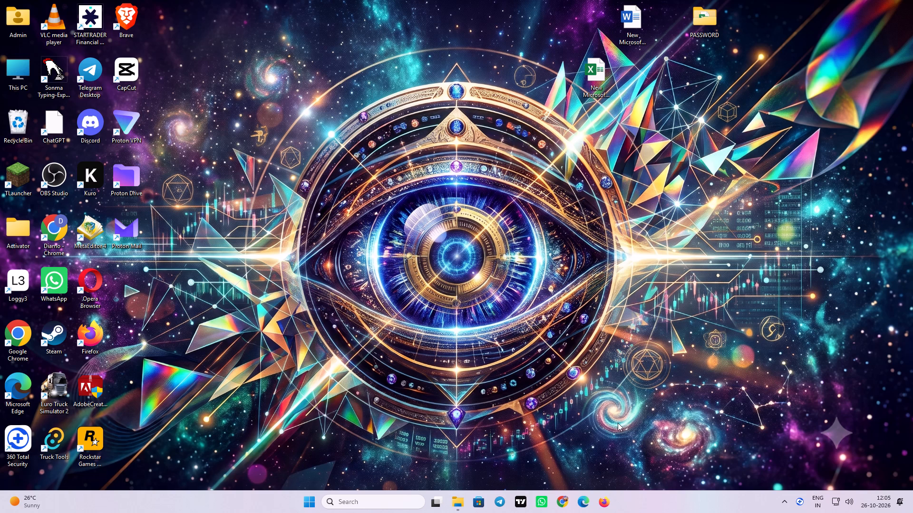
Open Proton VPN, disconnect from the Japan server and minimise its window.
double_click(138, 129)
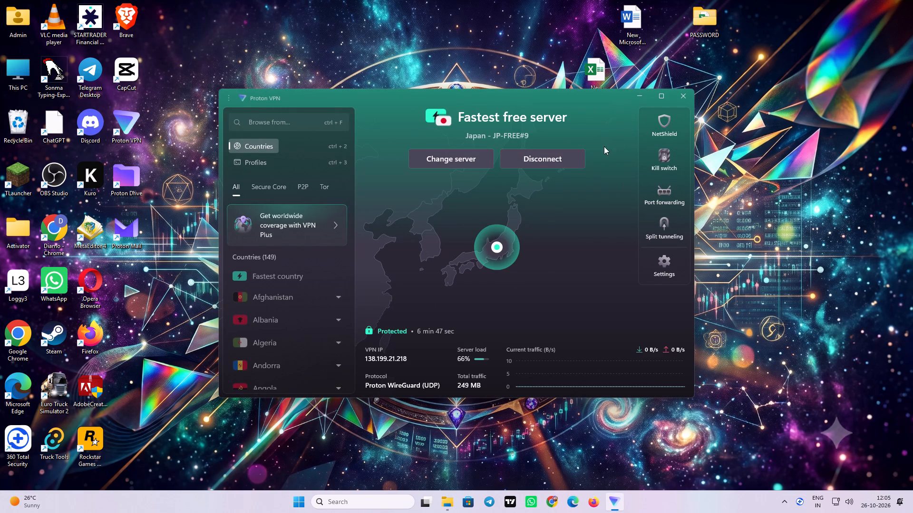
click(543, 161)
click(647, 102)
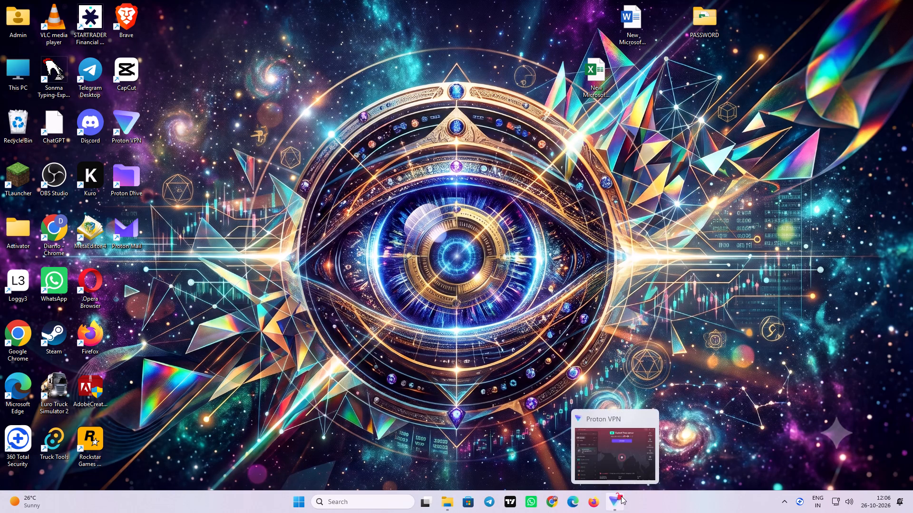
Launch Loggy3 and minimise its window while it starts.
double_click(15, 290)
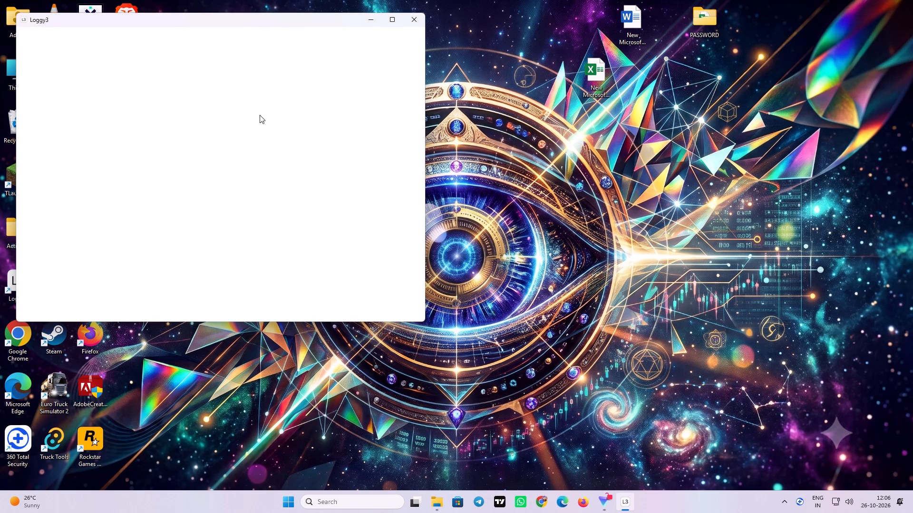
click(373, 24)
Reopen Proton VPN and connect to the fastest free server.
double_click(128, 130)
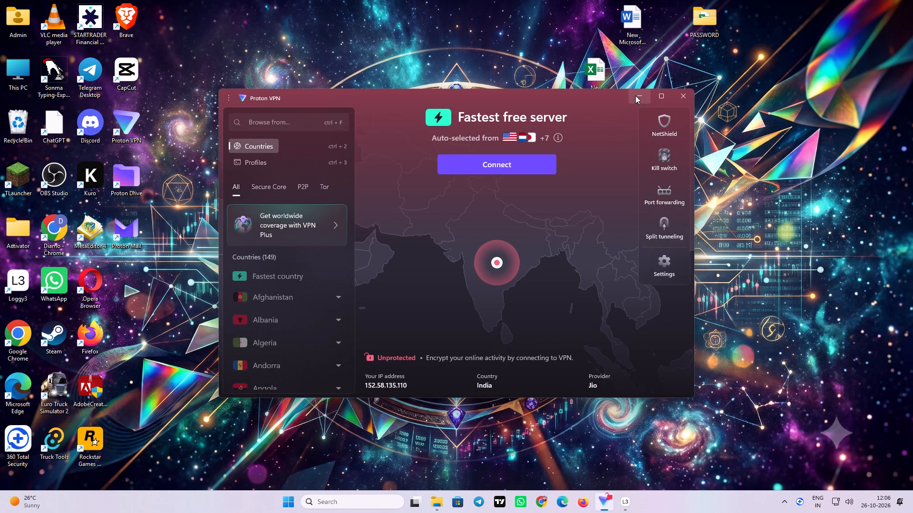
click(534, 160)
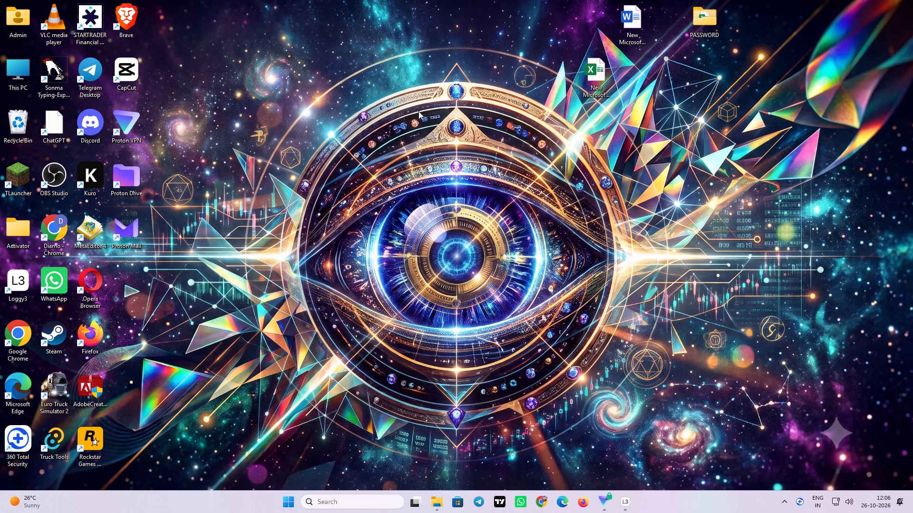
Launch CapCut, dismiss its Pro purchase offer and minimise the Loggy3 window covering it.
double_click(132, 80)
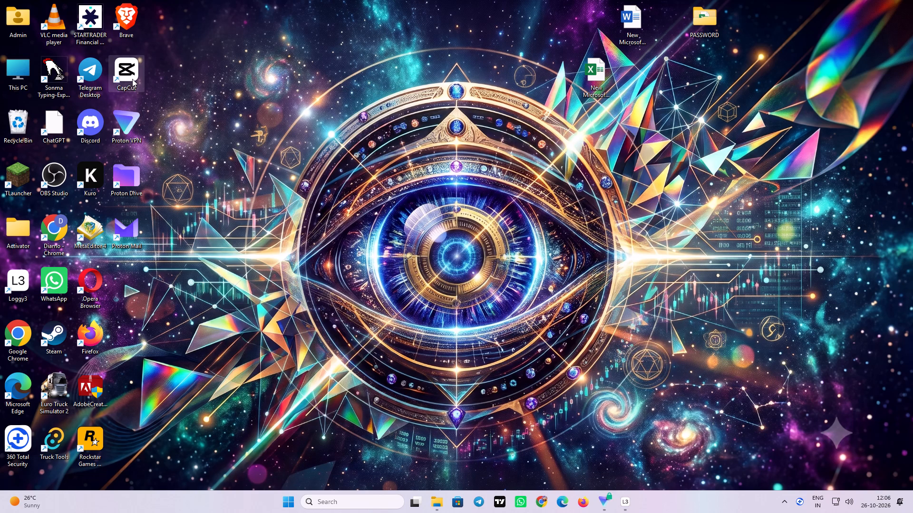
click(629, 503)
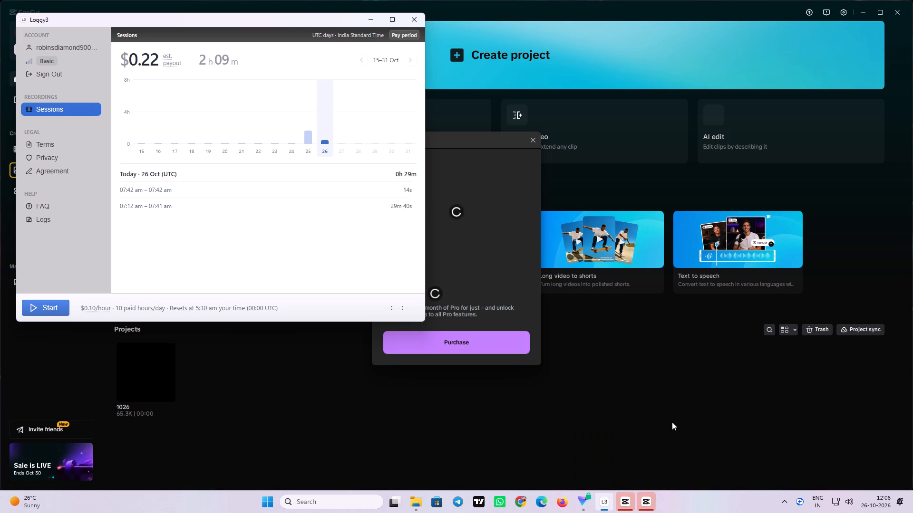
click(532, 137)
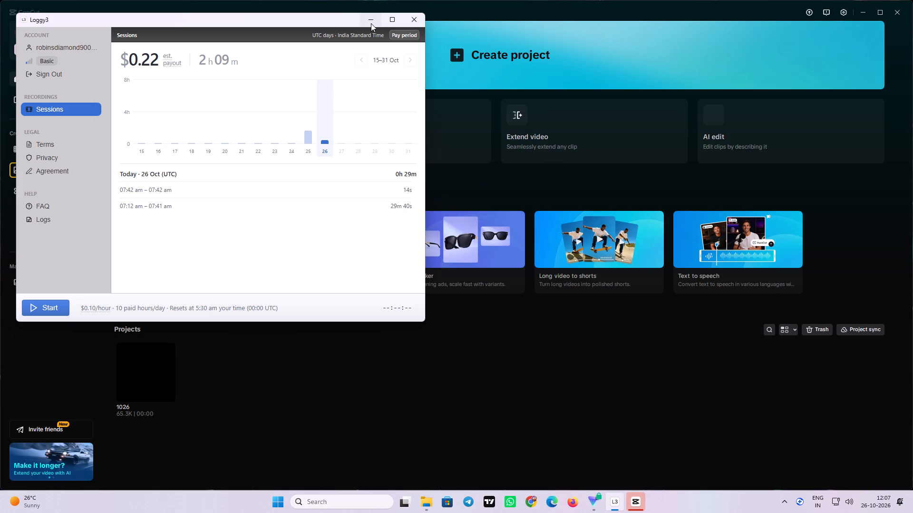
click(371, 23)
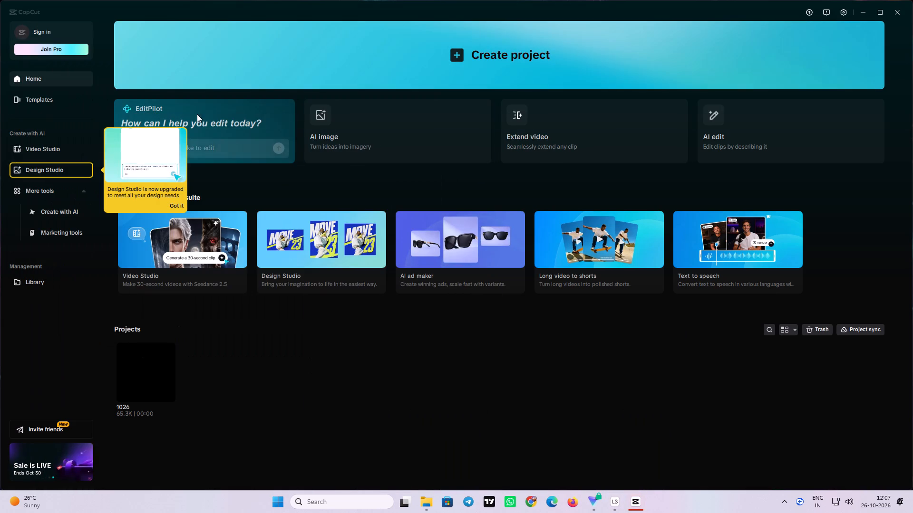
Create a new CapCut project from the home screen.
click(266, 321)
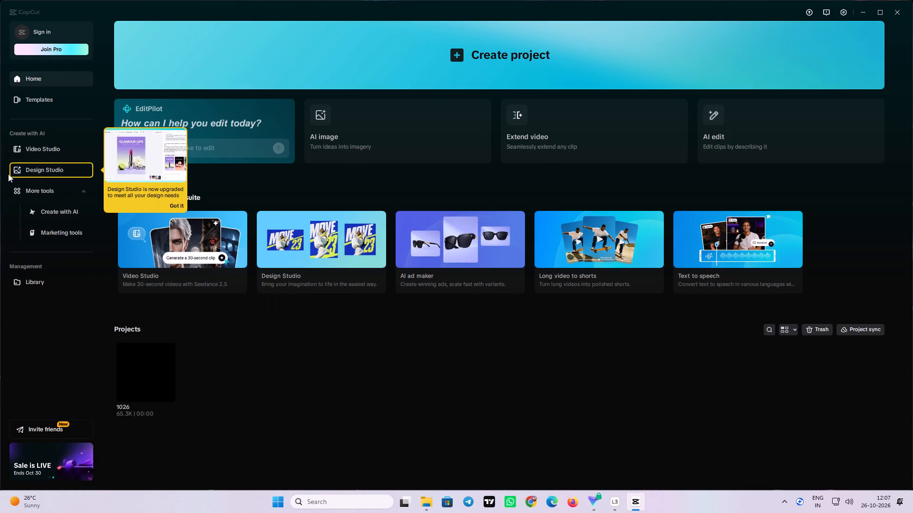
click(258, 41)
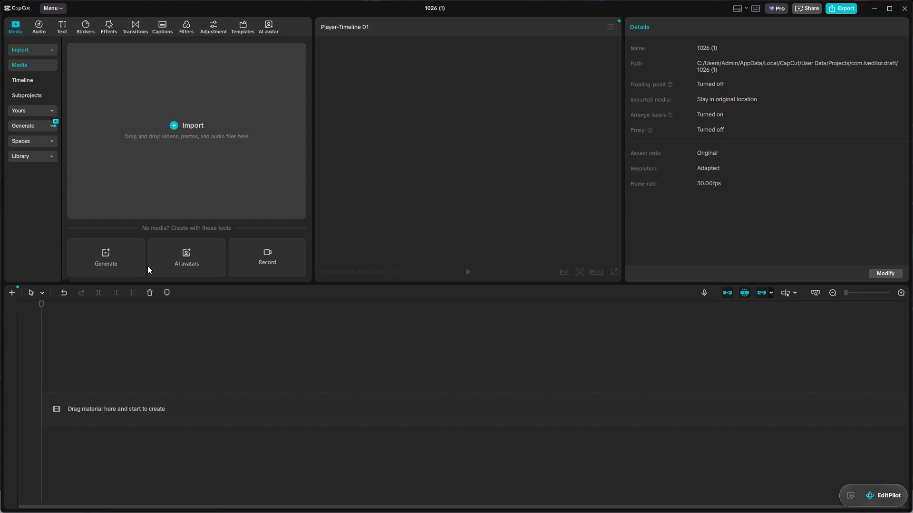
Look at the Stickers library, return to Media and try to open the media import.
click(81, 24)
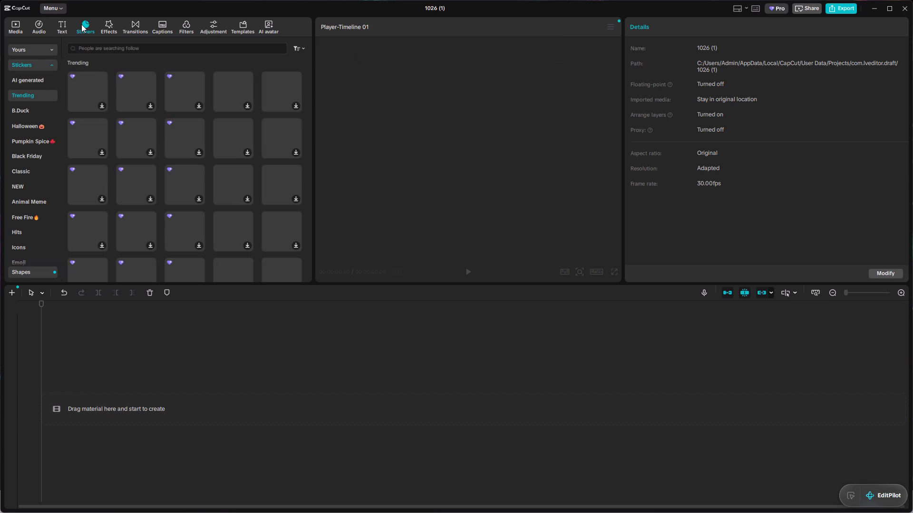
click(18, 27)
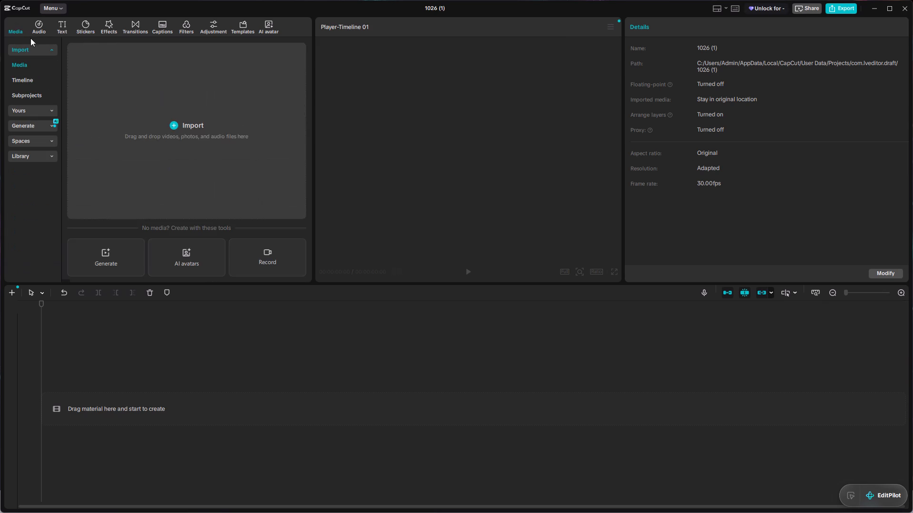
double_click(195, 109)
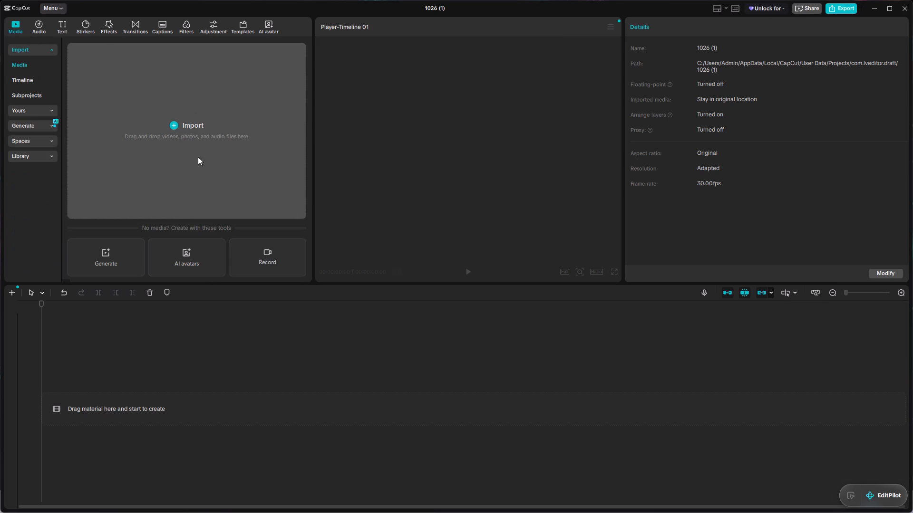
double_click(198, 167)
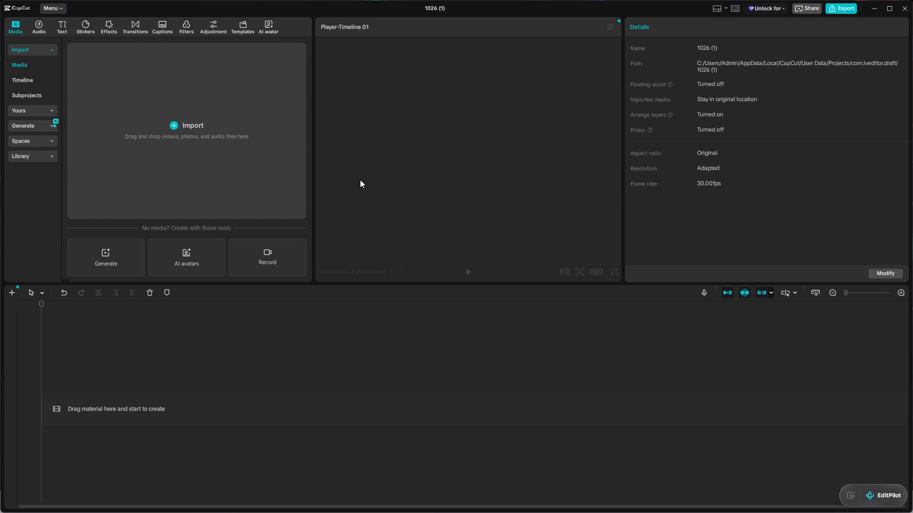
Create another new project from within the editor and dismiss the keyboard shortcut conflict notice.
key(ctrl+n)
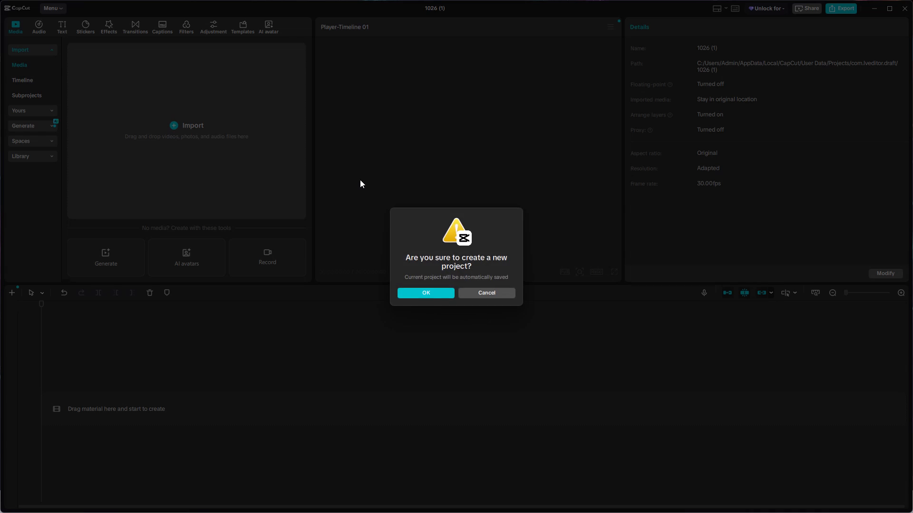
click(418, 290)
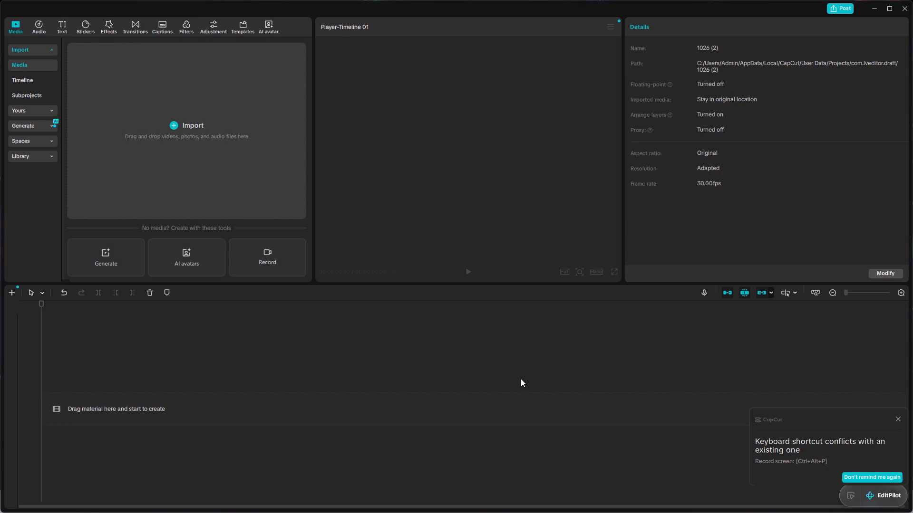
scroll(521, 379, down, 2)
scroll(503, 290, up, 1)
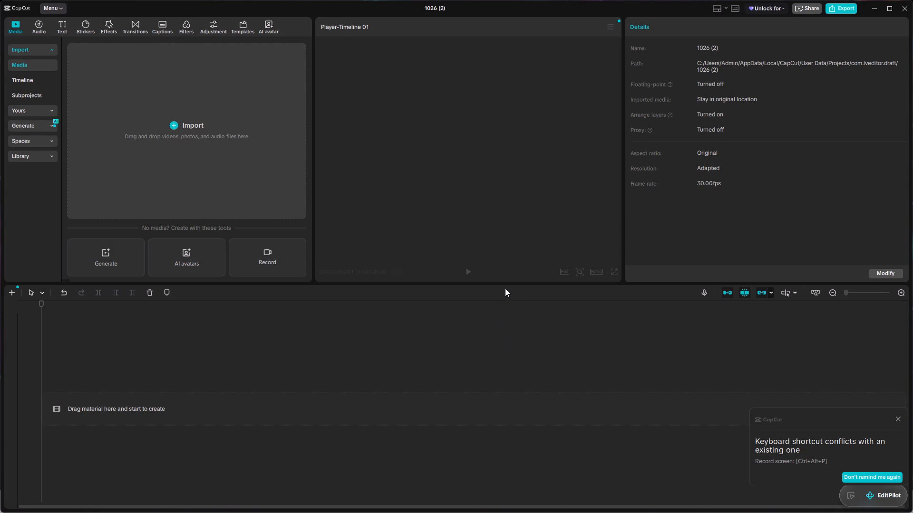
click(899, 416)
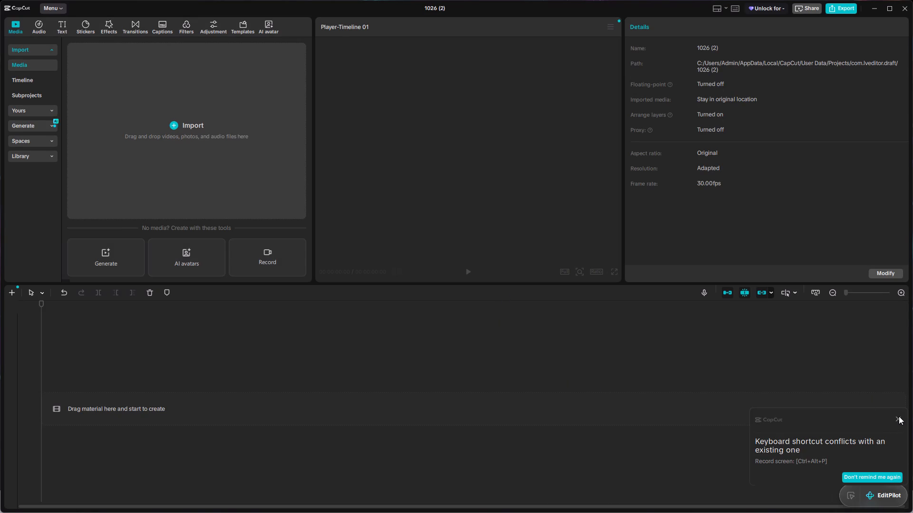
click(897, 421)
click(897, 418)
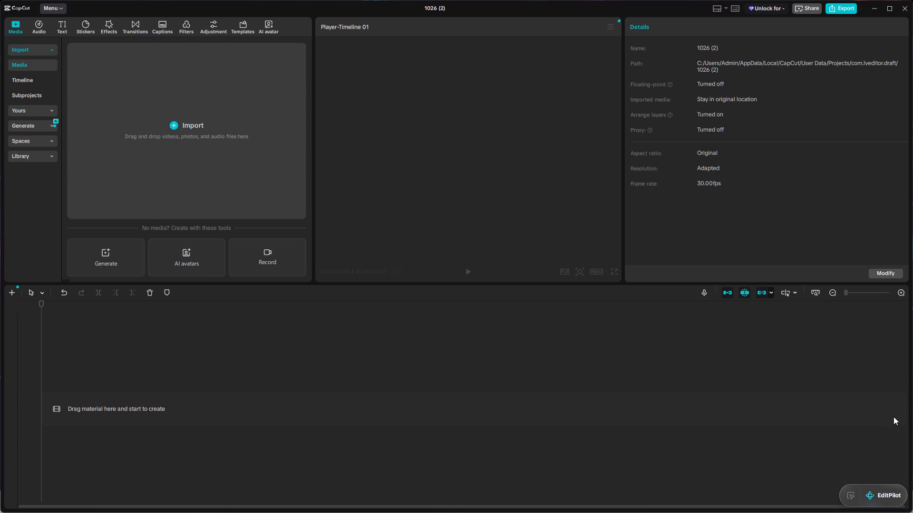
Import the Images and Video folders from johnson > Assets > Assets into the project's media library.
double_click(246, 171)
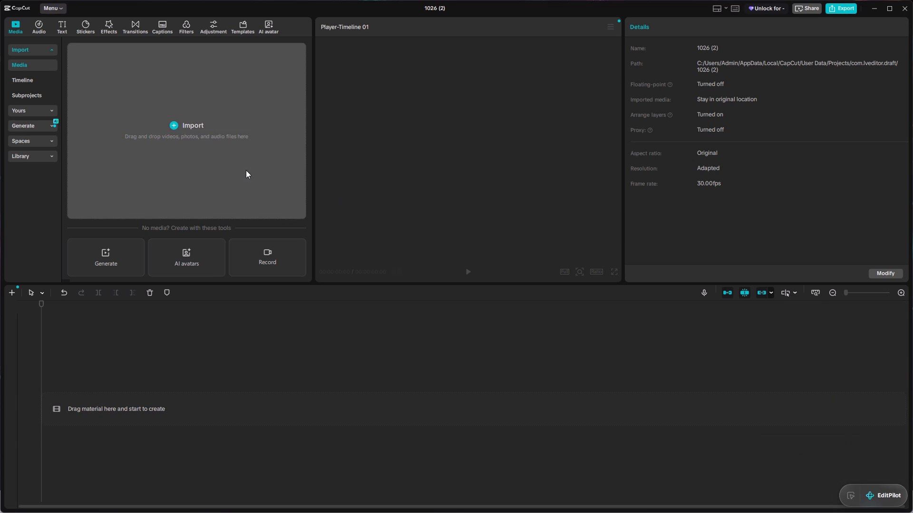
double_click(246, 170)
key(ctrl+i)
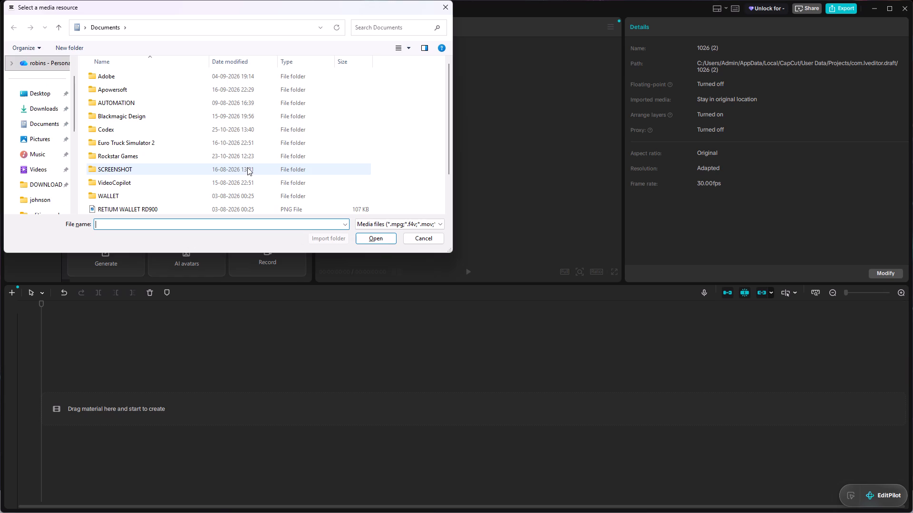
scroll(60, 155, down, 1)
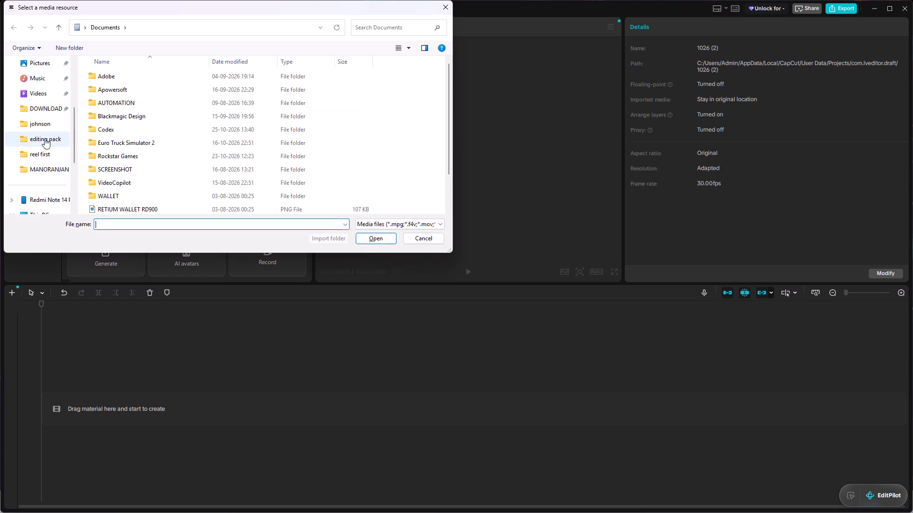
click(48, 130)
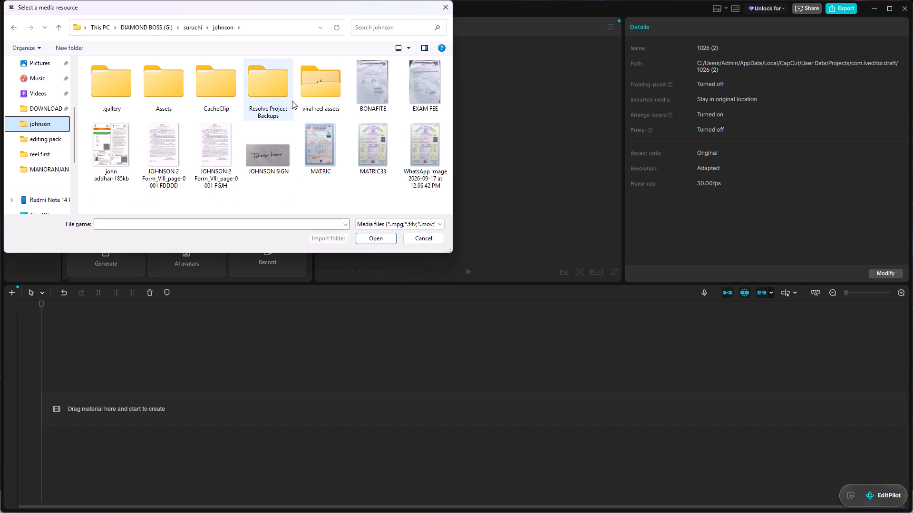
click(174, 102)
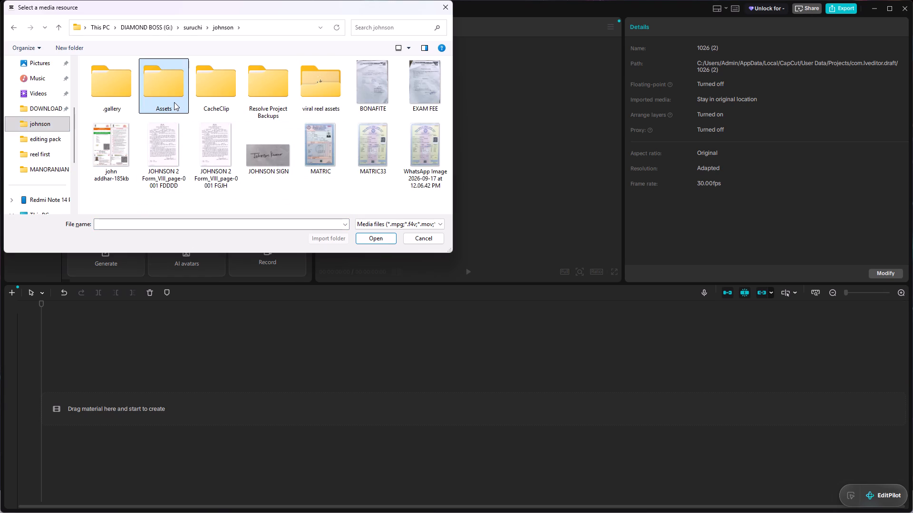
double_click(174, 102)
click(107, 76)
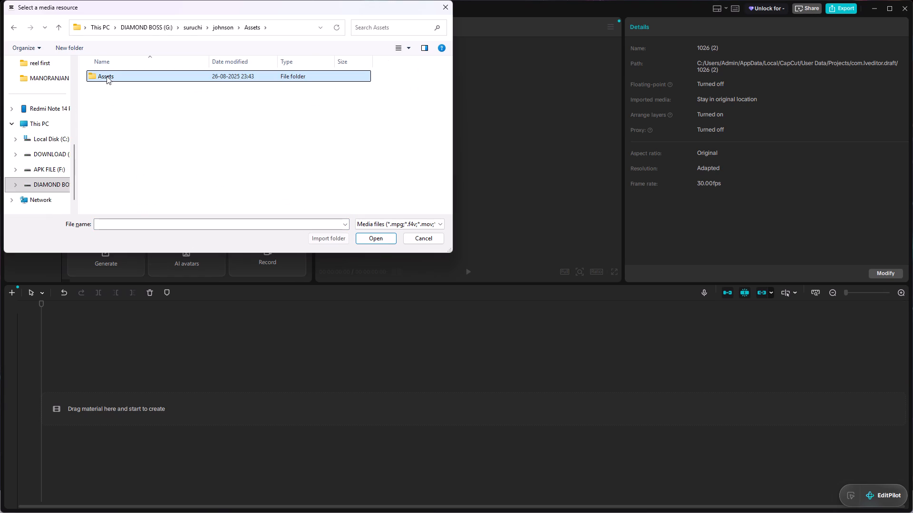
double_click(108, 76)
drag(168, 123, 109, 73)
click(339, 238)
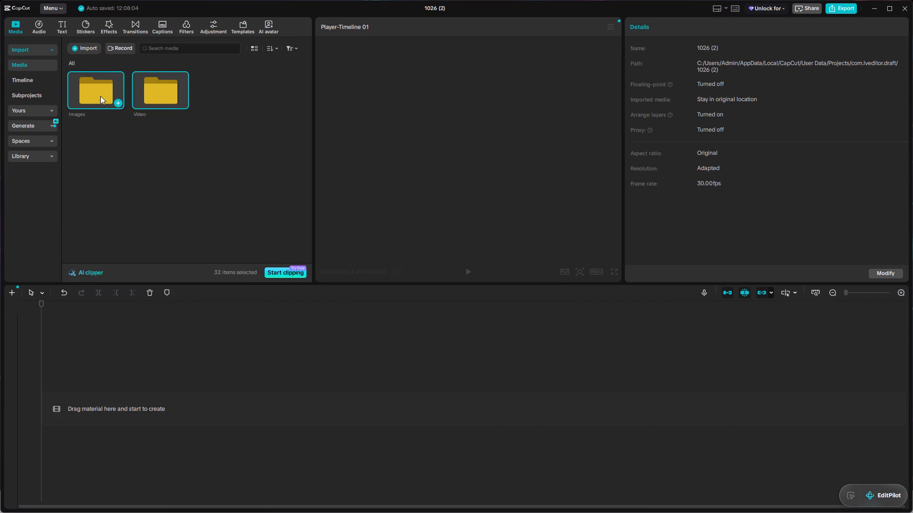
Open the imported Images folder and resize the media library area to fit four thumbnails per row.
double_click(99, 95)
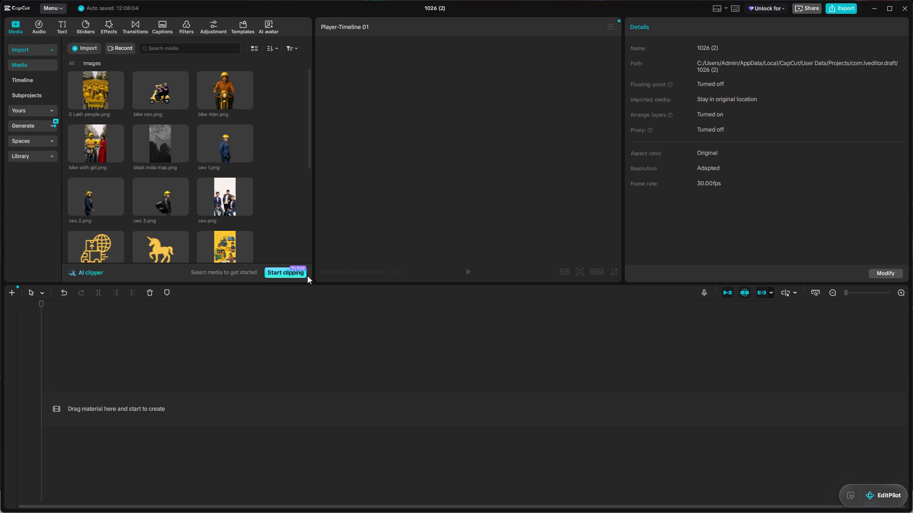
drag(314, 283, 310, 292)
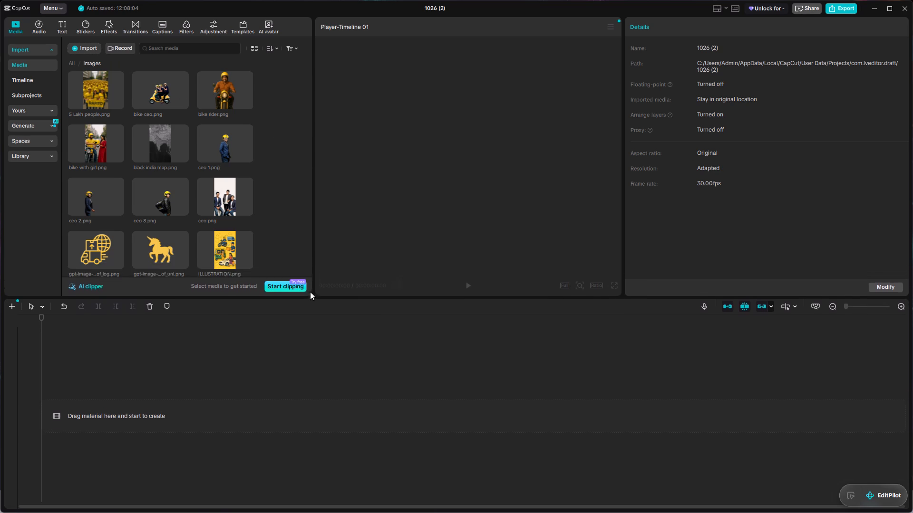
drag(310, 292, 311, 278)
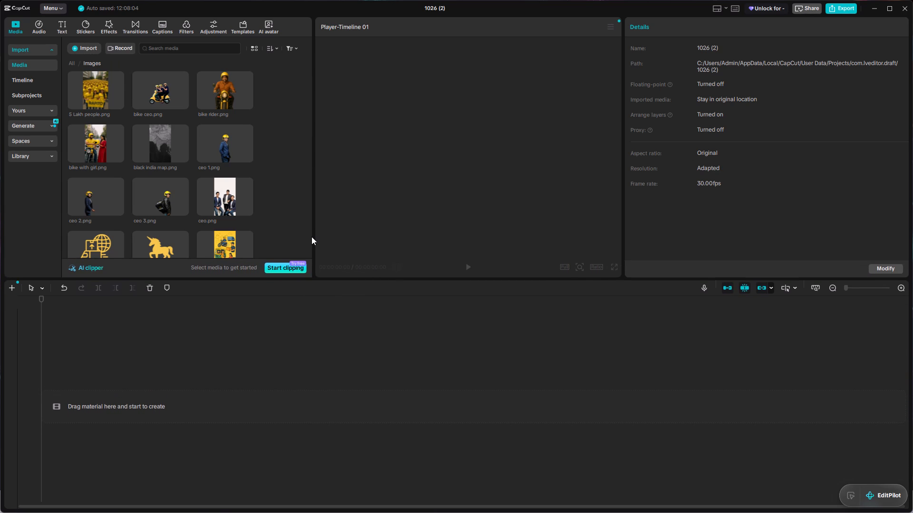
drag(313, 236, 323, 239)
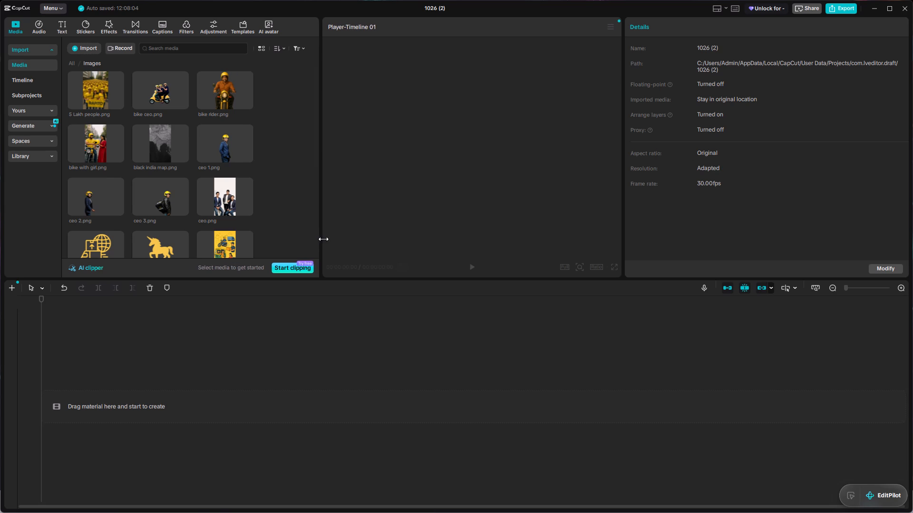
drag(323, 239, 337, 242)
Look through the imported images, return to all media and open the Video folder.
scroll(173, 149, down, 3)
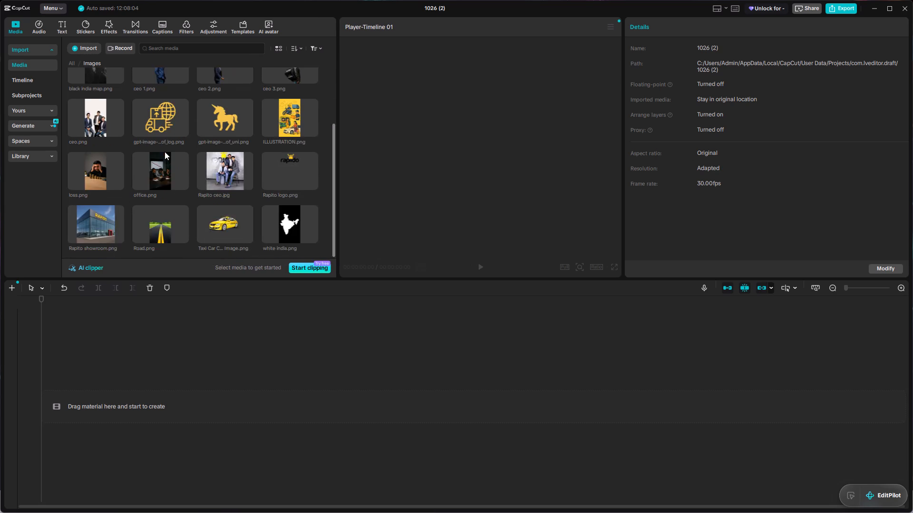
scroll(165, 152, up, 7)
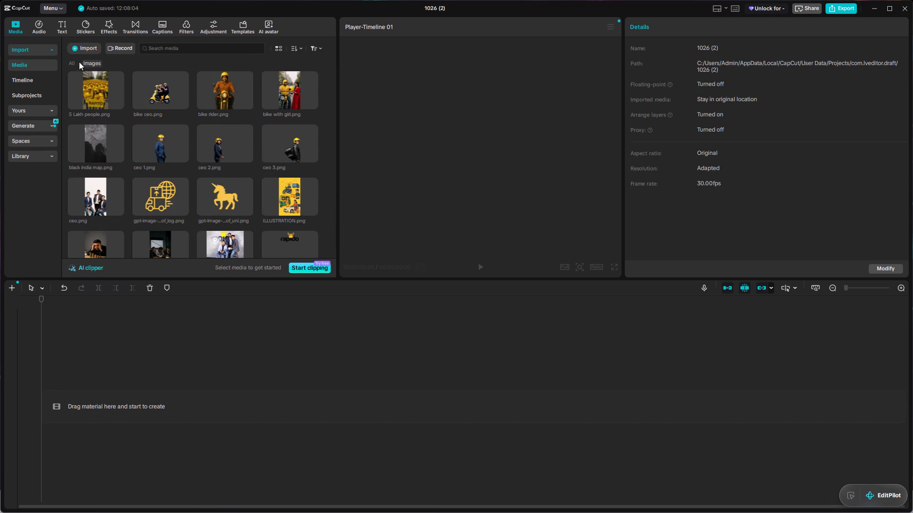
click(68, 64)
double_click(155, 89)
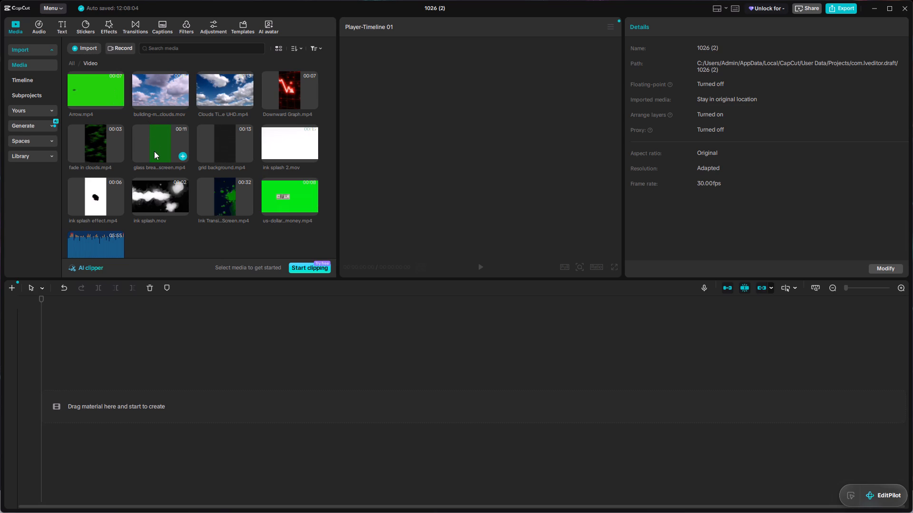
Add Voice Over.mp3 from the Video folder to the start of the timeline.
scroll(154, 152, down, 2)
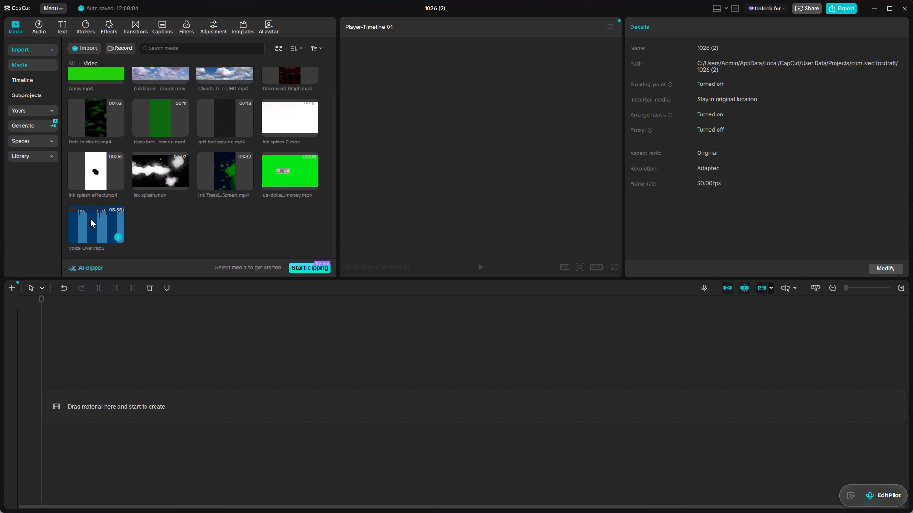
drag(90, 221, 93, 412)
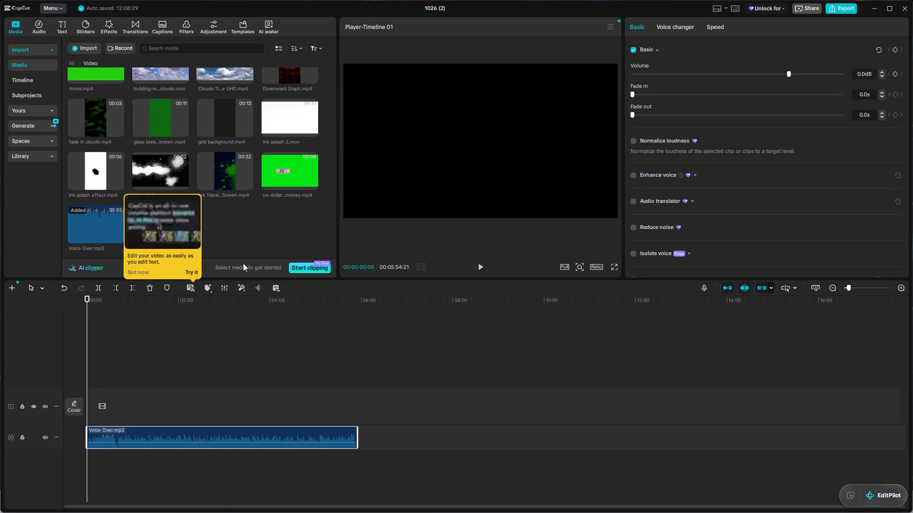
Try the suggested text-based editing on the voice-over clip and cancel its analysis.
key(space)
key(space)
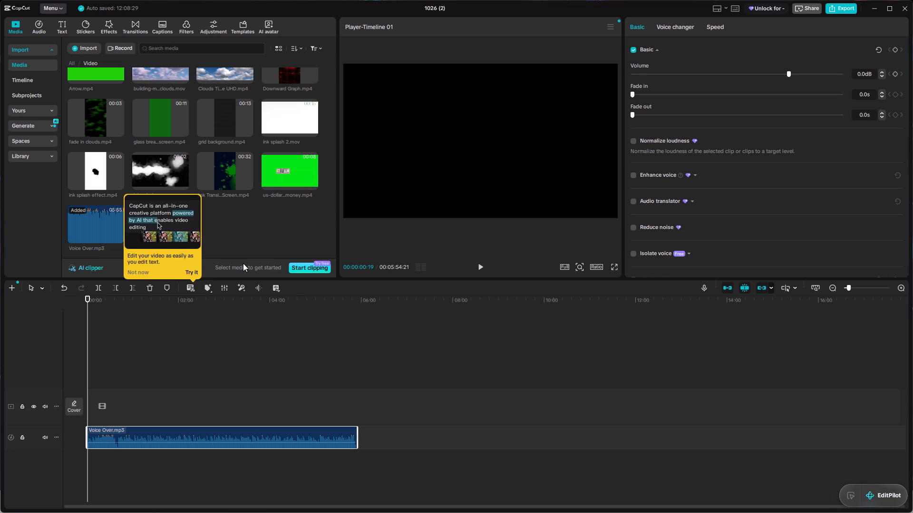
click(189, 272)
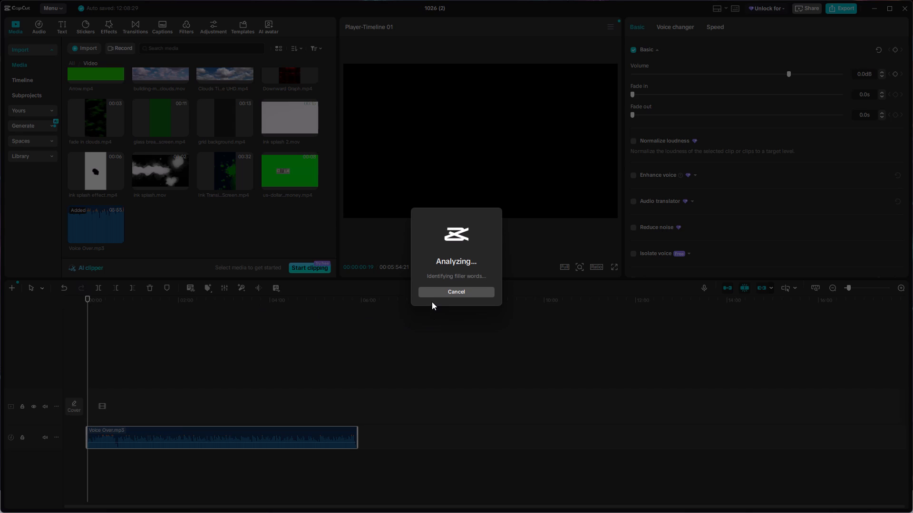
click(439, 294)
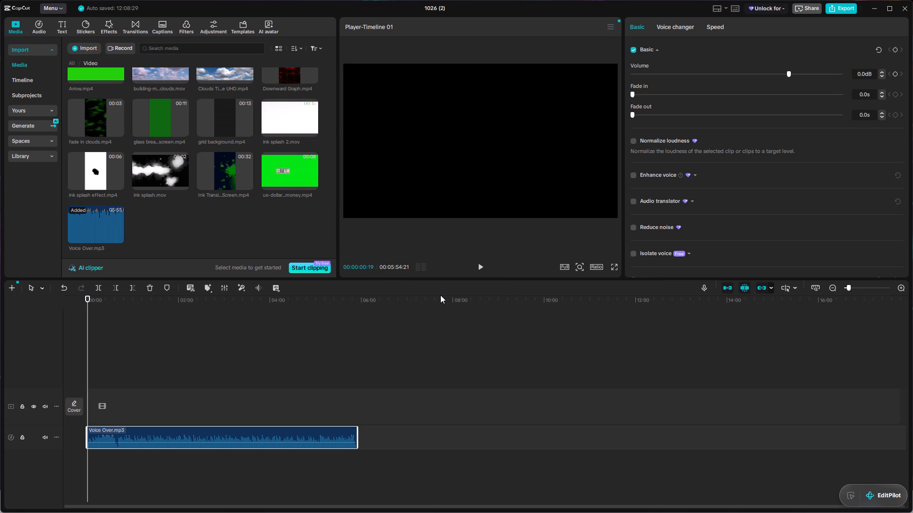
Play the voice-over from its beginning to about 00:00:42 to listen to the opening narration.
key(space)
key(space)
key(space)
key(space)
key(space)
key(space)
key(space)
key(space)
key(space)
key(space)
key(space)
key(space)
key(space)
key(space)
key(space)
key(space)
key(space)
key(space)
key(space)
key(space)
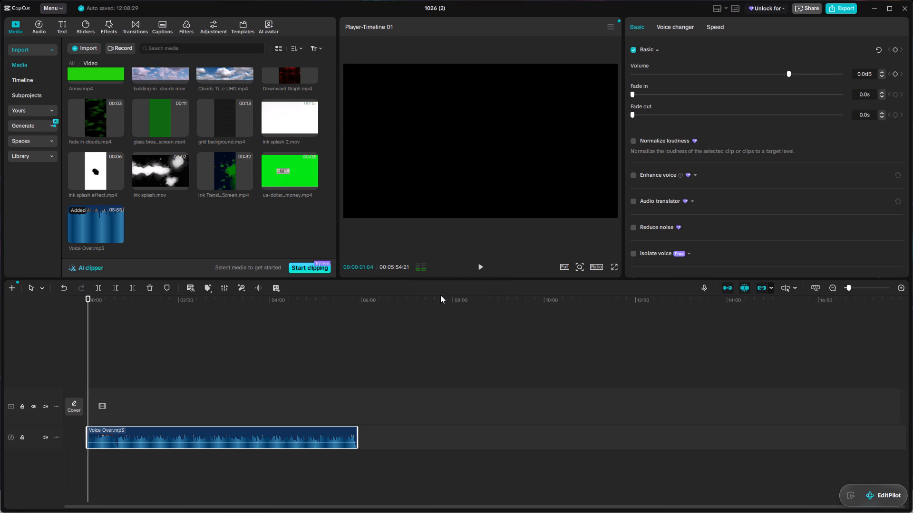
key(space)
key(space)
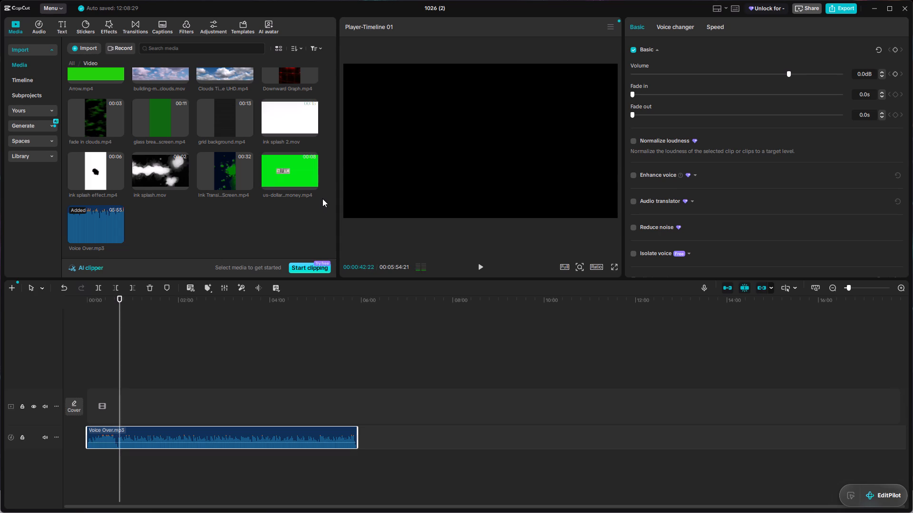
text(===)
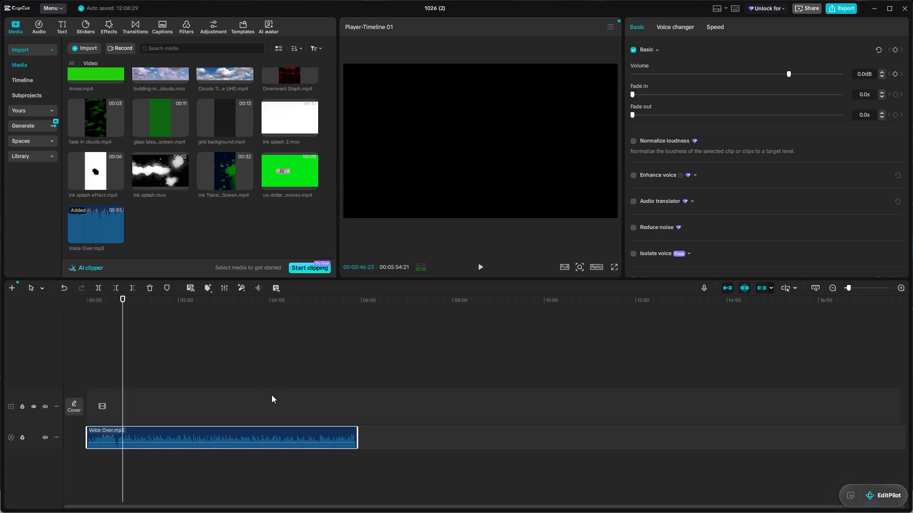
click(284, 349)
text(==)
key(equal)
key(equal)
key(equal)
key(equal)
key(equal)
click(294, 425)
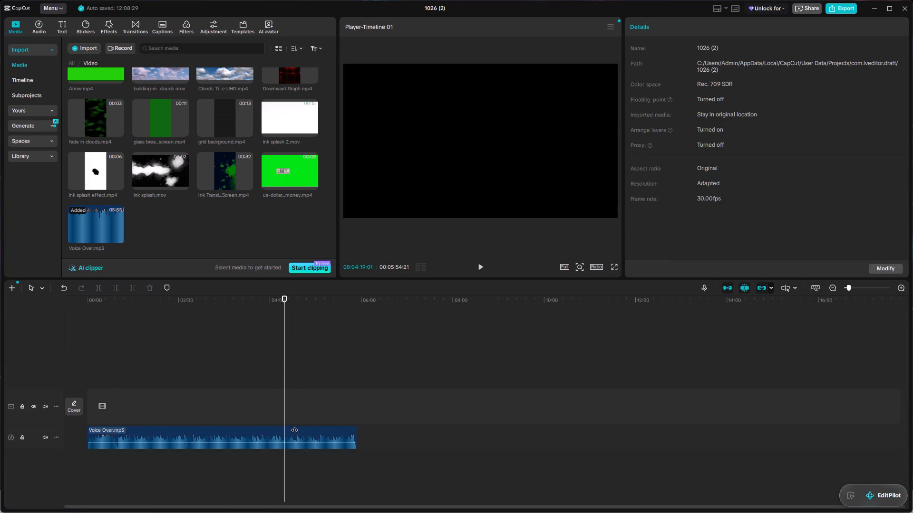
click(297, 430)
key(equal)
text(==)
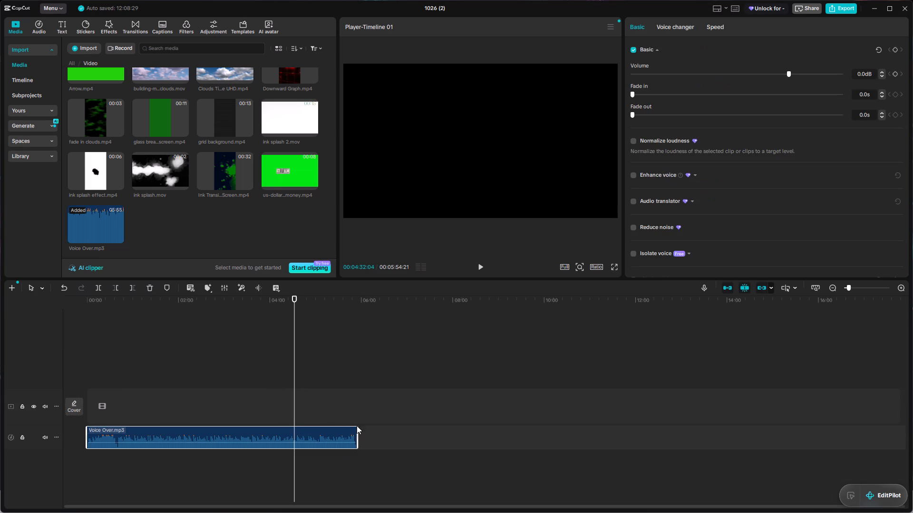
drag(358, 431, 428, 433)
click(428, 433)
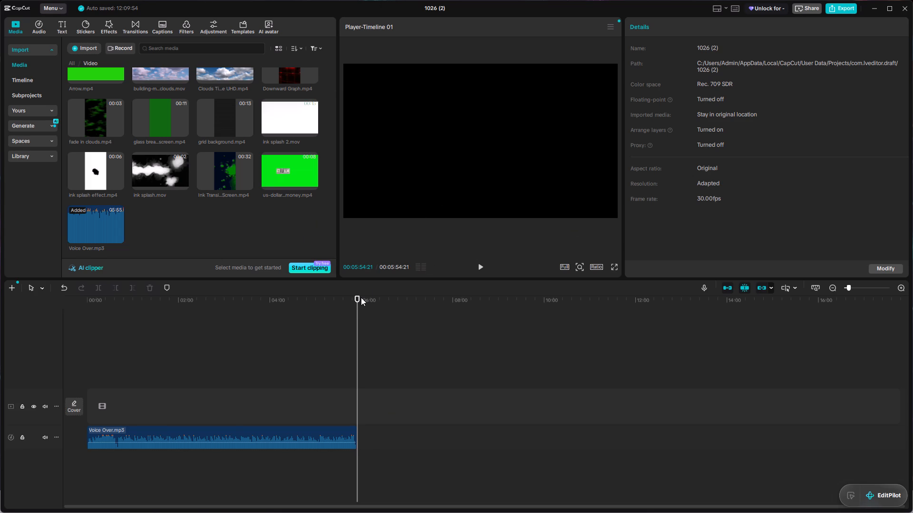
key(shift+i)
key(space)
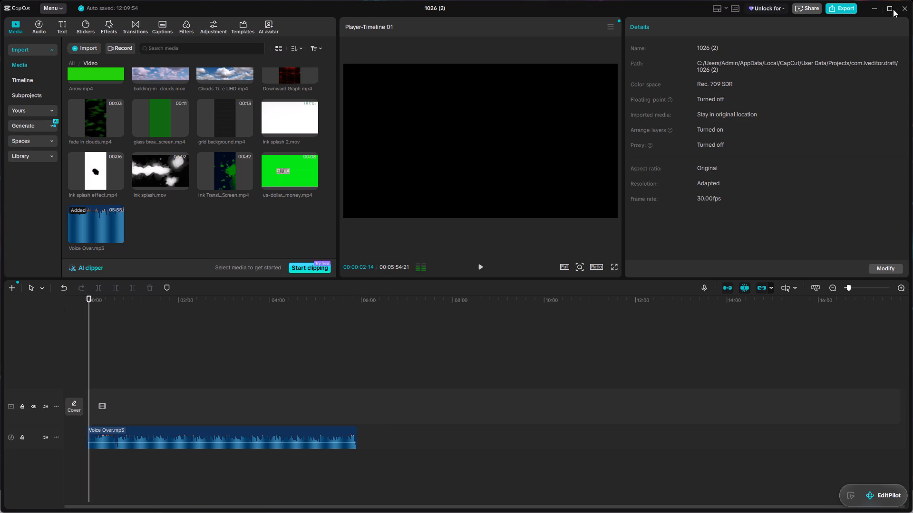
Switch to Loggy3, start a recording session, and return to the CapCut project.
click(880, 9)
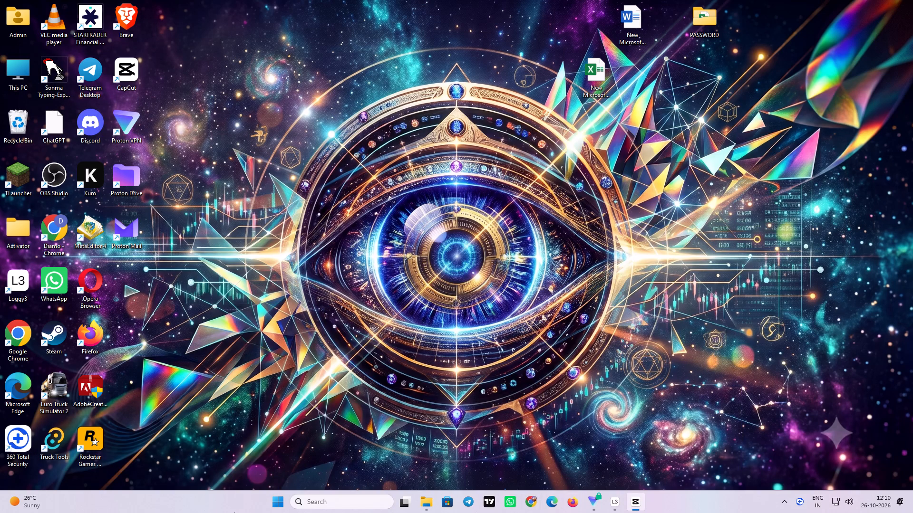
click(606, 499)
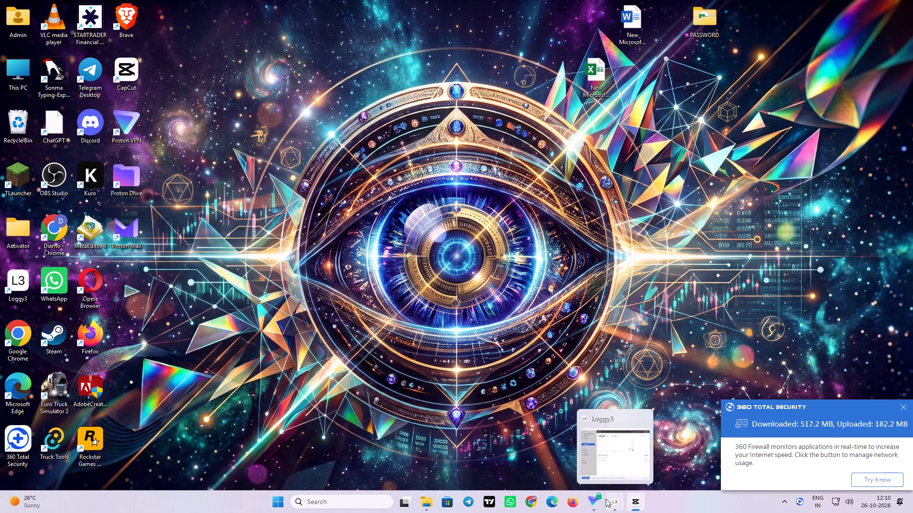
click(56, 308)
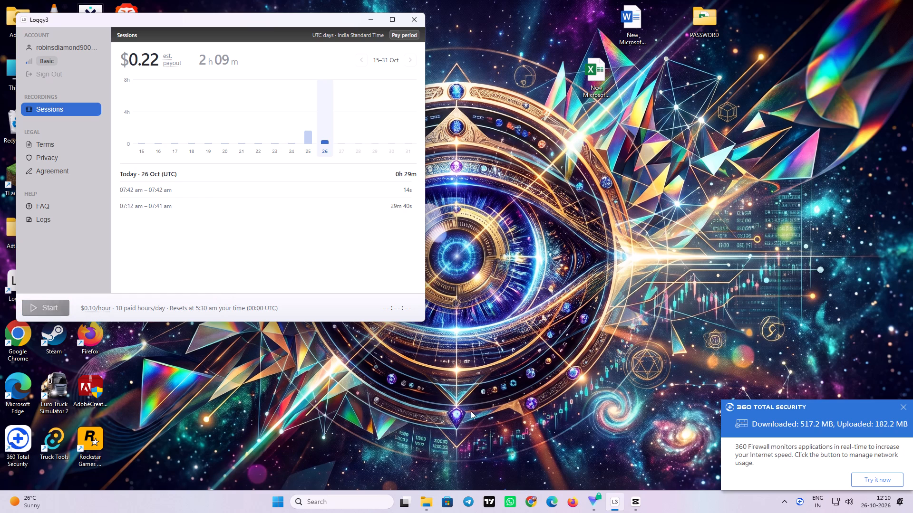
click(636, 499)
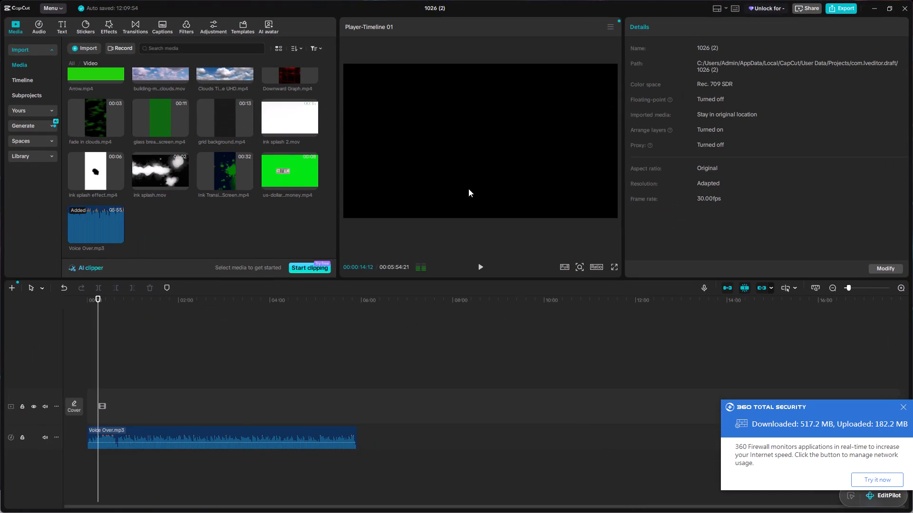
click(880, 7)
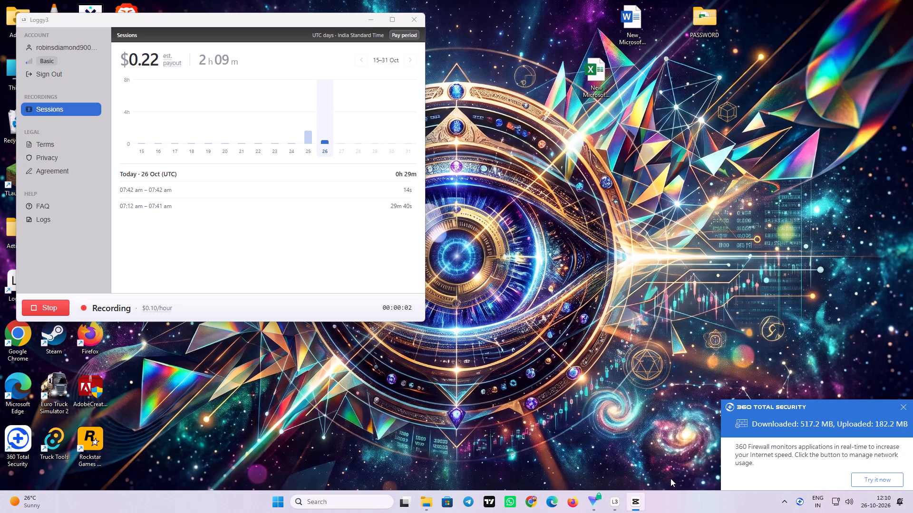
click(631, 498)
click(473, 366)
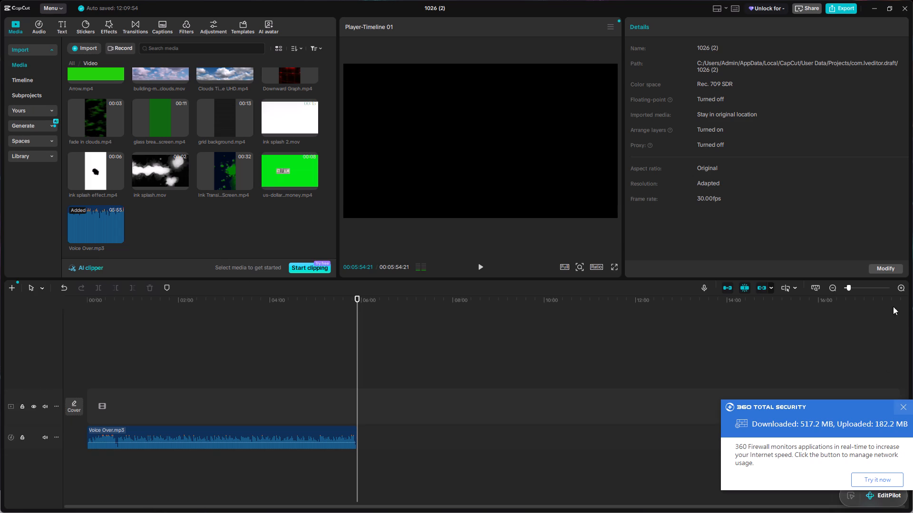
Switch the Windows sound output to CTM-2200 (Intel(R) Display Audio) and return to the CapCut project.
click(882, 4)
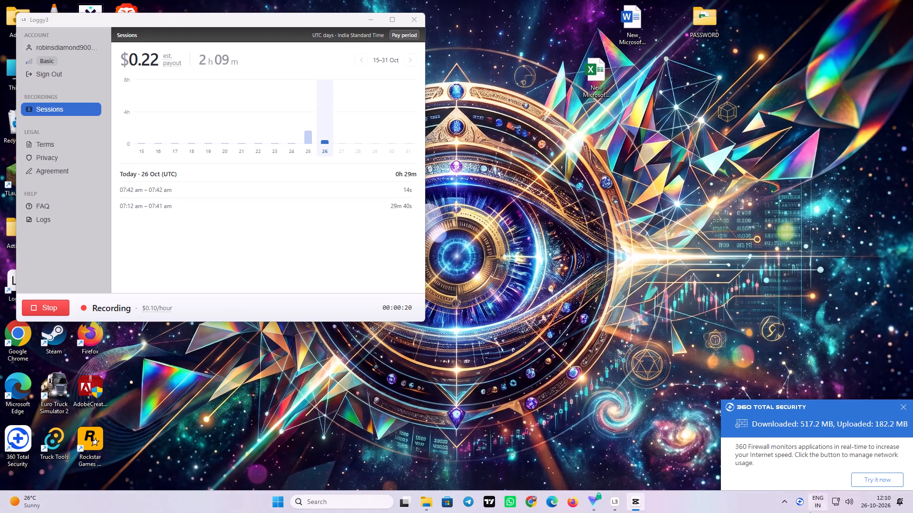
click(846, 499)
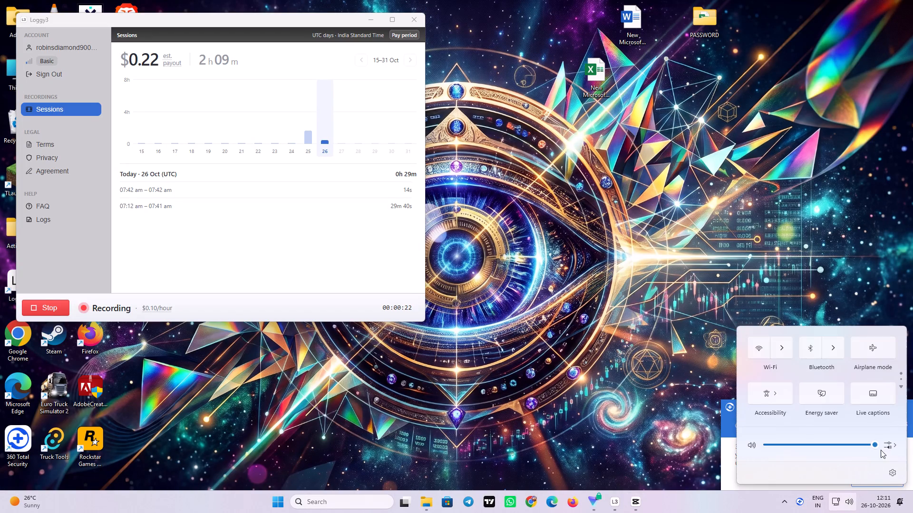
click(885, 445)
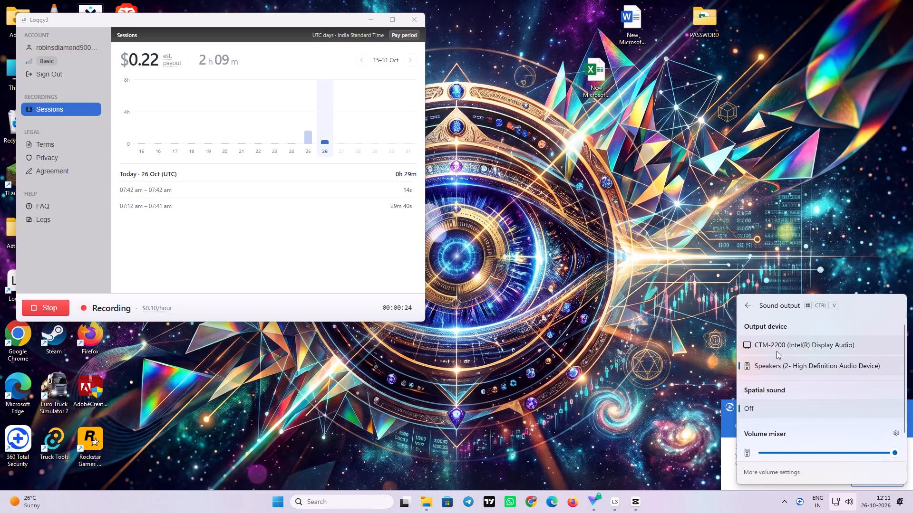
click(777, 351)
click(665, 360)
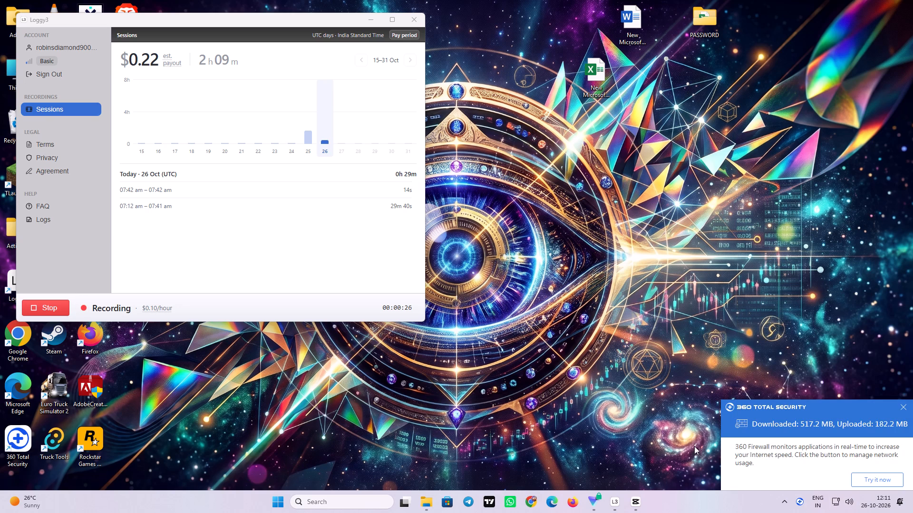
click(643, 500)
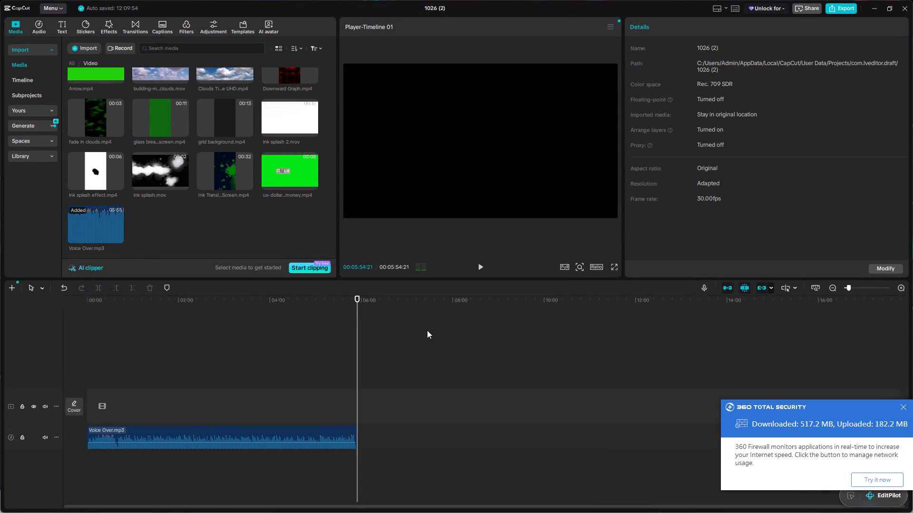
Return the playhead to the start of the timeline and play the voice-over from there.
drag(358, 295, 345, 302)
drag(345, 302, 0, 331)
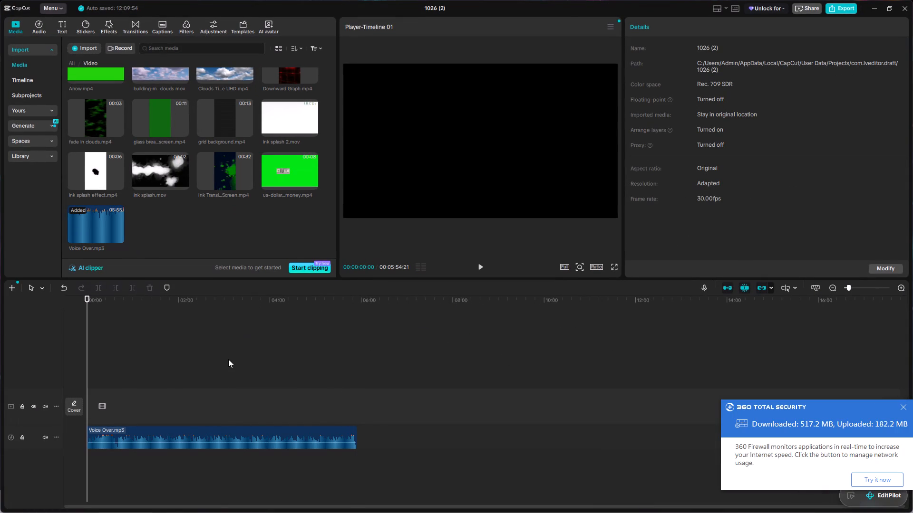
scroll(123, 126, up, 4)
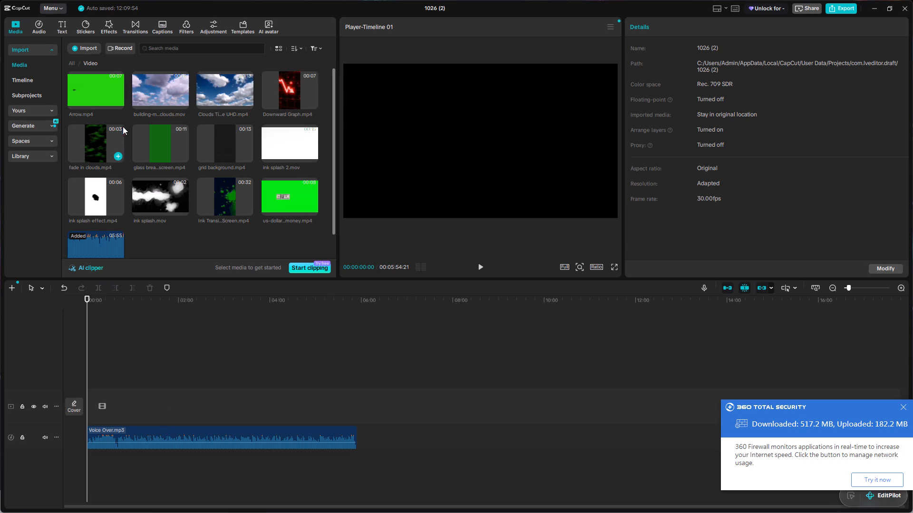
scroll(127, 129, down, 3)
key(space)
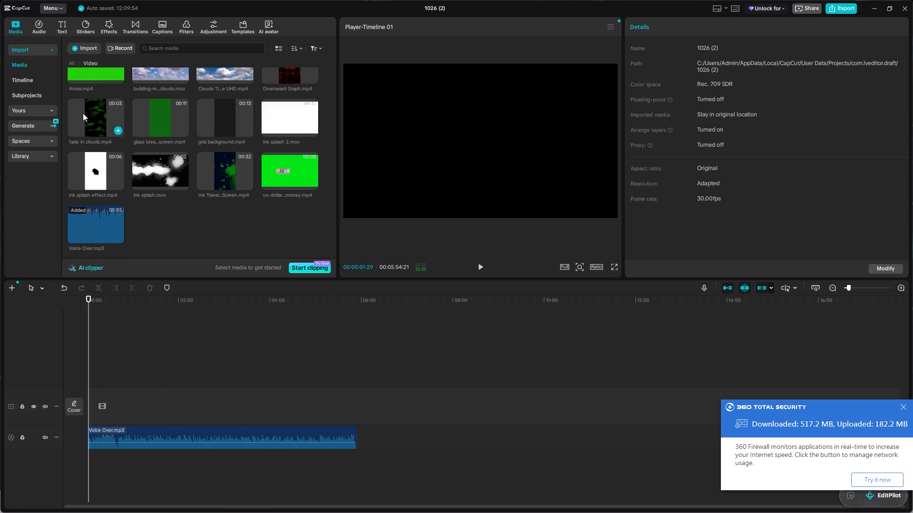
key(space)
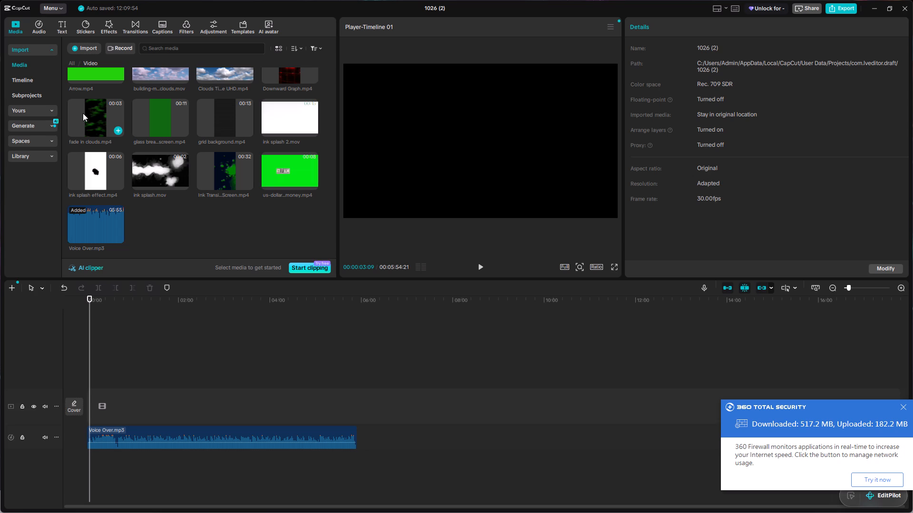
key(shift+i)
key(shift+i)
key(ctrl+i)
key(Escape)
Play the voice-over clip from its beginning to about 00:00:31, pausing near the end to locate the cut point.
drag(92, 299, 83, 297)
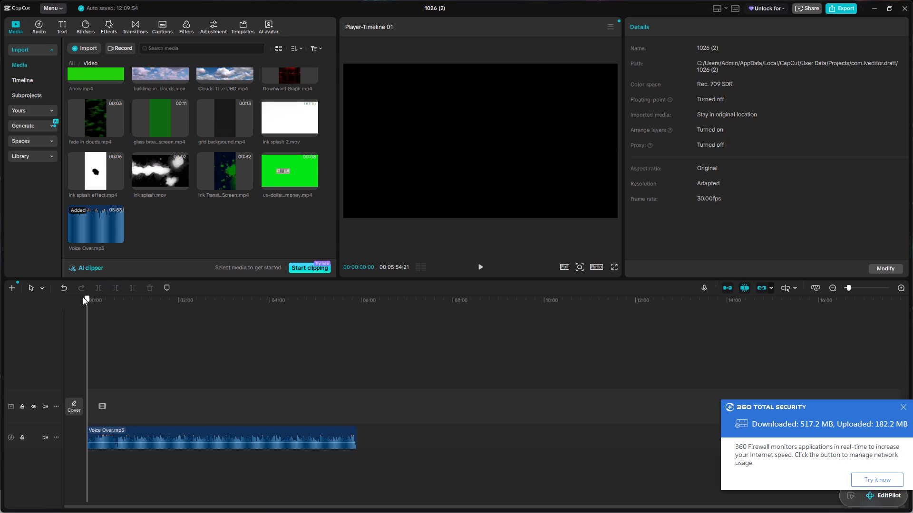
drag(83, 297, 70, 301)
click(178, 433)
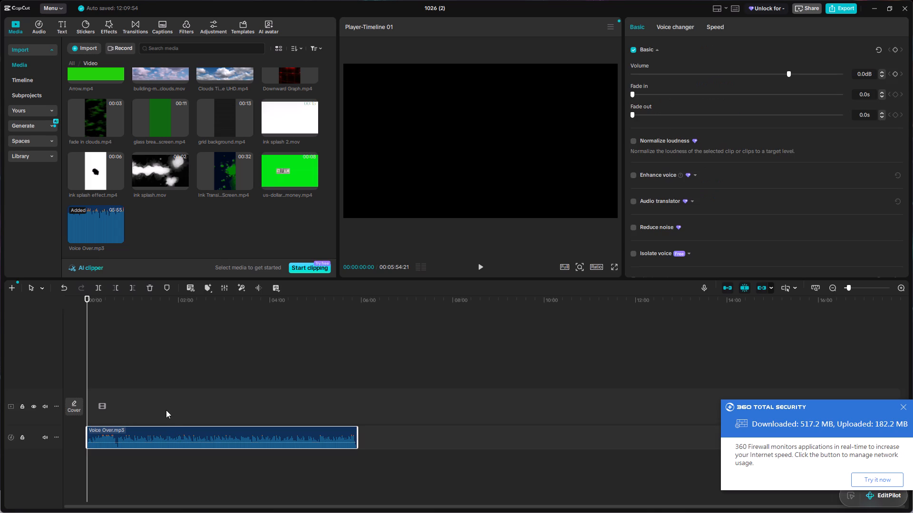
text(=========)
text(+++)
key(ctrl+equal)
key(ctrl+equal)
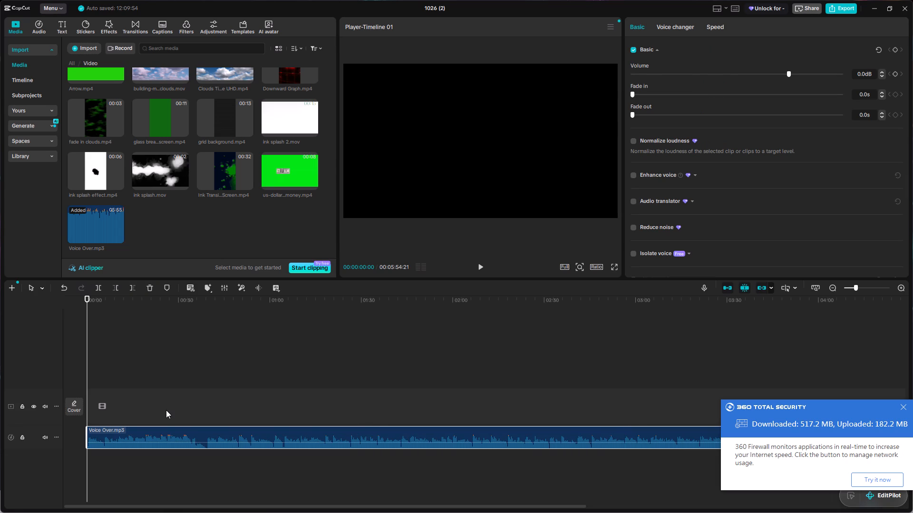
key(ctrl+equal)
key(ctrl+minus)
key(ctrl+minus)
key(ctrl+minus)
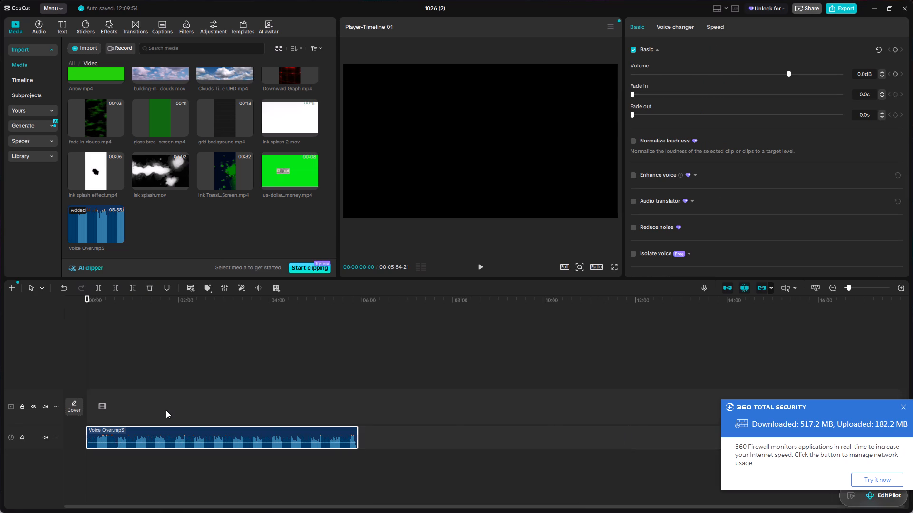
key(ctrl+equal)
key(ctrl+equal)
key(ctrl+equal)
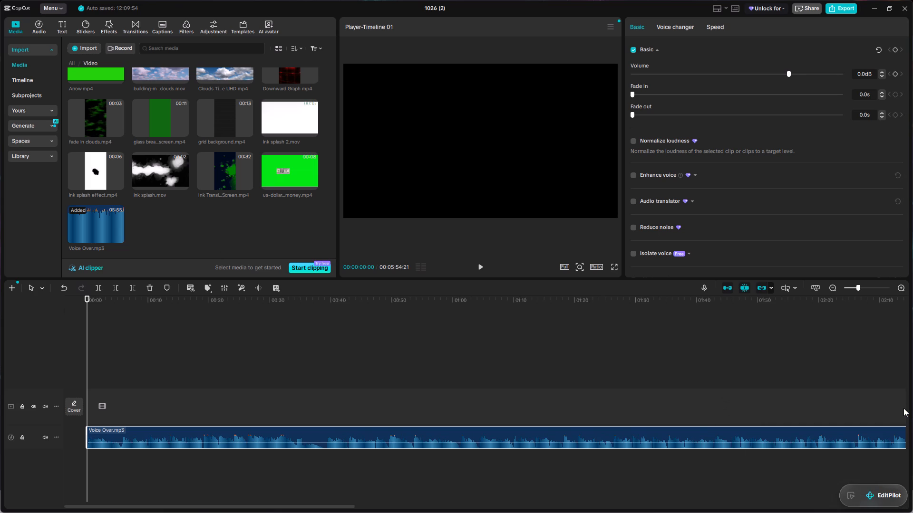
key(space)
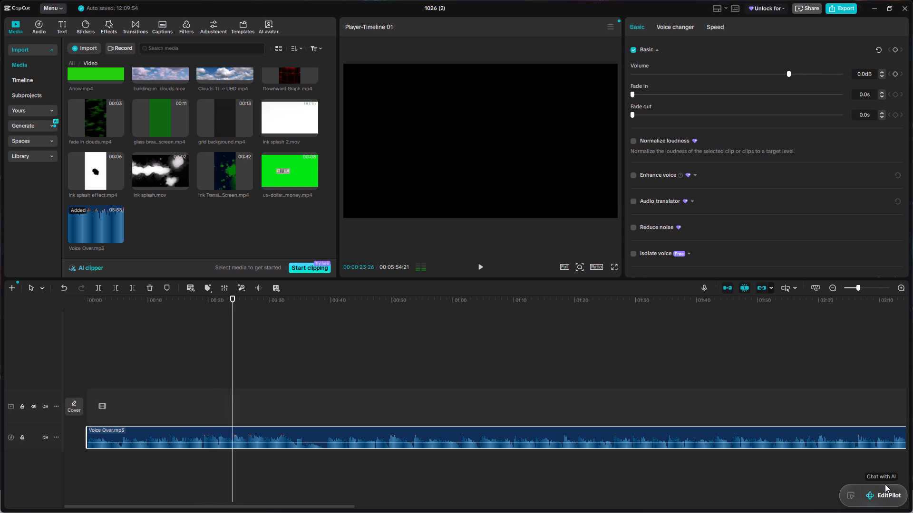
key(space)
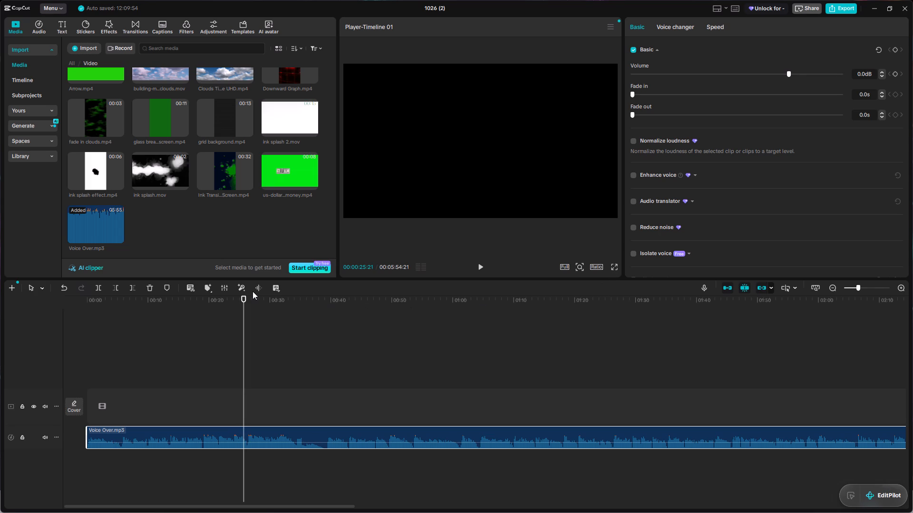
key(space)
key(space)
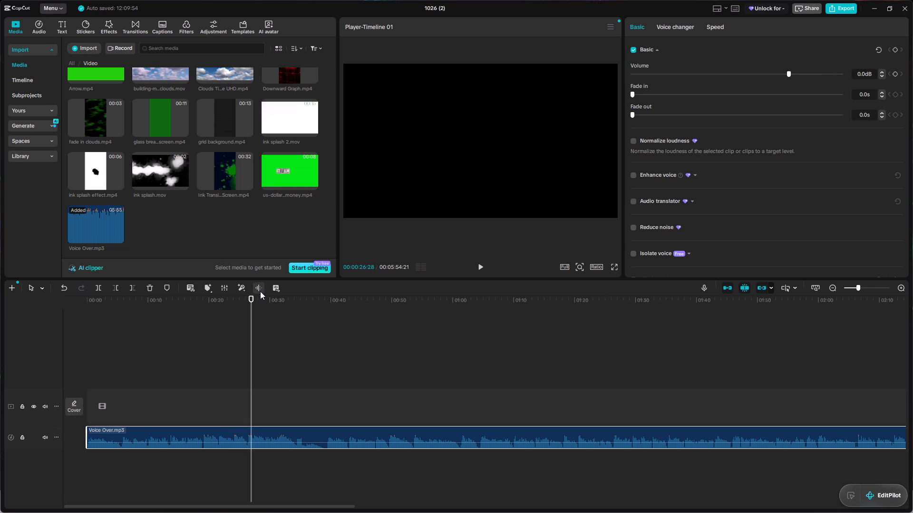
key(space)
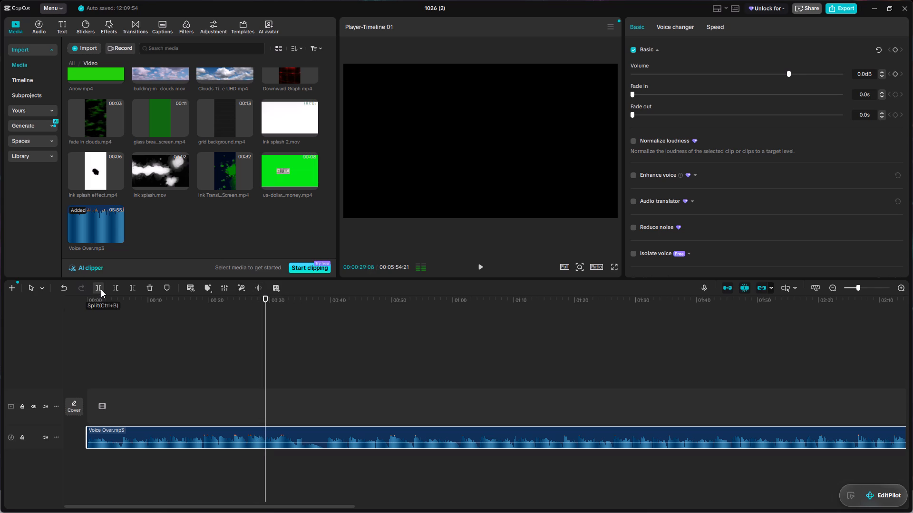
key(space)
key(space)
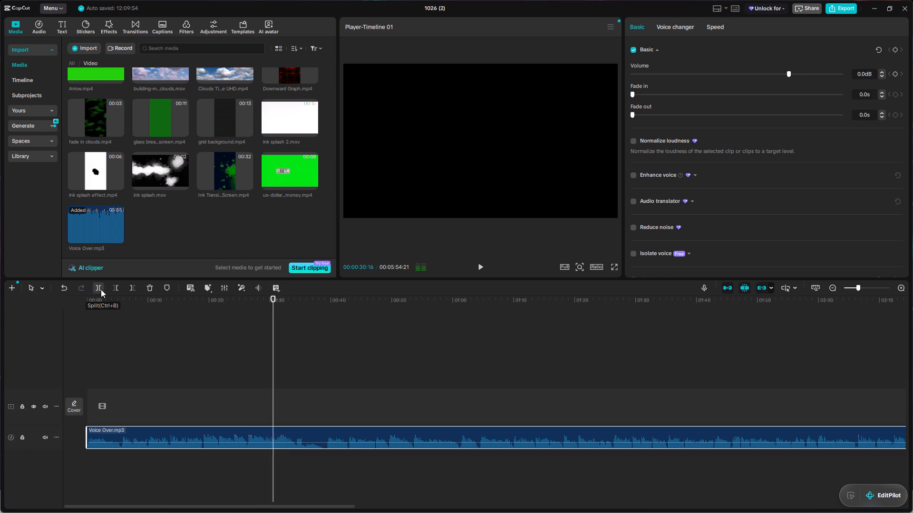
key(space)
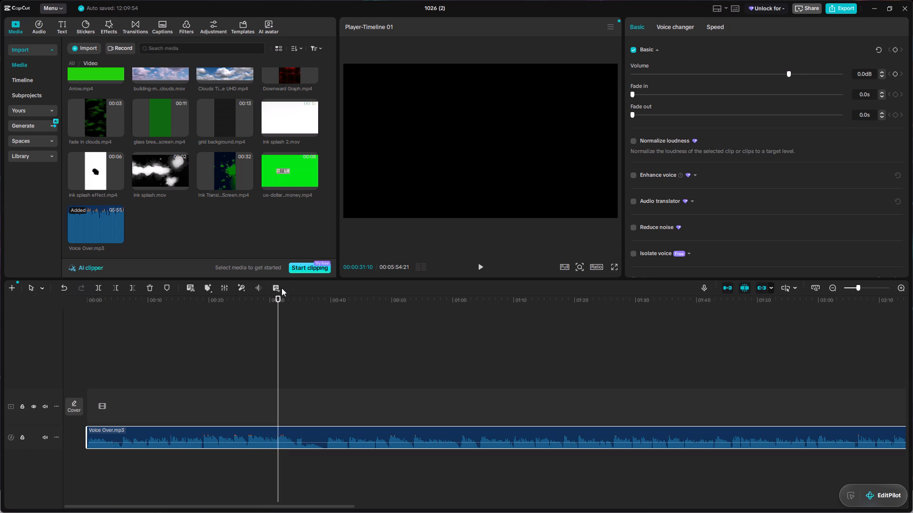
Split the voice-over clip at 00:00:34:08 and delete the part after the cut.
click(277, 298)
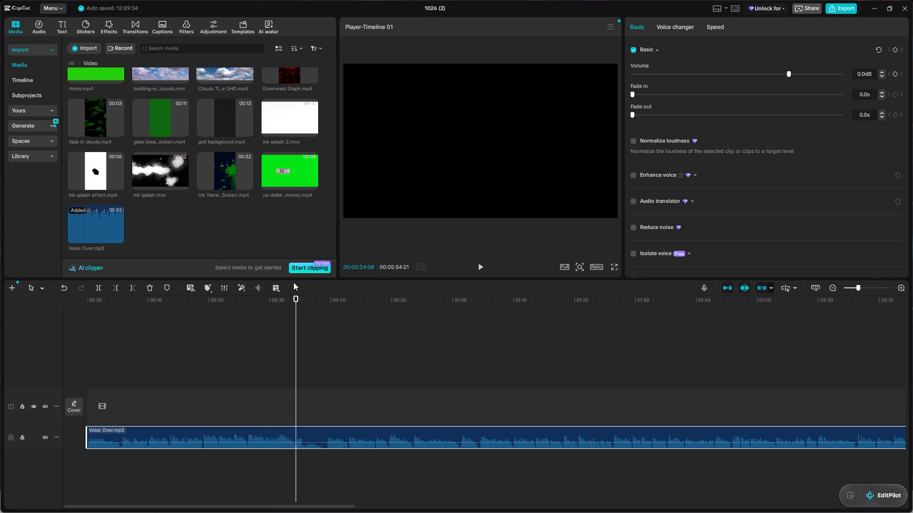
key(ctrl+b)
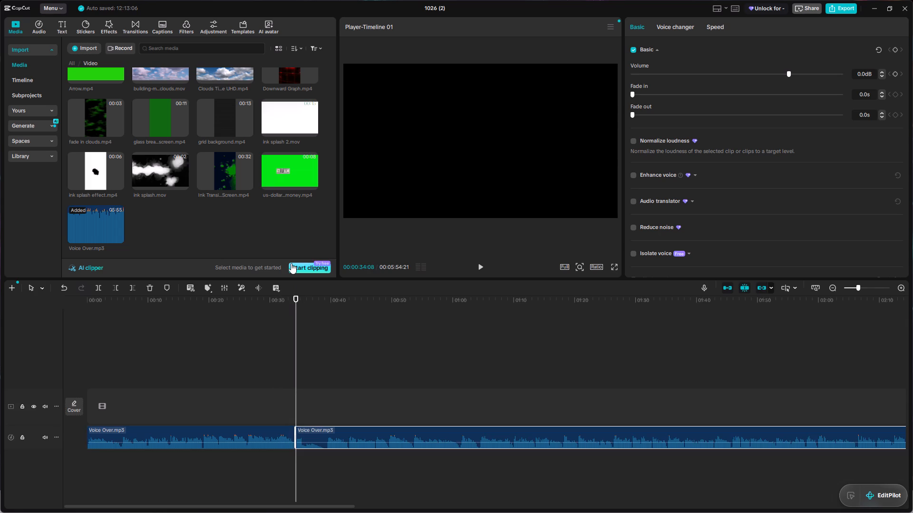
key(Delete)
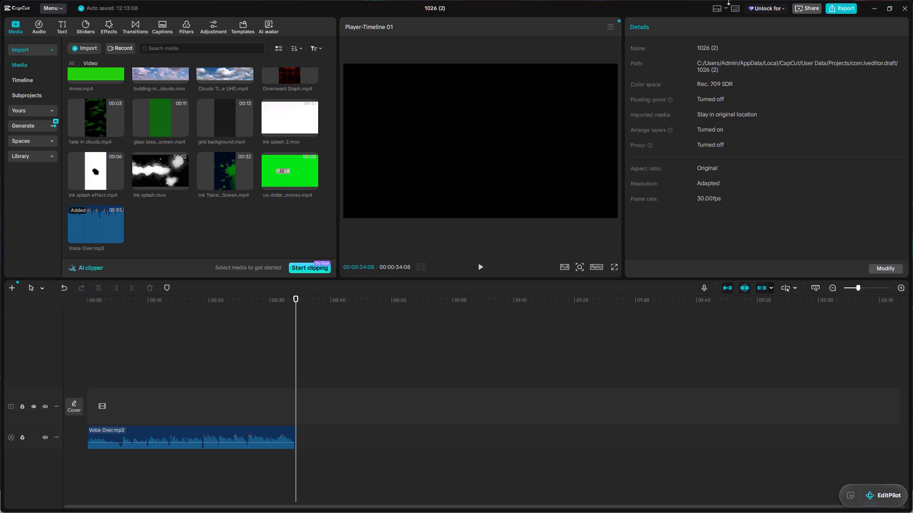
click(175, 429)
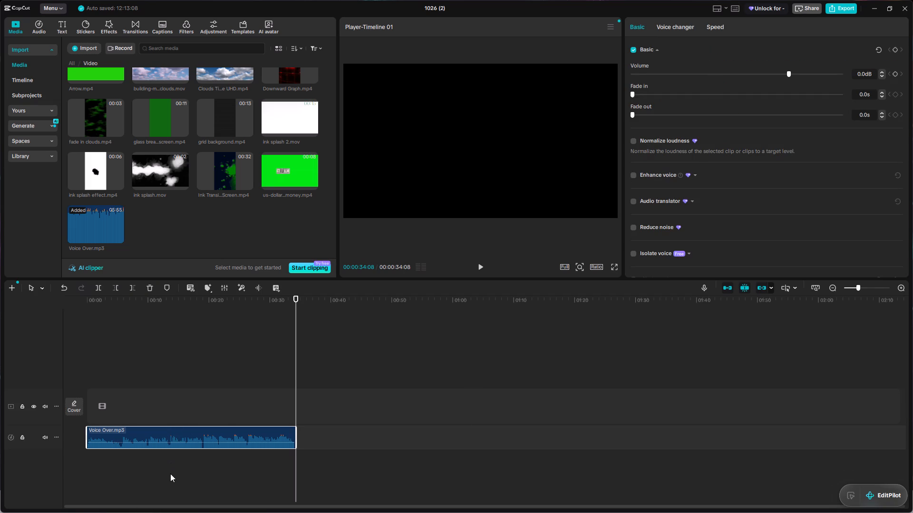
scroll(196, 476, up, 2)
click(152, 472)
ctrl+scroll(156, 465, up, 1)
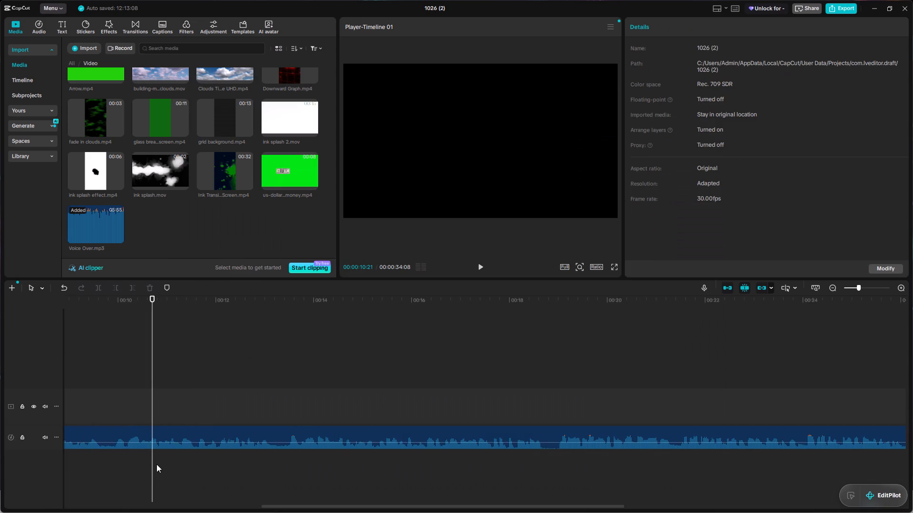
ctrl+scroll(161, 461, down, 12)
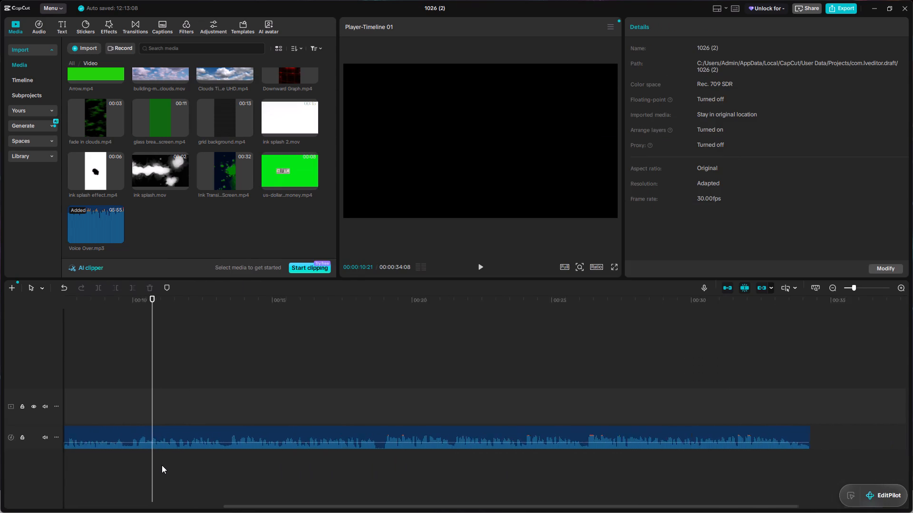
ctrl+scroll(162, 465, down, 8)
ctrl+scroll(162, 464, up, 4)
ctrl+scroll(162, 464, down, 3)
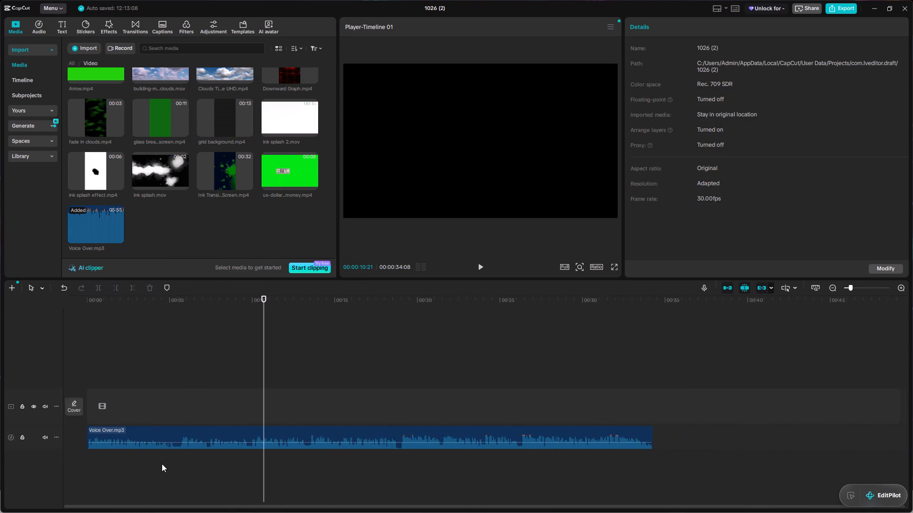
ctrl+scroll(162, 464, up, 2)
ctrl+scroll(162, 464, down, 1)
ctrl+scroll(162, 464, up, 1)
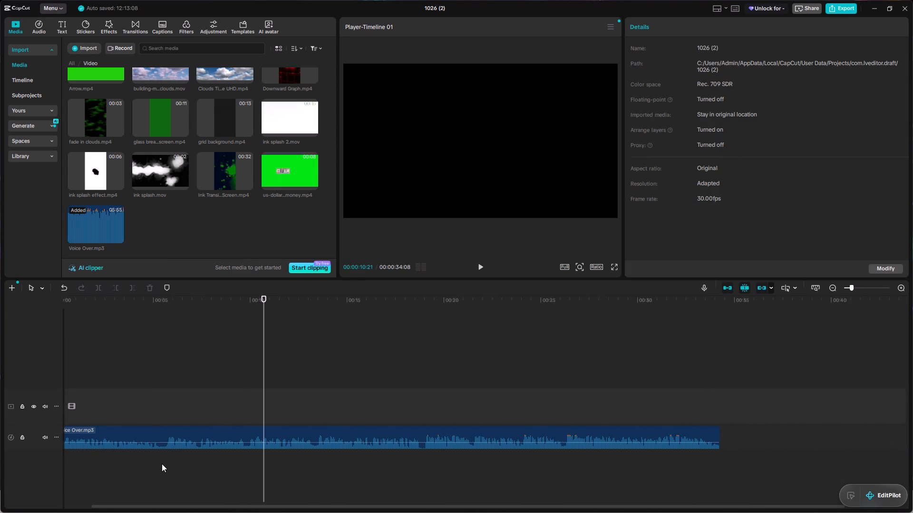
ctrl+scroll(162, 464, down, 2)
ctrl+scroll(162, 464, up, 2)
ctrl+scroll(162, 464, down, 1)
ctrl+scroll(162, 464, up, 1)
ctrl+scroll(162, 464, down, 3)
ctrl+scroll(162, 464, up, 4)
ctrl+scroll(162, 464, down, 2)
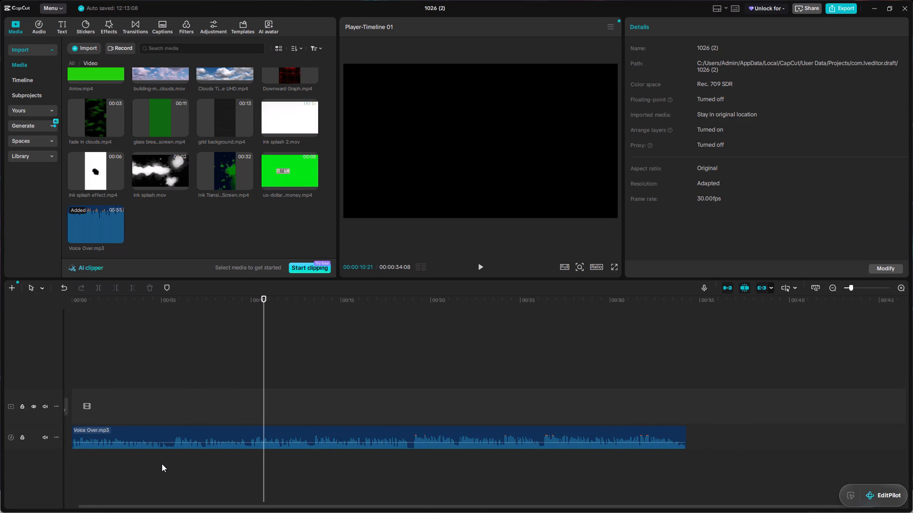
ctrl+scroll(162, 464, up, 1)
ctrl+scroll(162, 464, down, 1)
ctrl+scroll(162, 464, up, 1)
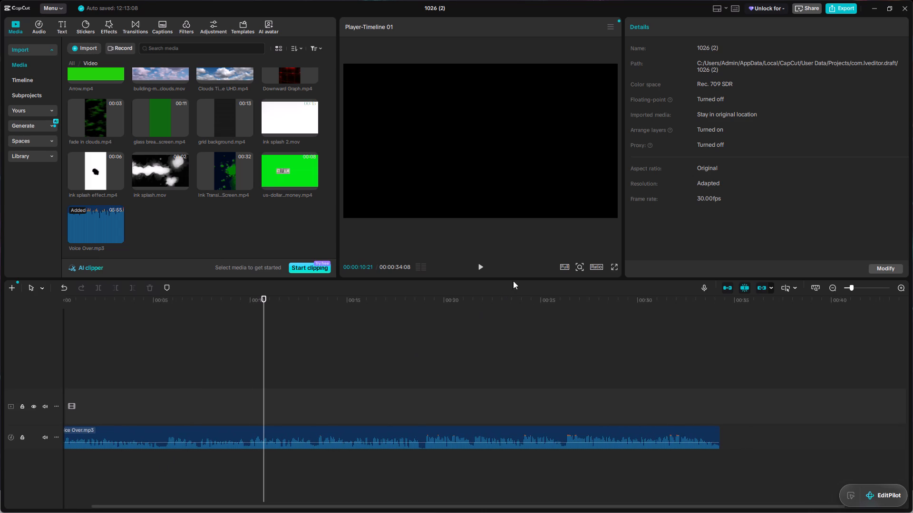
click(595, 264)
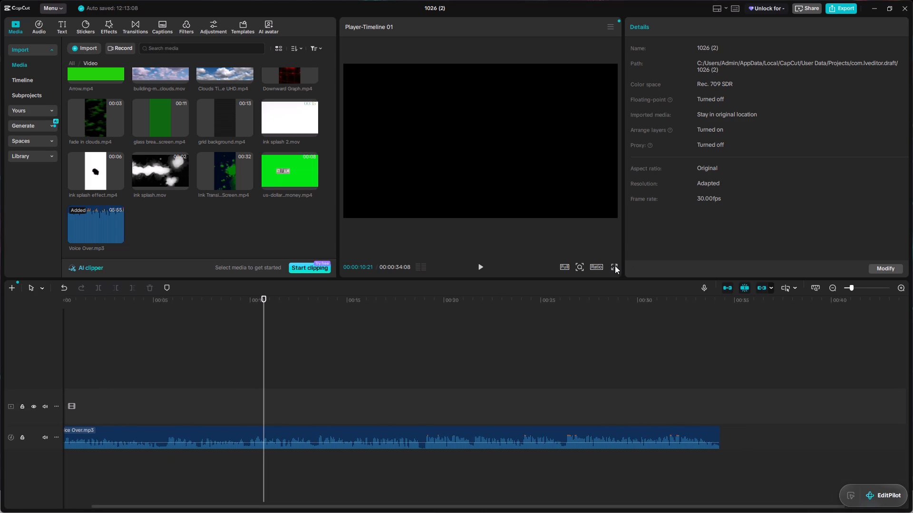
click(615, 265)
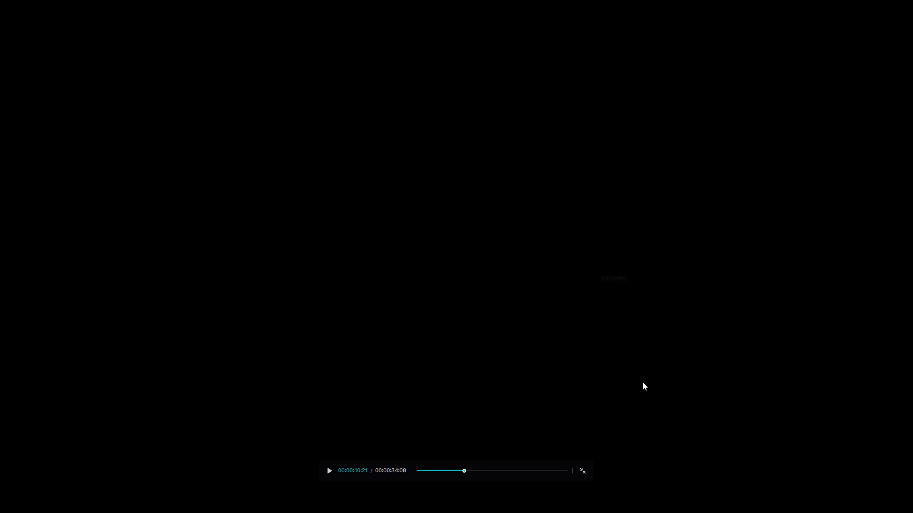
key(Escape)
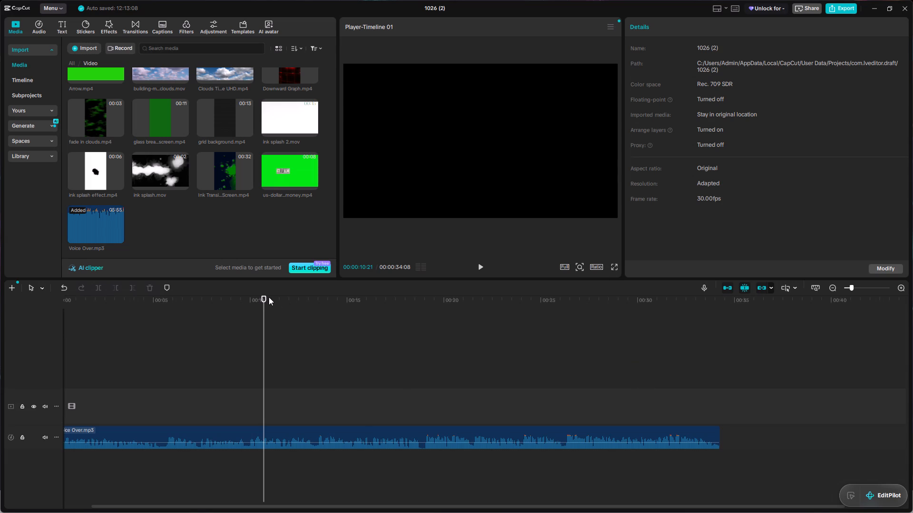
Return the playhead to the start of the timeline and set the project's aspect ratio to 9:16.
drag(267, 298, 0, 344)
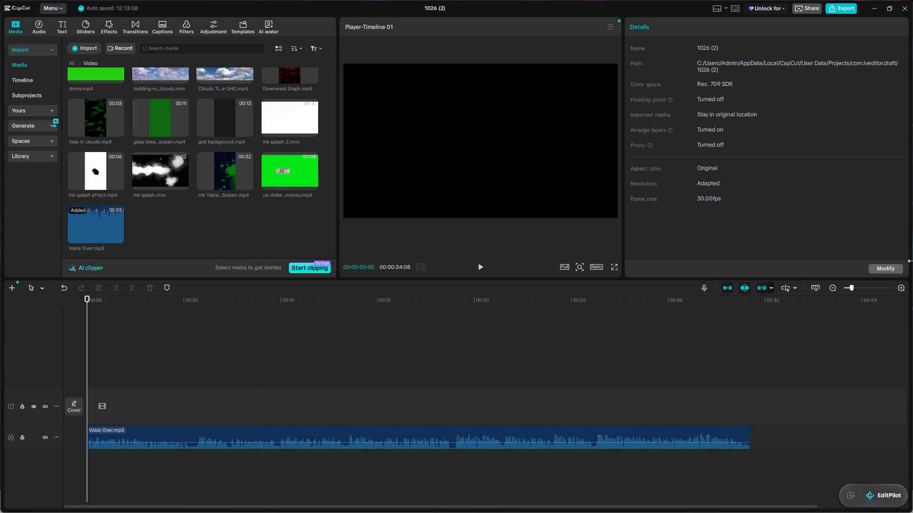
click(601, 267)
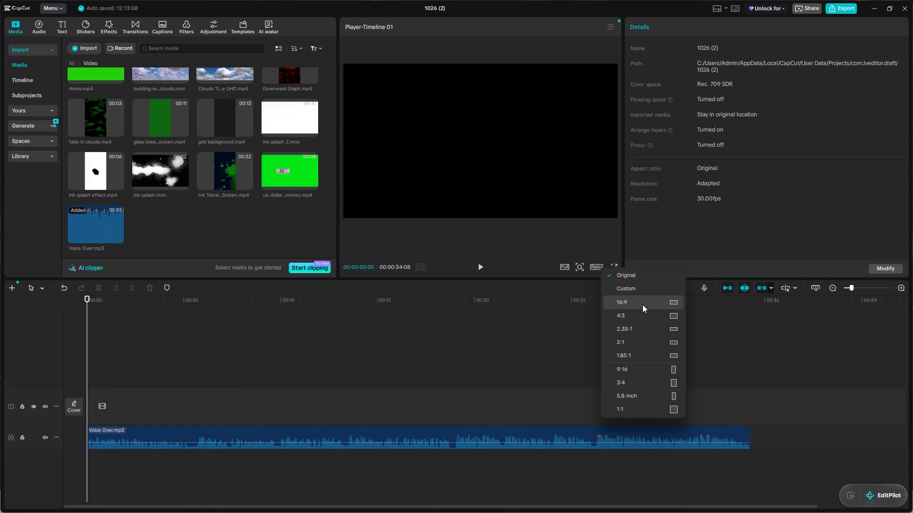
click(623, 369)
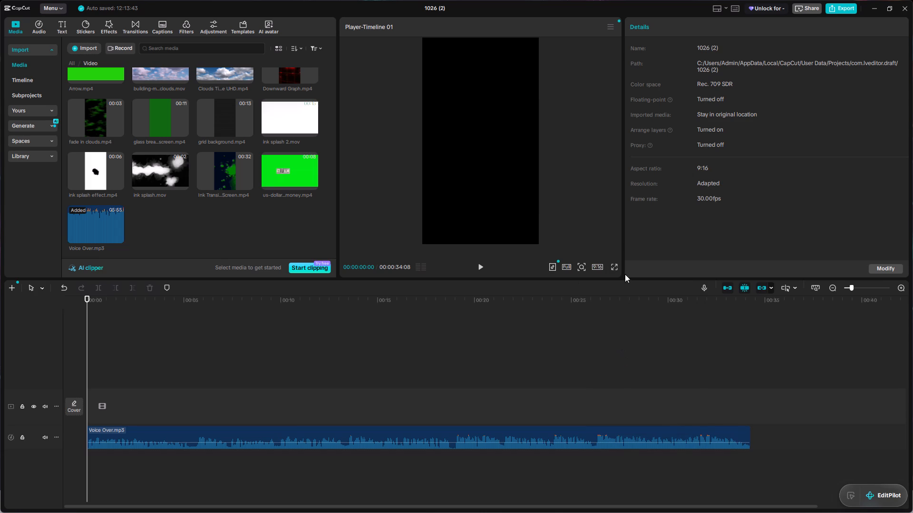
Rearrange the workspace with a taller preview, a wider media area, a shorter timeline and a narrower details area.
drag(623, 279, 618, 345)
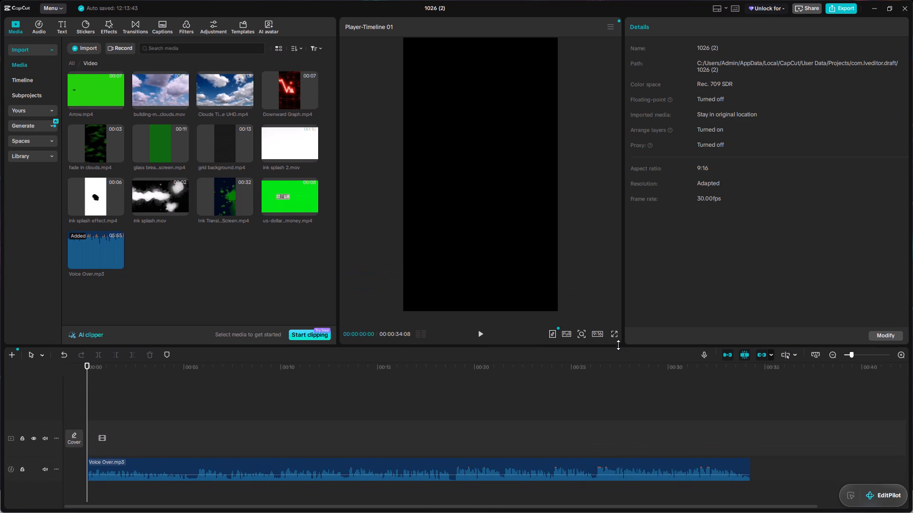
drag(618, 345, 618, 344)
drag(622, 293, 624, 294)
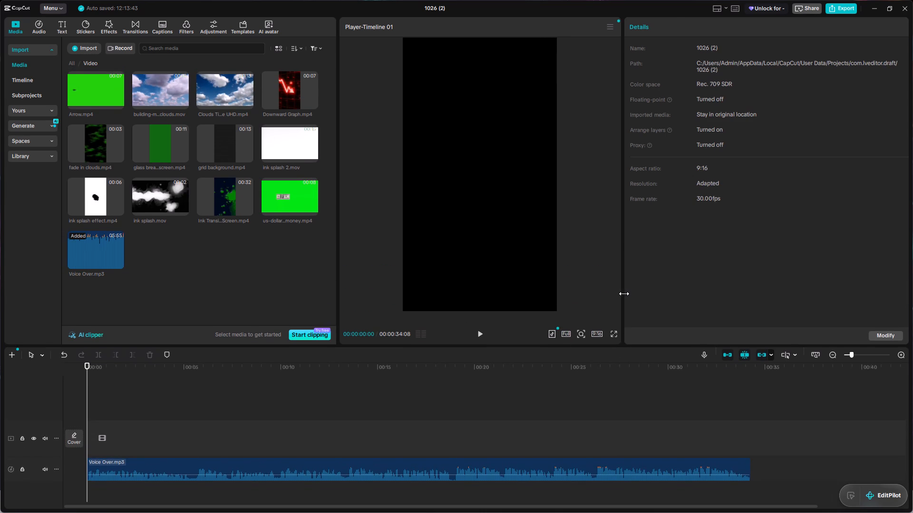
drag(624, 294, 669, 312)
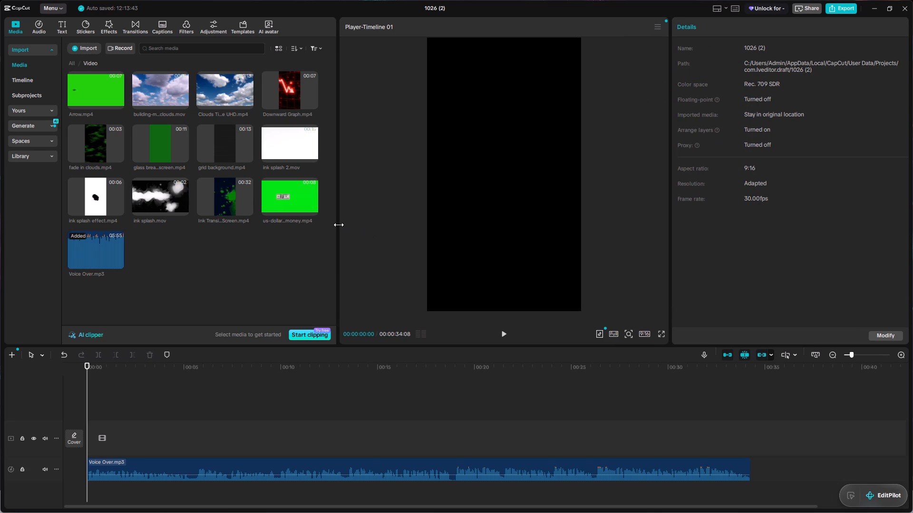
drag(338, 225, 382, 249)
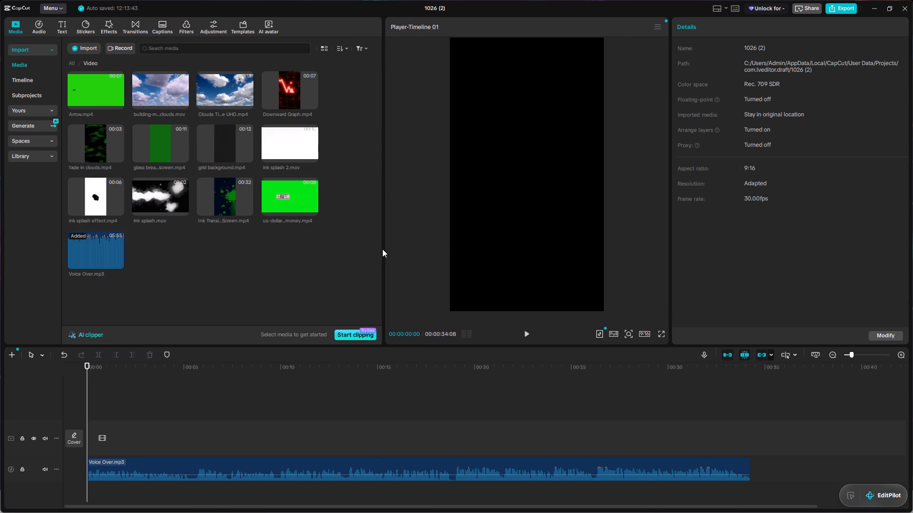
Widen the preview area by narrowing the media area next to it.
drag(382, 249, 353, 260)
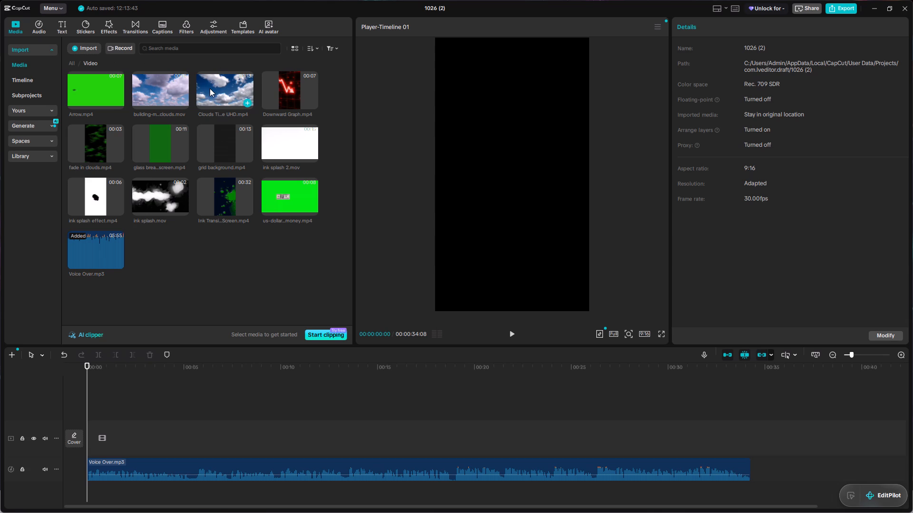
Add the Clouds Timelapse UHD.mp4 video to the main track at the start of the timeline.
drag(210, 88, 84, 438)
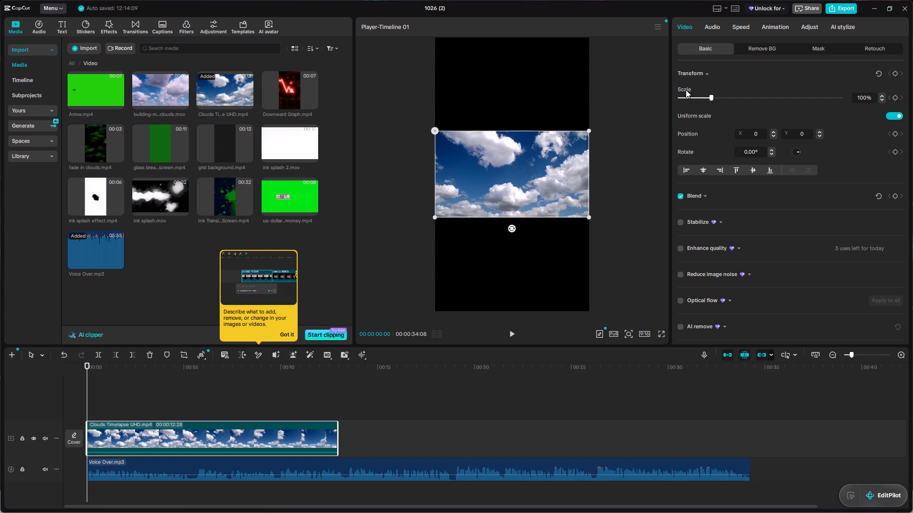
Play the timeline from the start, dismiss the feature tip, and step frame by frame around 5 seconds to locate the clouds clip's cut point.
key(space)
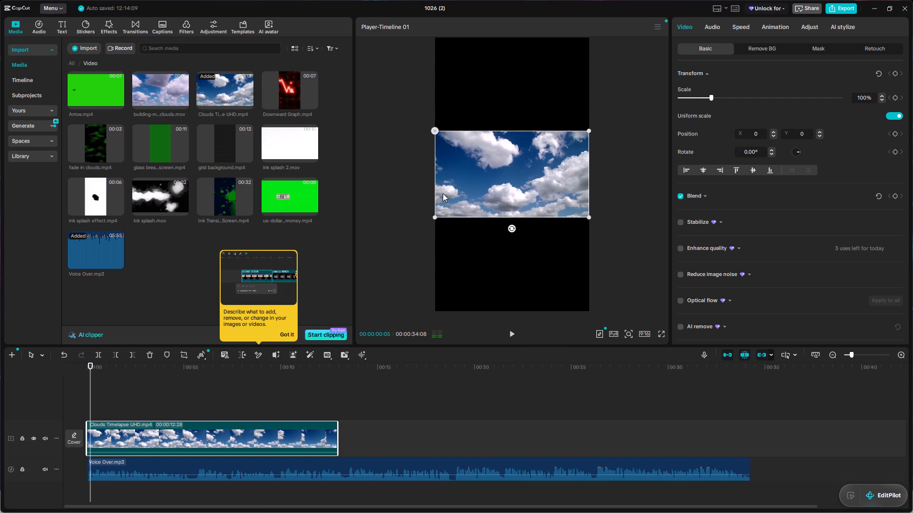
click(282, 337)
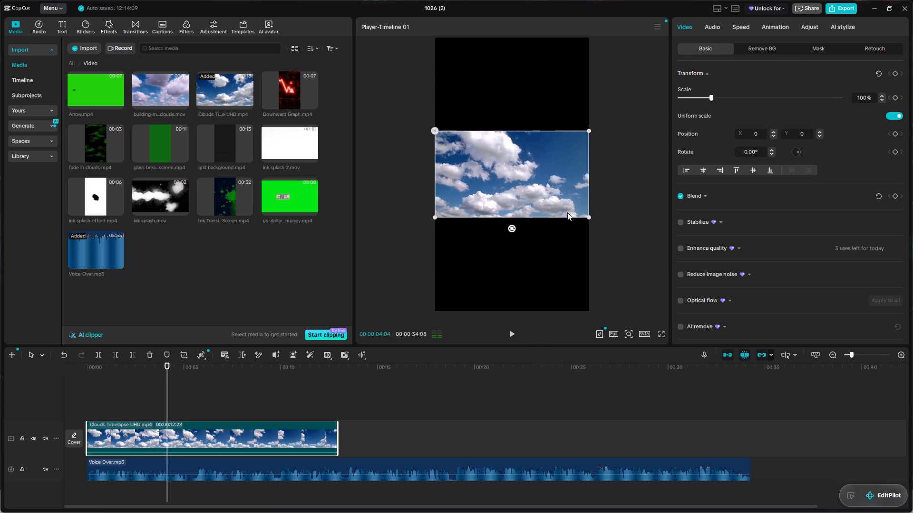
key(space)
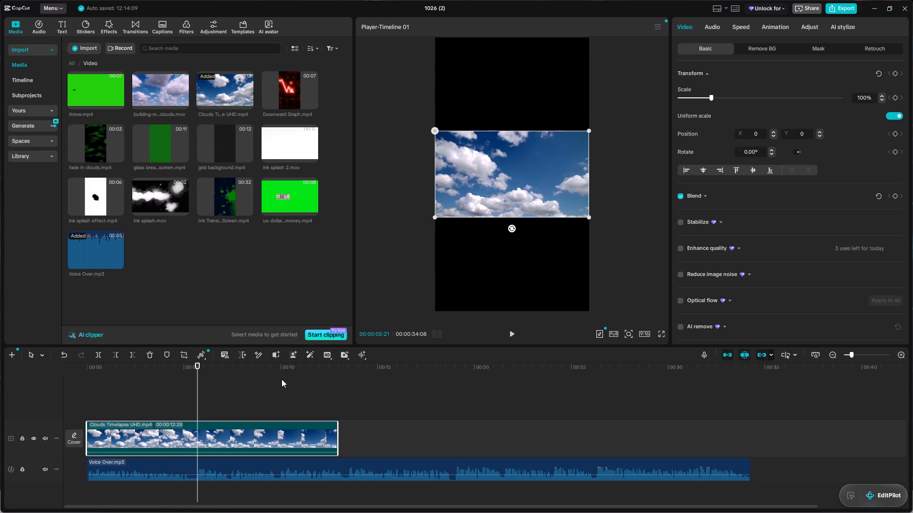
drag(200, 363, 187, 370)
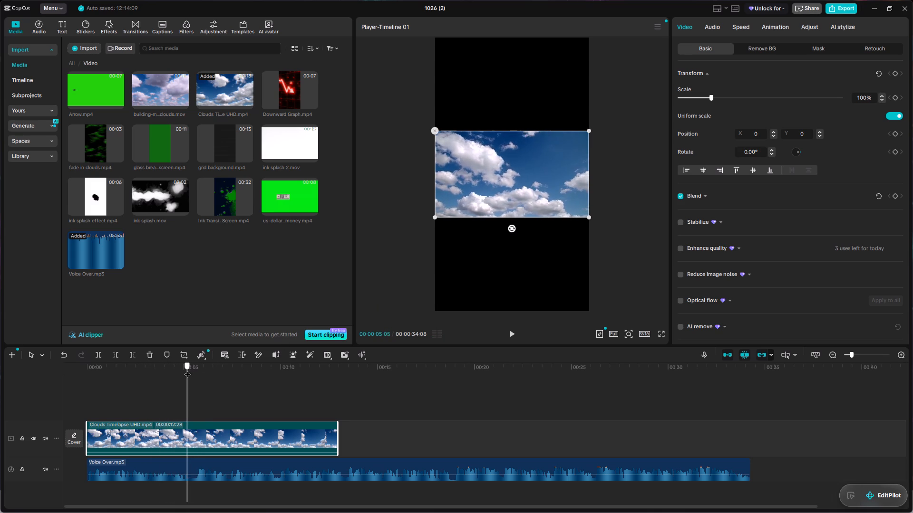
drag(187, 370, 185, 375)
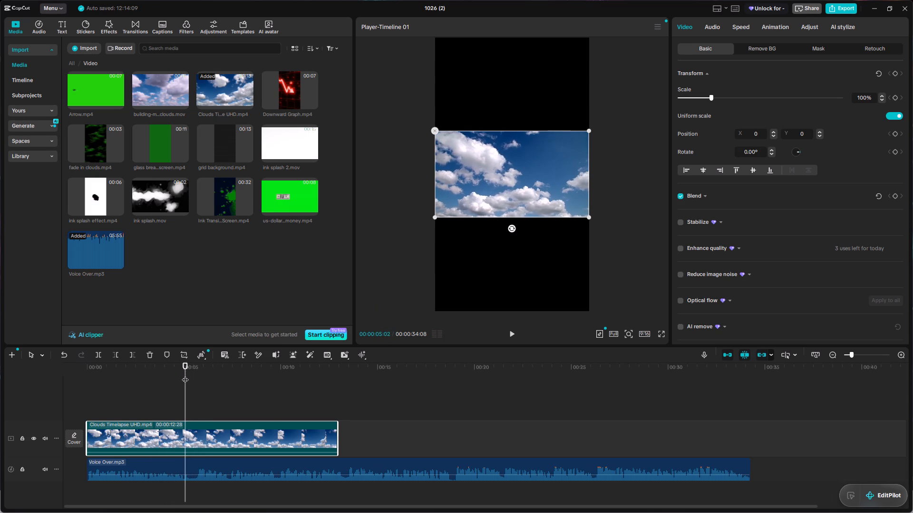
key(space)
key(space)
key(space)
key(space)
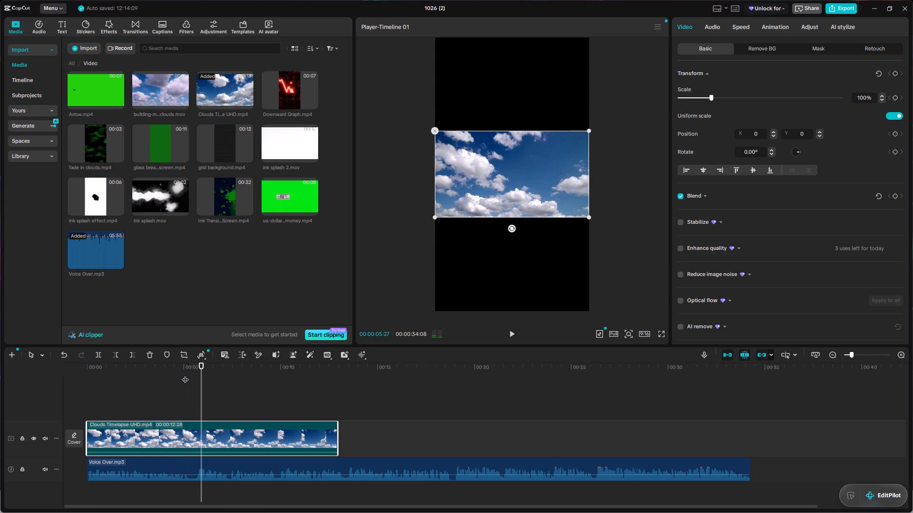
key(Left)
key(Left)
key(Left)
key(Left)
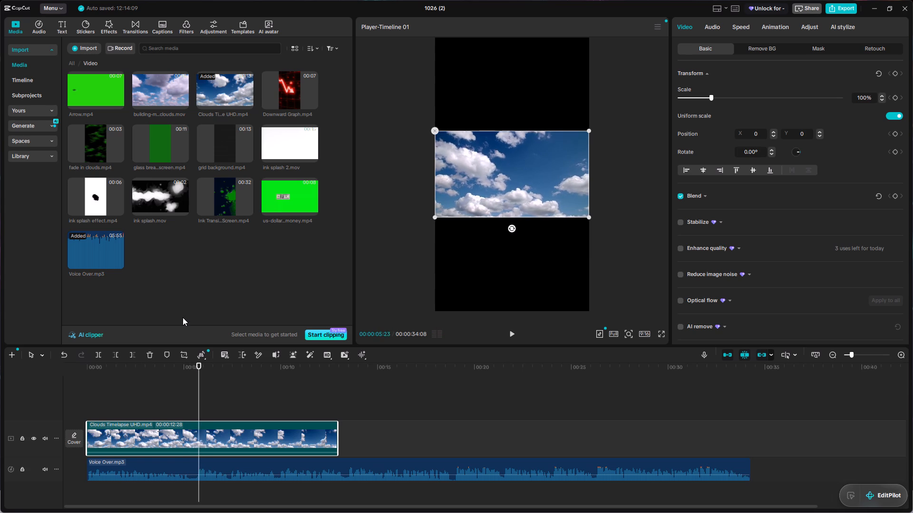
key(Left)
key(Left)
key(Left)
key(Left)
key(Left)
key(Left)
key(Left)
key(Left)
key(Left)
key(Left)
key(Left)
key(Left)
key(Left)
key(Left)
key(Left)
key(Left)
key(Left)
key(Left)
key(Left)
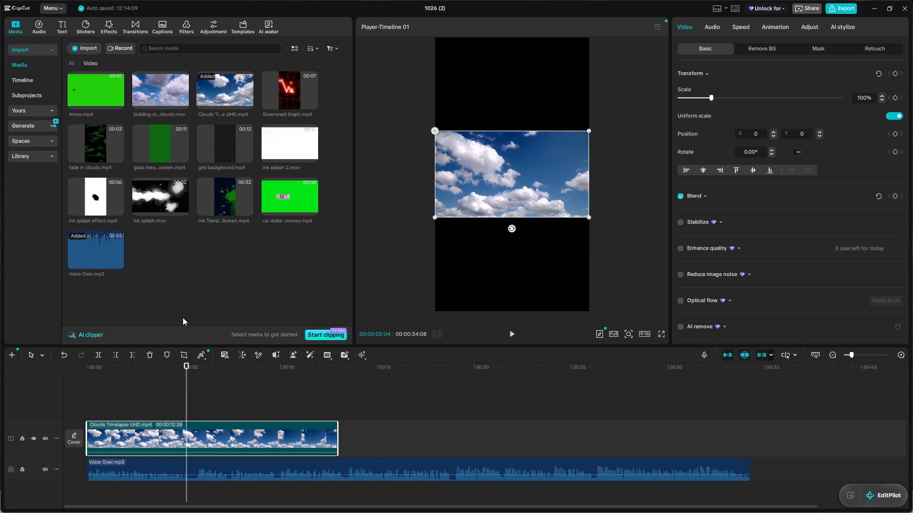
key(space)
key(space)
key(Left)
key(Left)
key(Left)
key(Left)
key(Left)
key(Left)
key(Left)
key(Left)
key(Left)
key(Left)
key(Left)
key(Left)
key(Left)
key(Left)
key(Left)
key(Left)
key(Left)
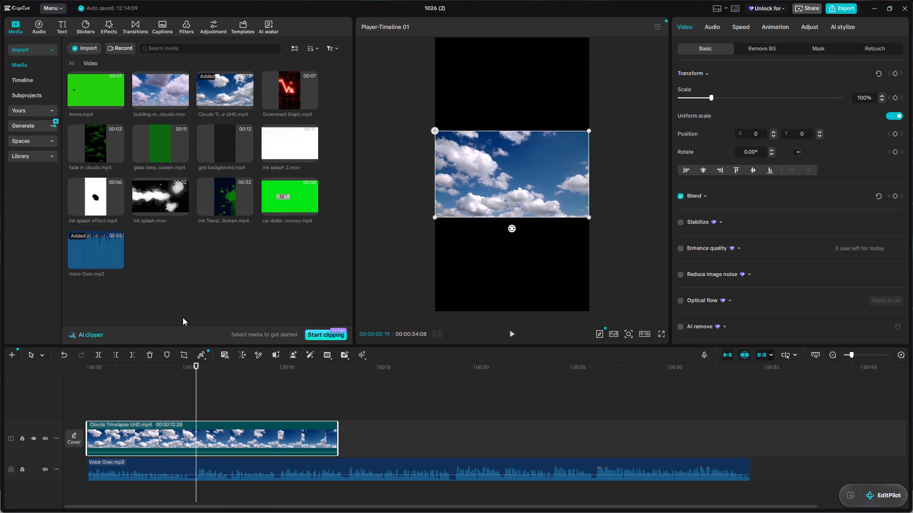
key(Left)
key(Left)
key(Left)
key(Left)
key(Left)
key(Left)
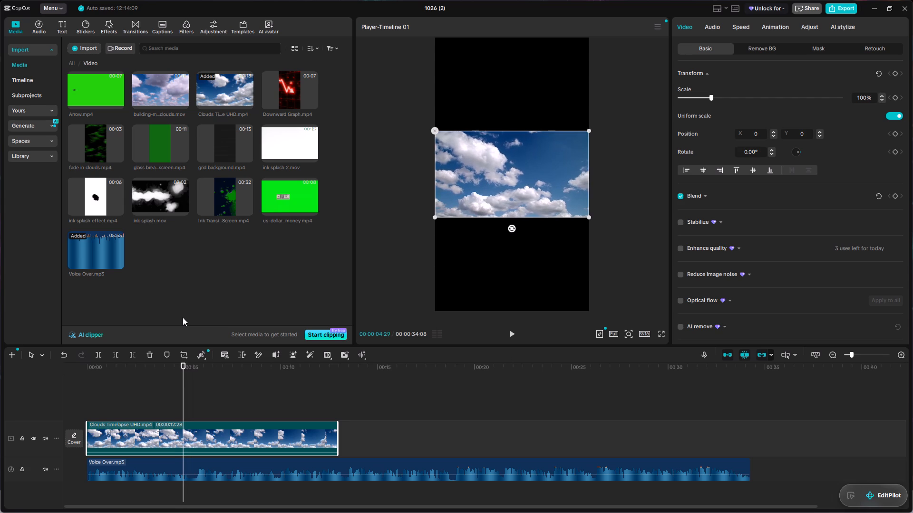
key(Left)
key(Left)
key(space)
key(space)
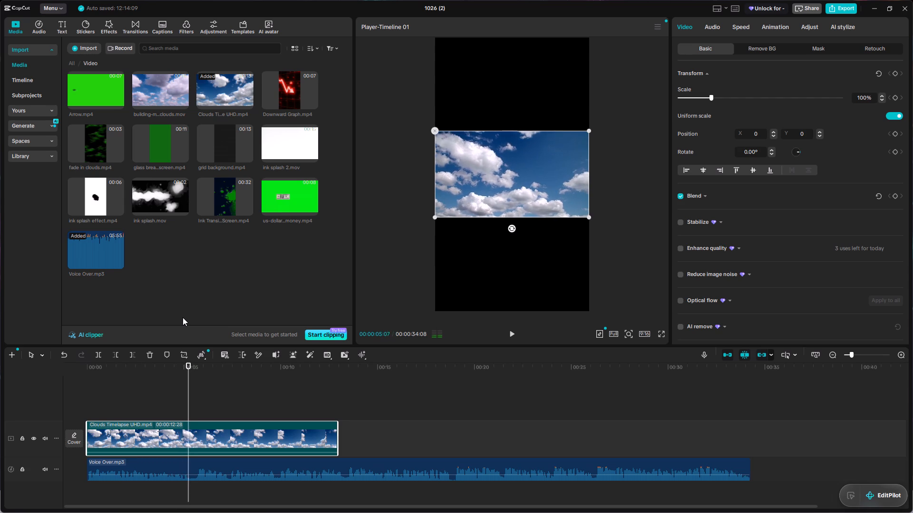
key(Left)
key(Left)
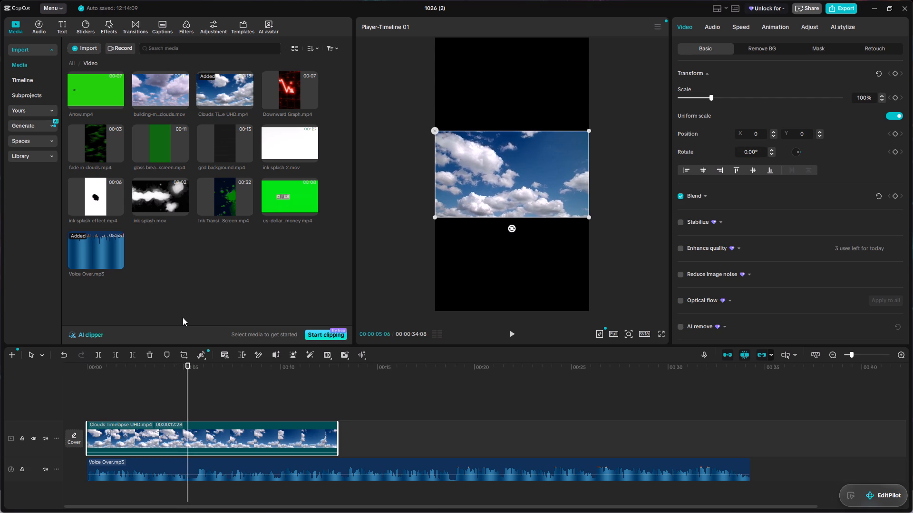
key(Right)
key(Right)
key(Right)
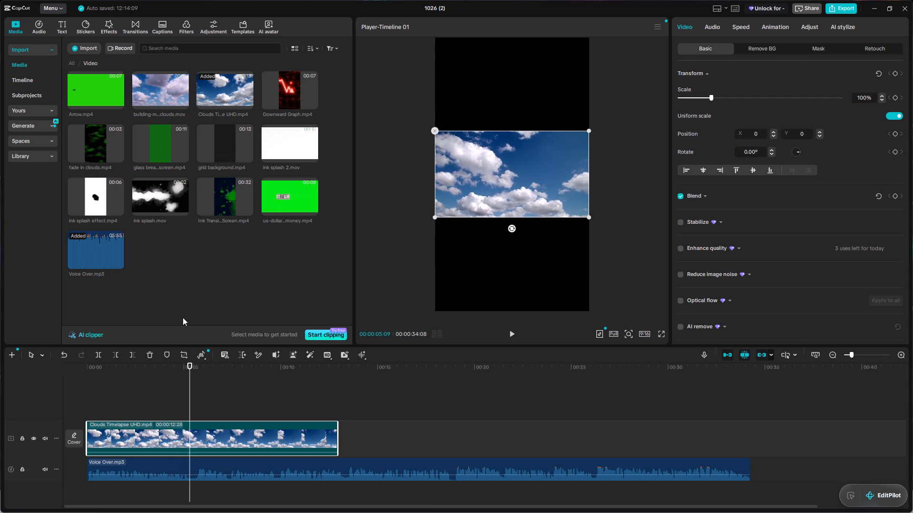
key(space)
key(space)
key(space)
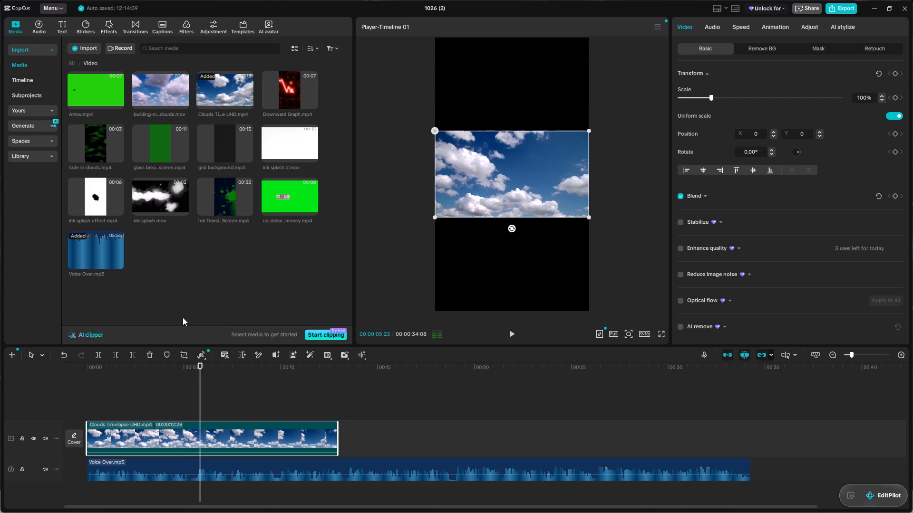
key(space)
key(Left)
key(Left)
key(Left)
key(Left)
key(Left)
key(Left)
key(Left)
key(Left)
key(Left)
key(Left)
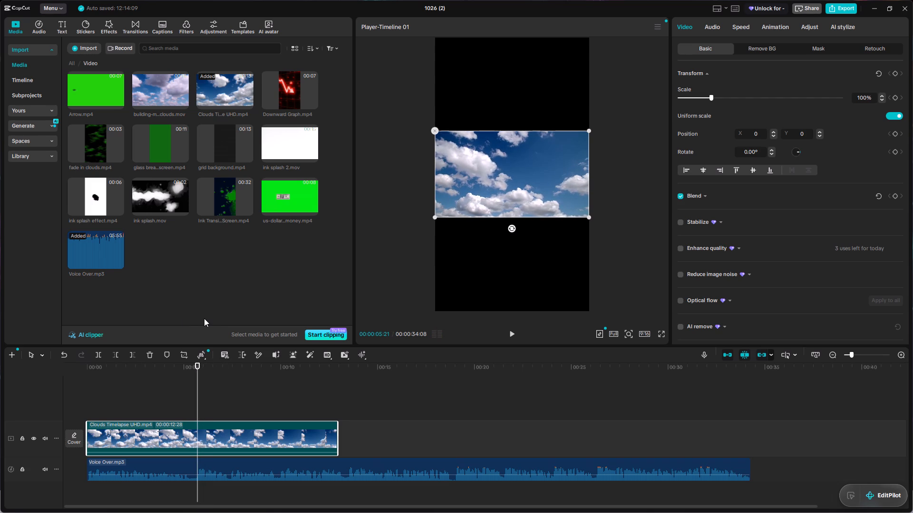
Split the clouds clip at 00:00:05:21 and delete the part after the cut.
key(ctrl+b)
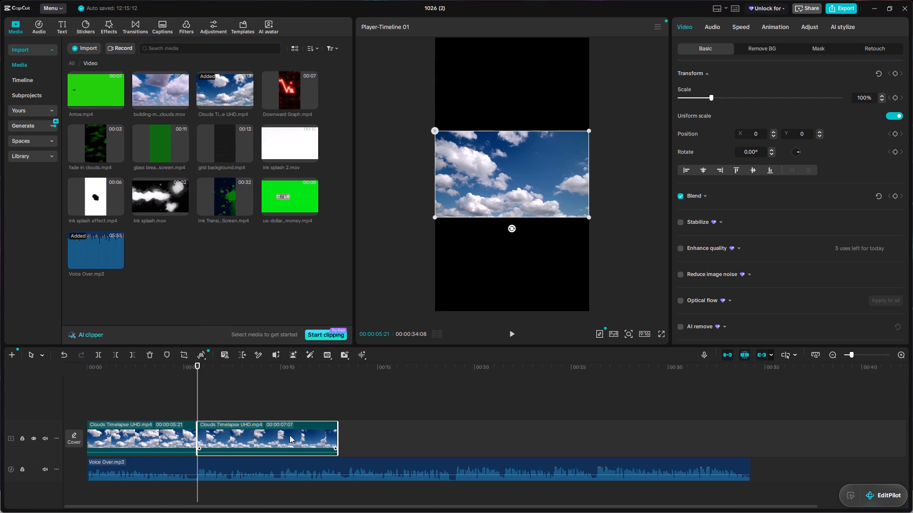
key(Delete)
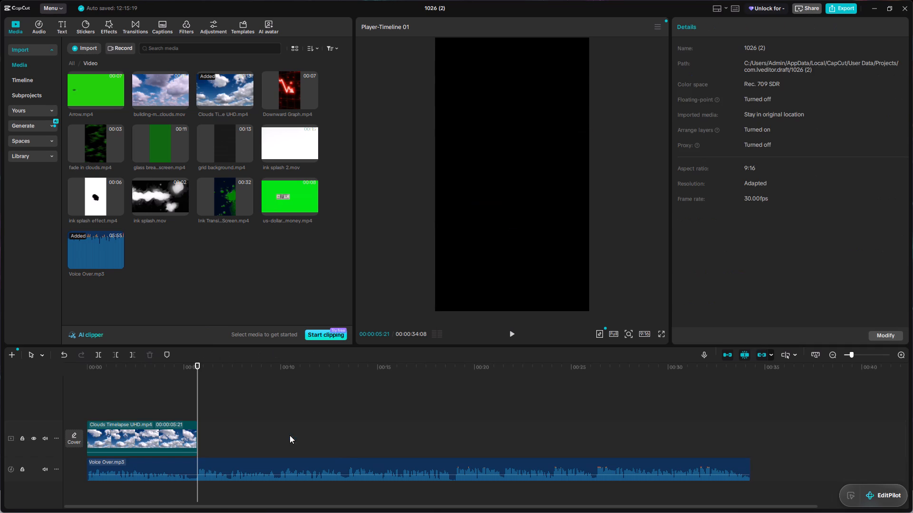
Return the playhead to the timeline start and set the clouds clip's standard speed to 2.00x.
drag(198, 364, 0, 374)
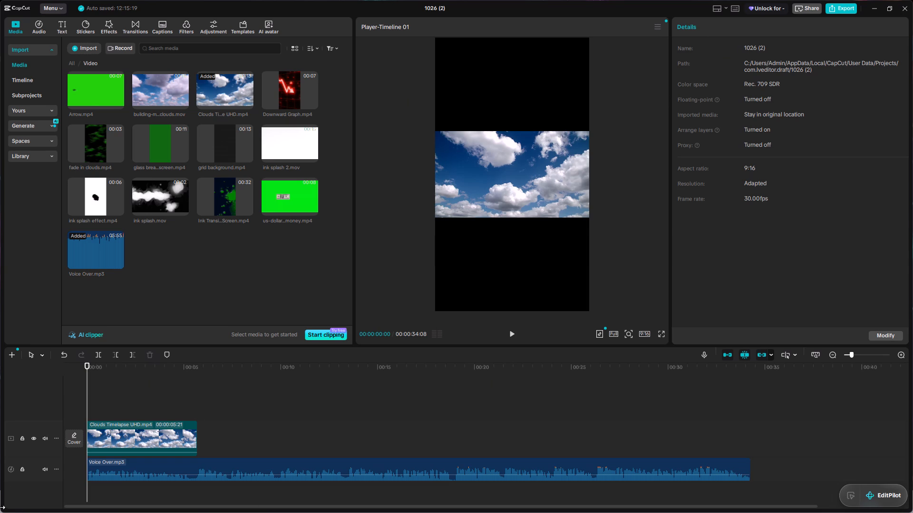
click(145, 434)
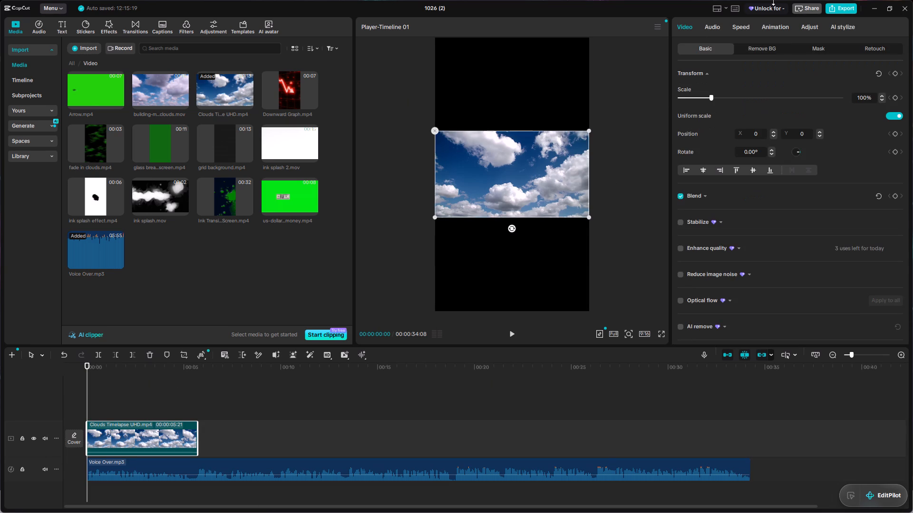
click(741, 28)
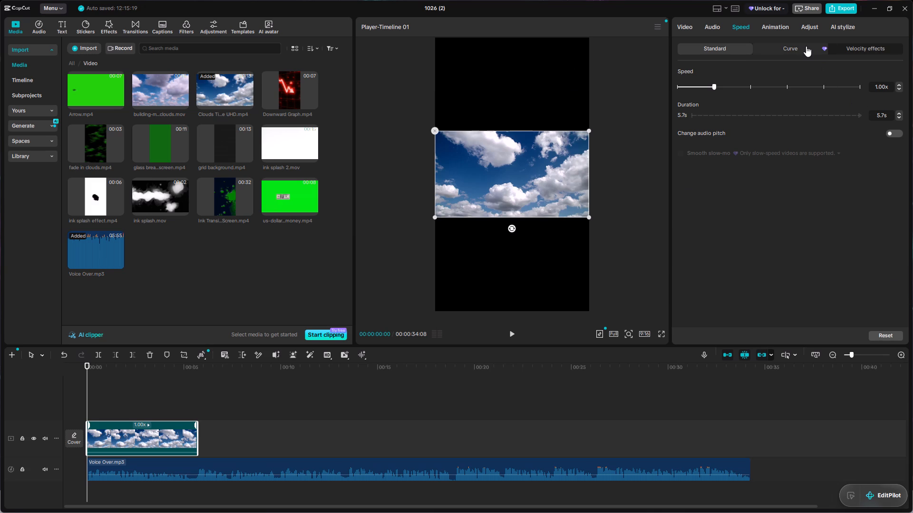
drag(715, 86, 732, 89)
drag(732, 89, 750, 86)
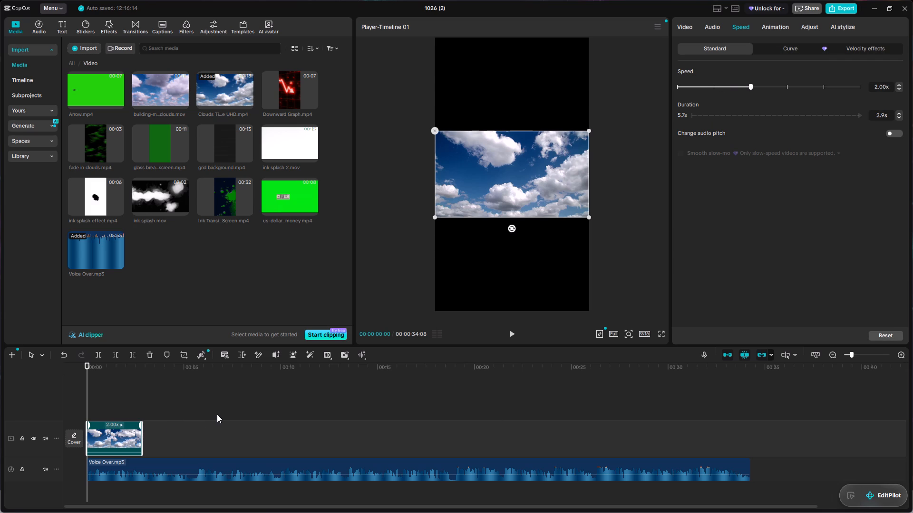
Play the sped-up clouds clip from the start to about 00:00:01:28 to check its motion.
ctrl+scroll(241, 442, up, 13)
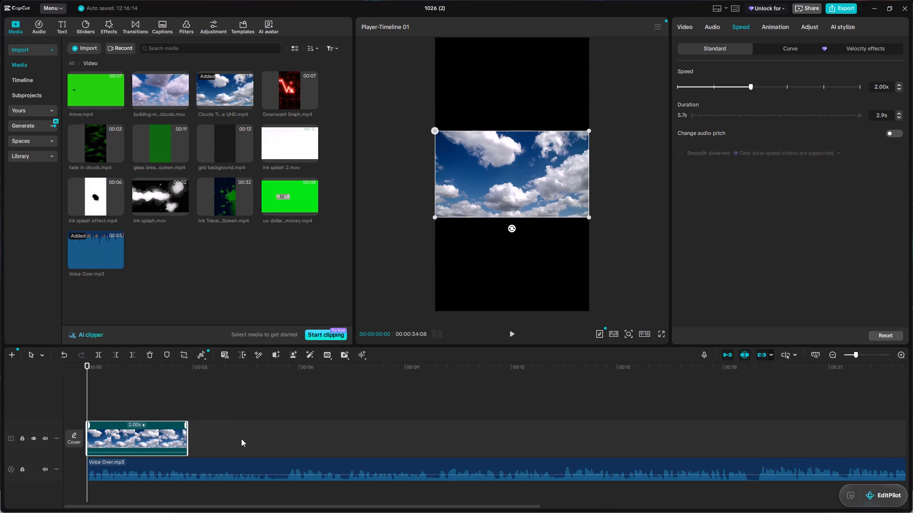
ctrl+scroll(241, 438, up, 20)
ctrl+scroll(241, 438, up, 8)
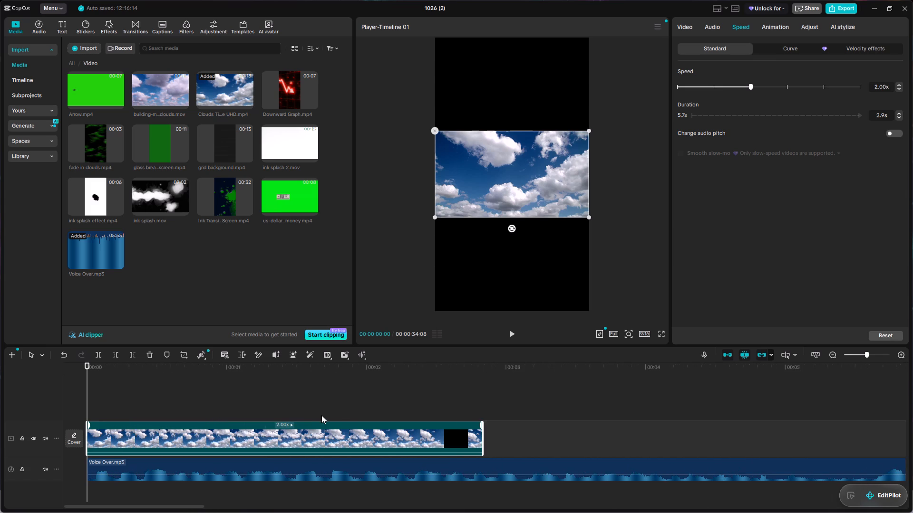
key(space)
key(space)
key(space)
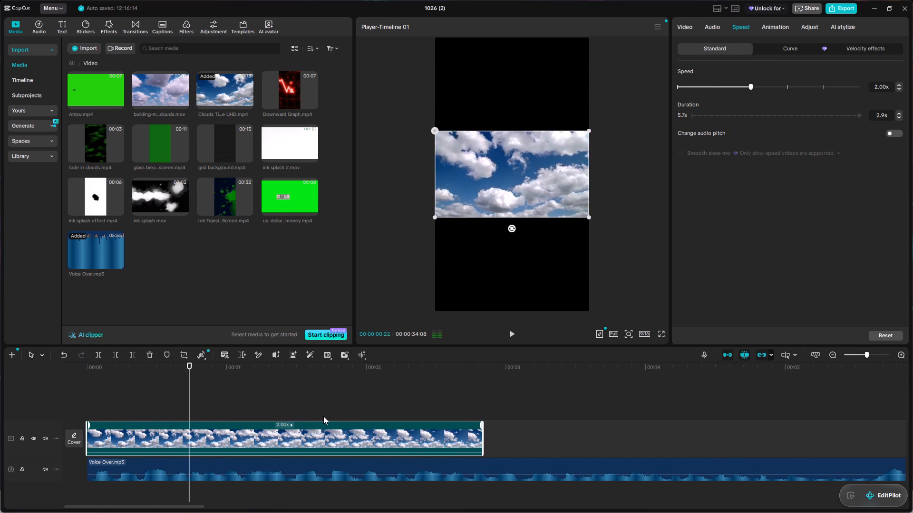
key(space)
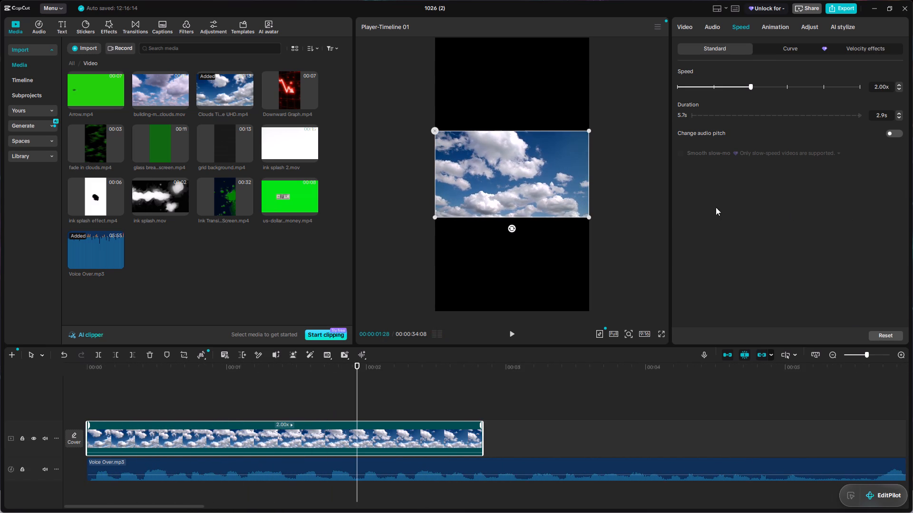
Place Road.png from the Images folder on a new track above the clouds clip, starting at the beginning of the timeline.
scroll(221, 122, up, 7)
scroll(181, 140, down, 4)
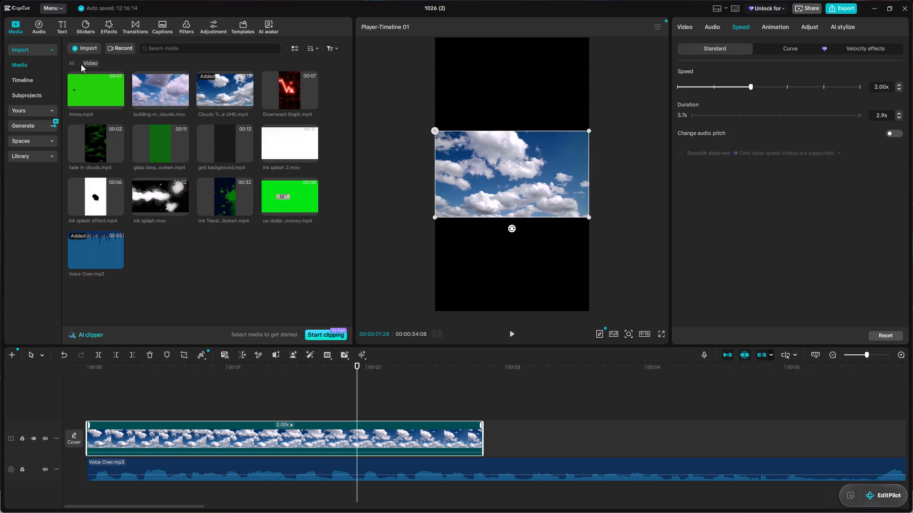
click(72, 63)
drag(85, 78, 85, 83)
double_click(85, 94)
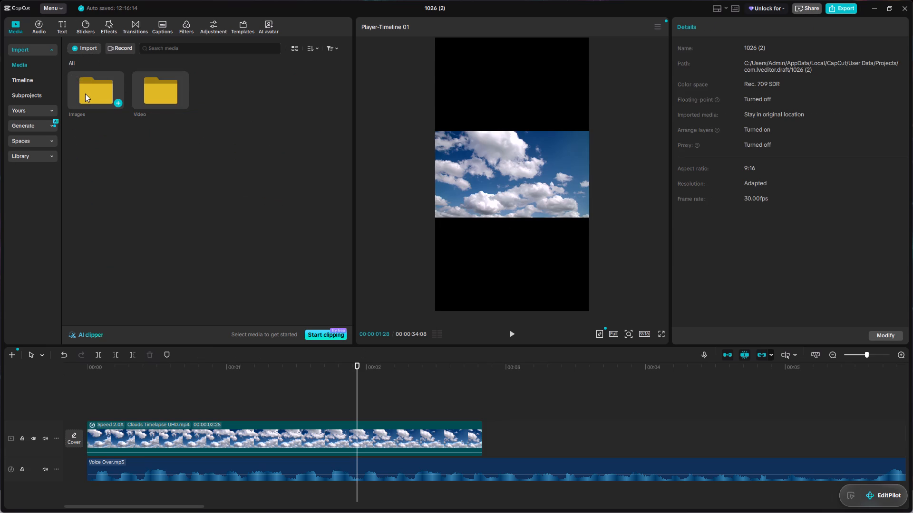
scroll(198, 168, down, 3)
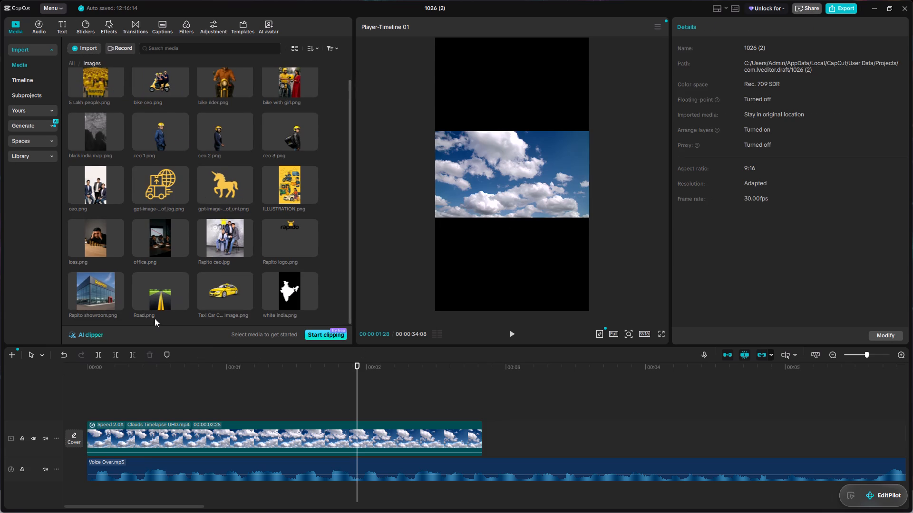
drag(156, 281, 91, 408)
click(172, 411)
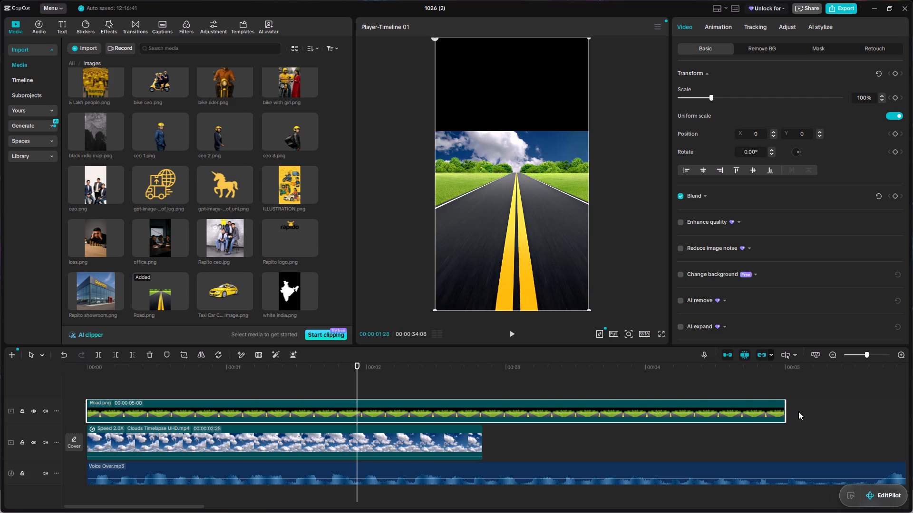
Trim the end of the Road.png clip to 00:00:02:25 so it lines up with the clouds clip's end.
drag(784, 415, 730, 418)
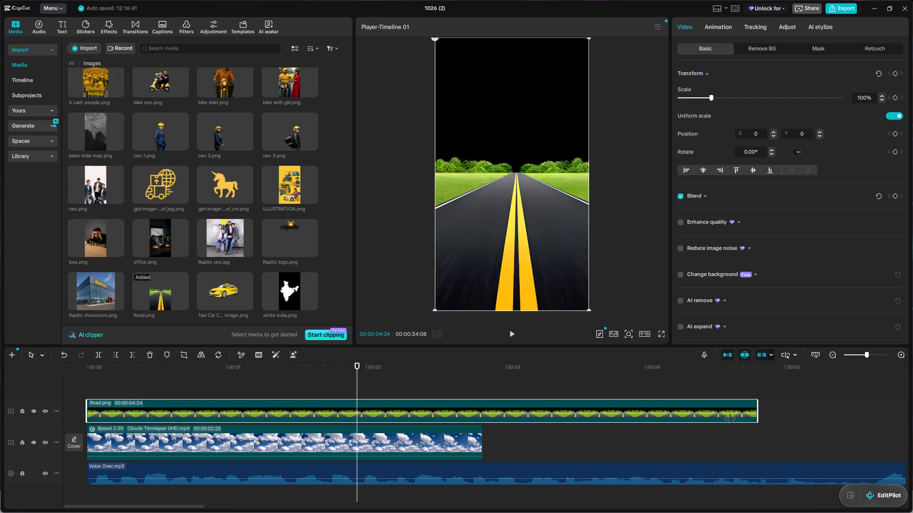
drag(730, 418, 481, 424)
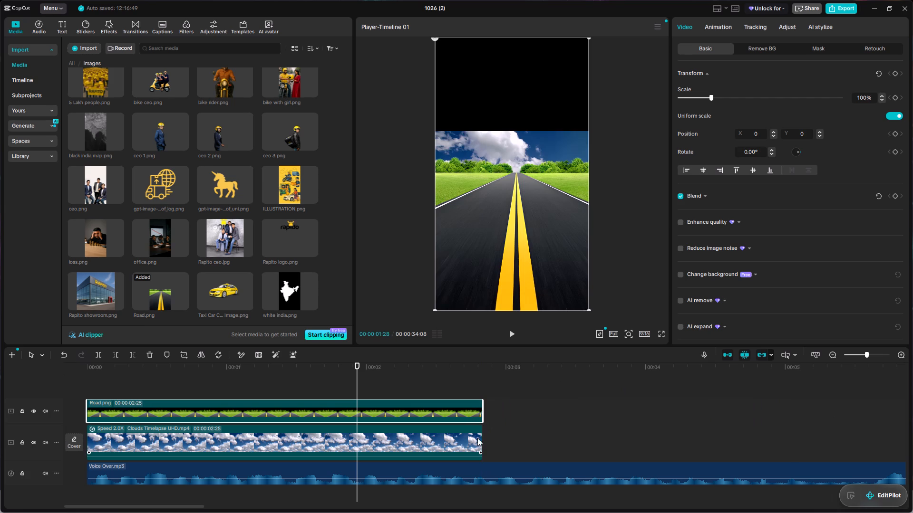
Move the clouds clip up to Y 1093 with X at 0 and scale it to 176% to fill the sky behind the road.
click(426, 445)
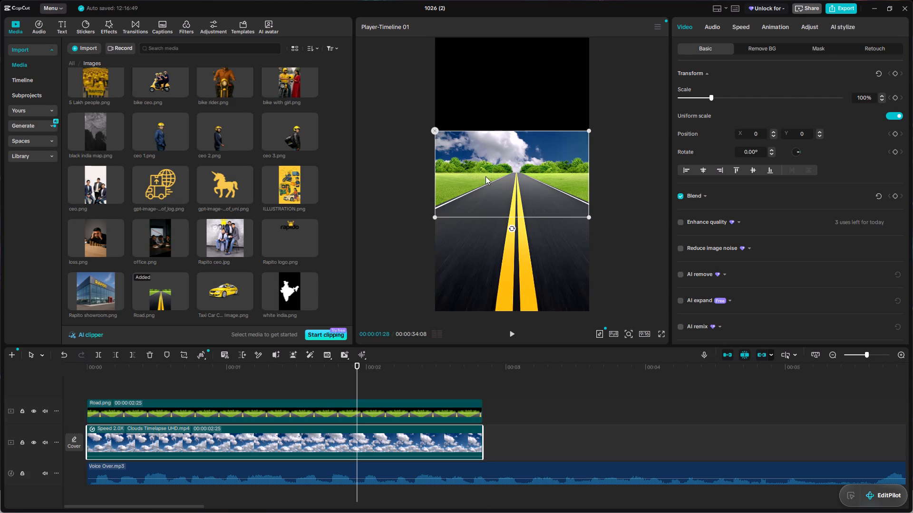
drag(501, 152, 503, 85)
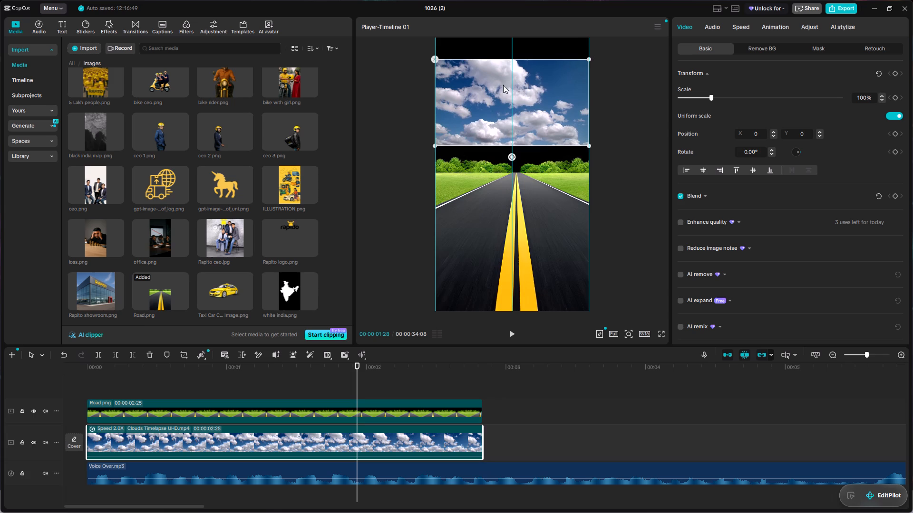
drag(503, 85, 500, 97)
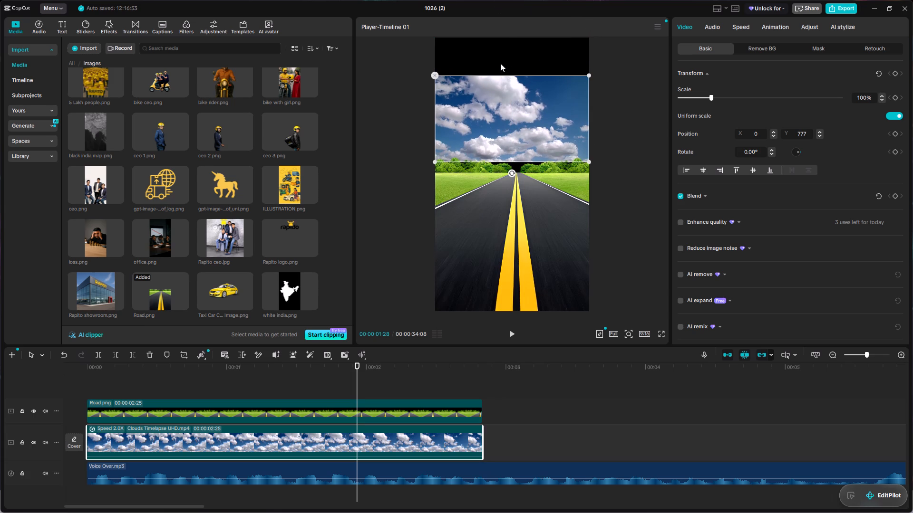
drag(490, 101, 497, 62)
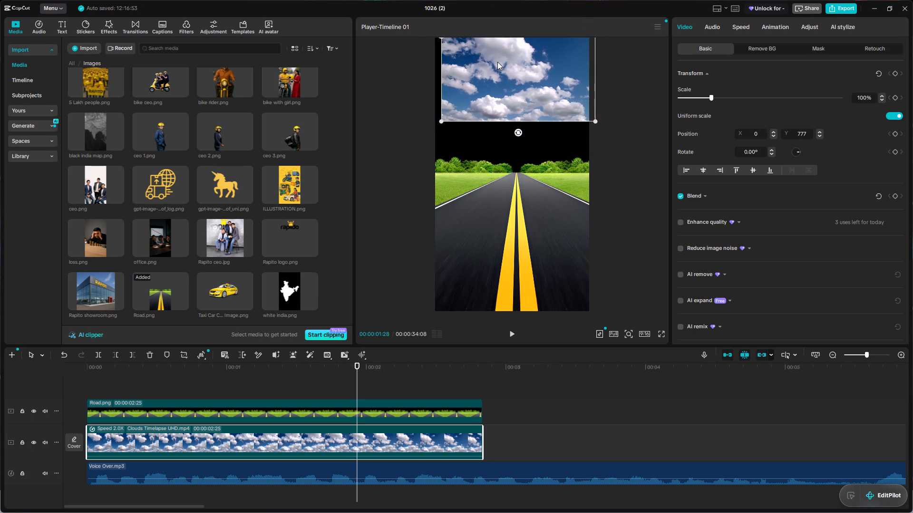
drag(497, 62, 491, 64)
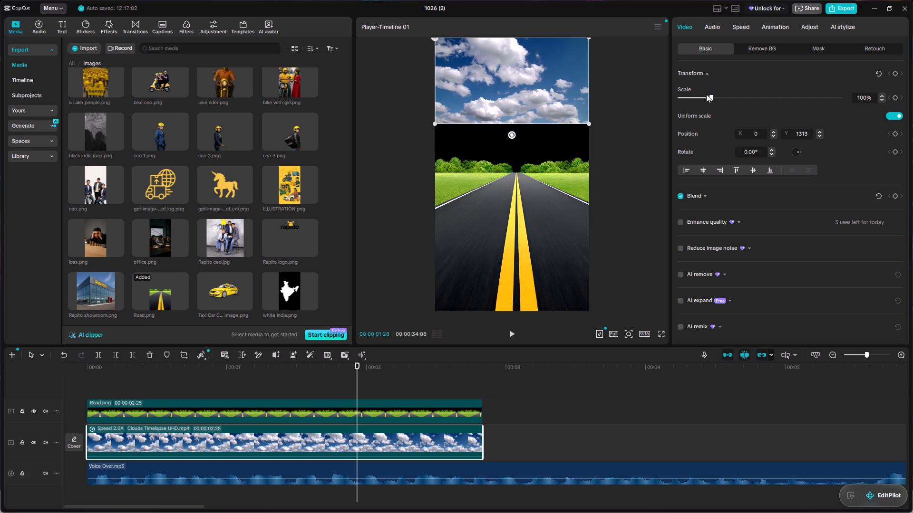
drag(710, 95, 717, 96)
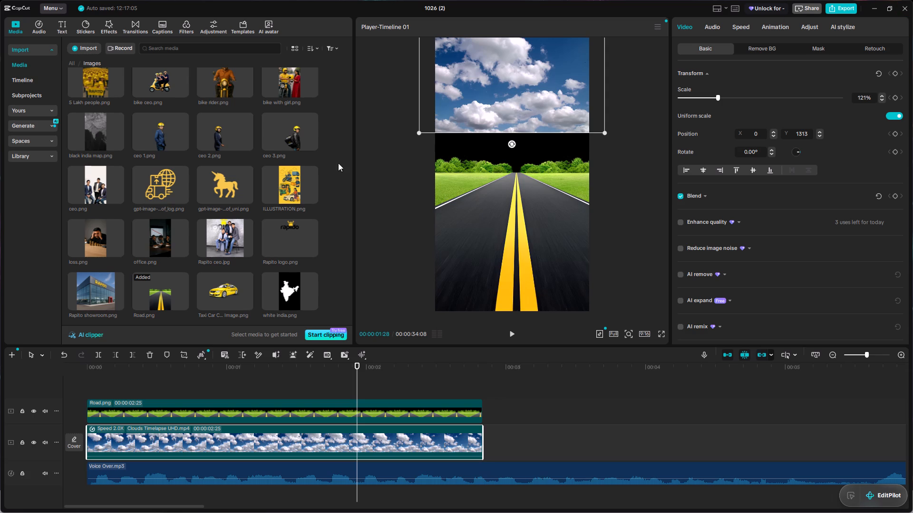
drag(506, 54, 506, 69)
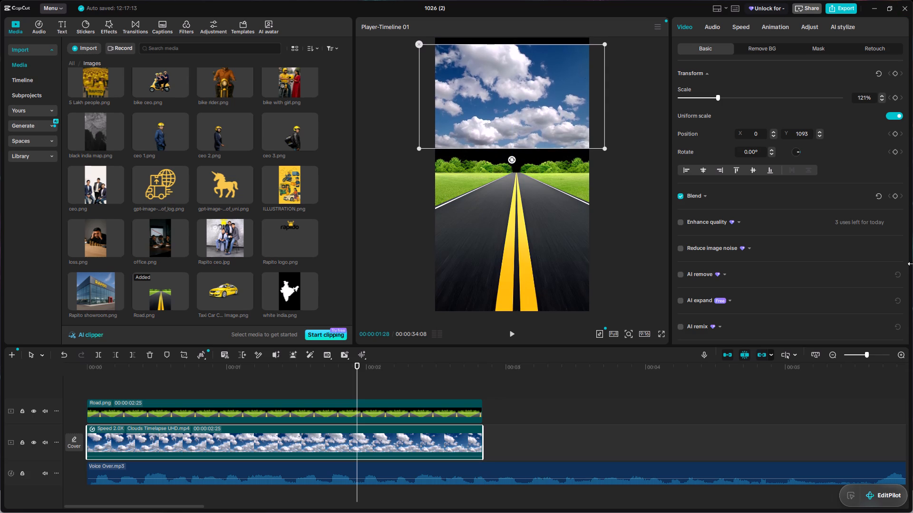
drag(716, 95, 723, 96)
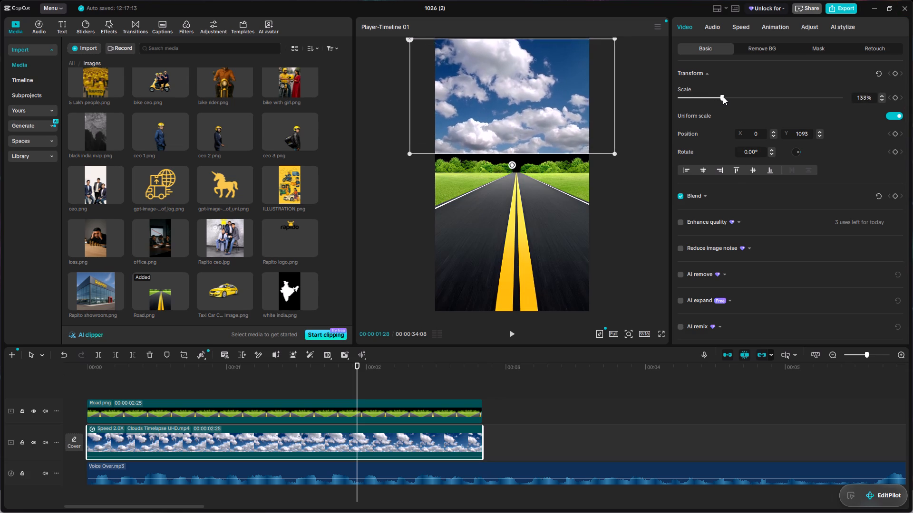
drag(723, 96, 736, 93)
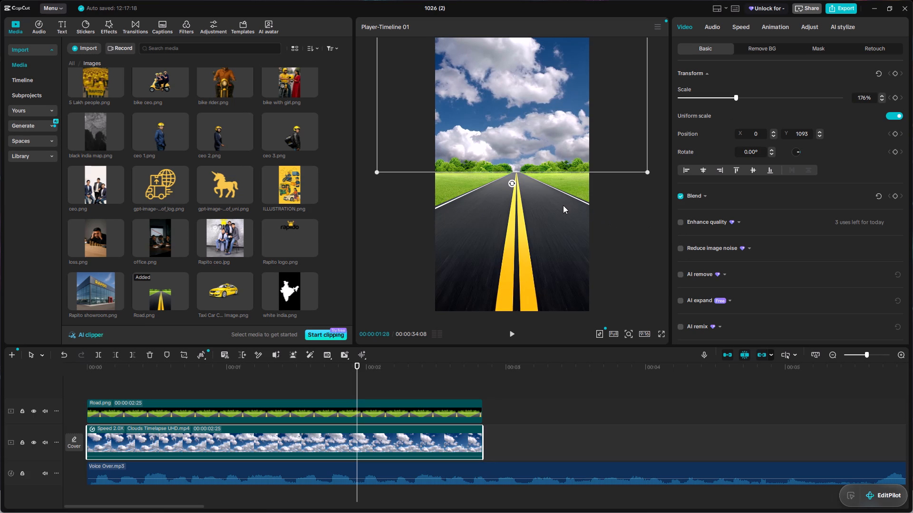
click(563, 205)
Play the road-and-clouds composite from the start to about 00:00:02:08, then bring the playhead back to 00:00:01:25.
drag(355, 363, 105, 377)
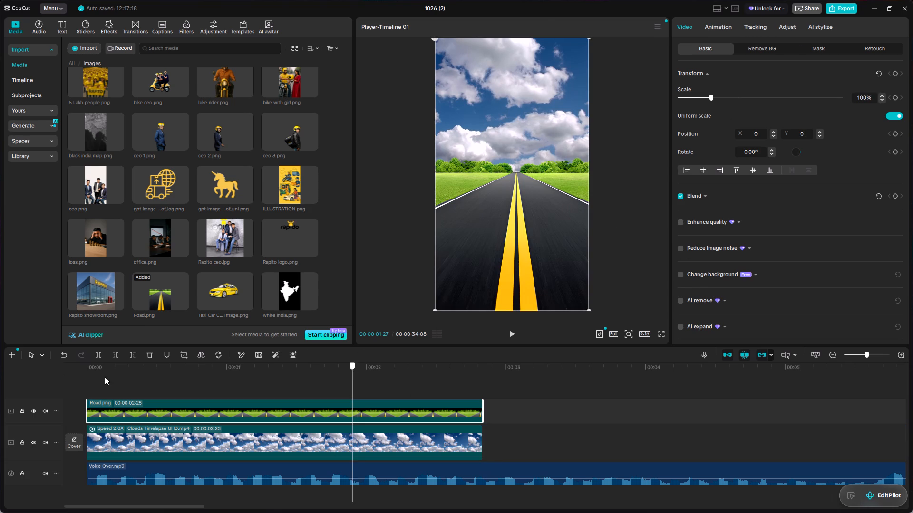
drag(105, 377, 75, 377)
key(space)
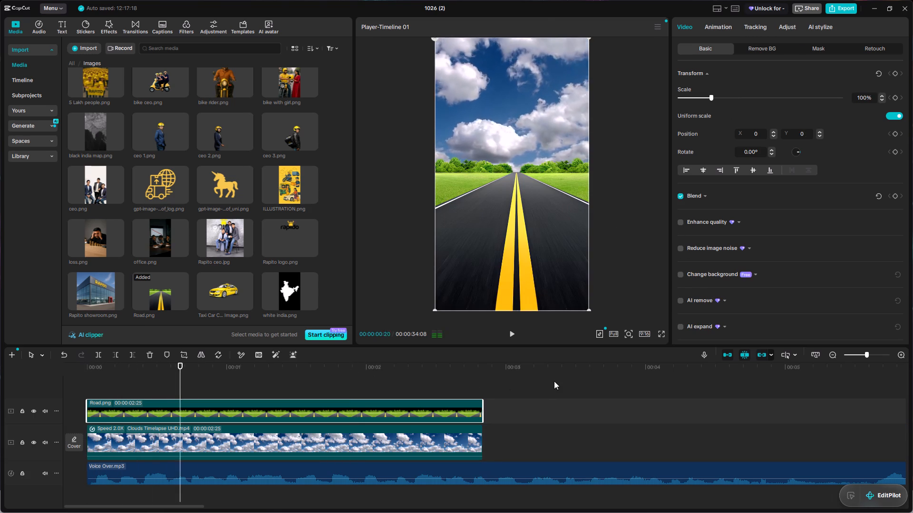
key(space)
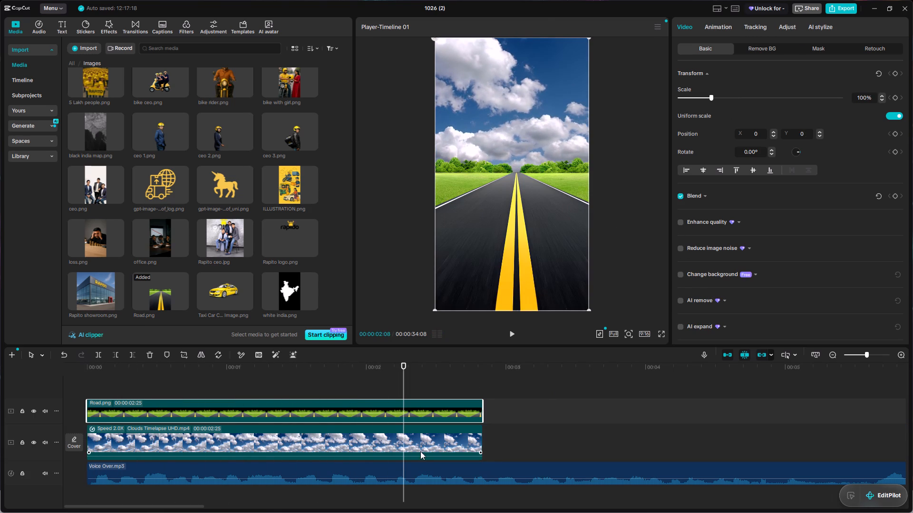
drag(406, 365, 344, 379)
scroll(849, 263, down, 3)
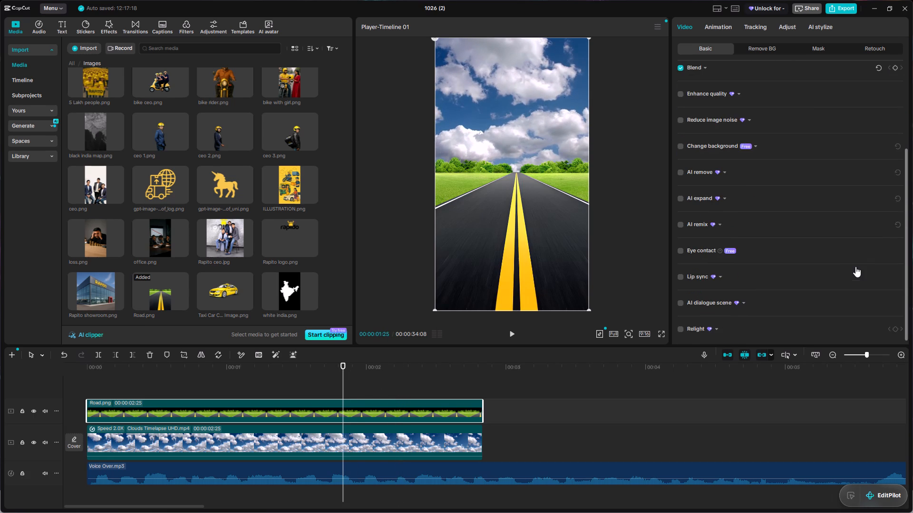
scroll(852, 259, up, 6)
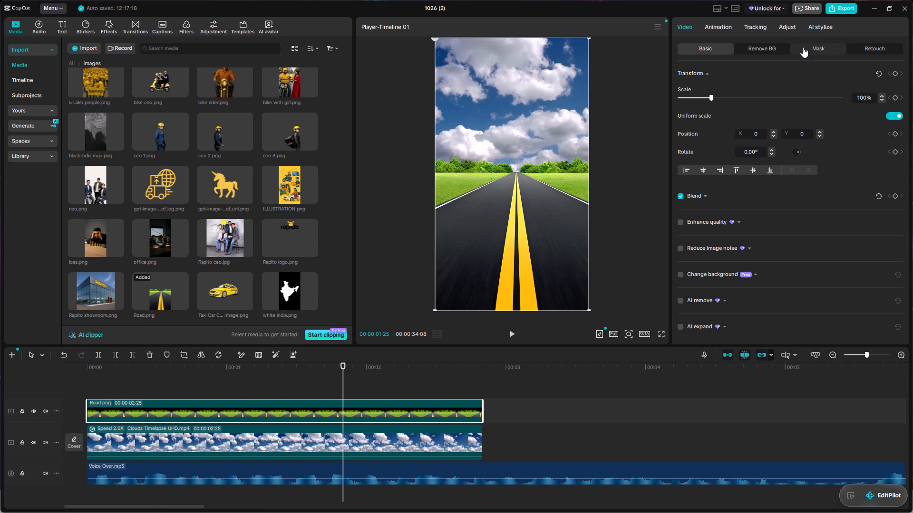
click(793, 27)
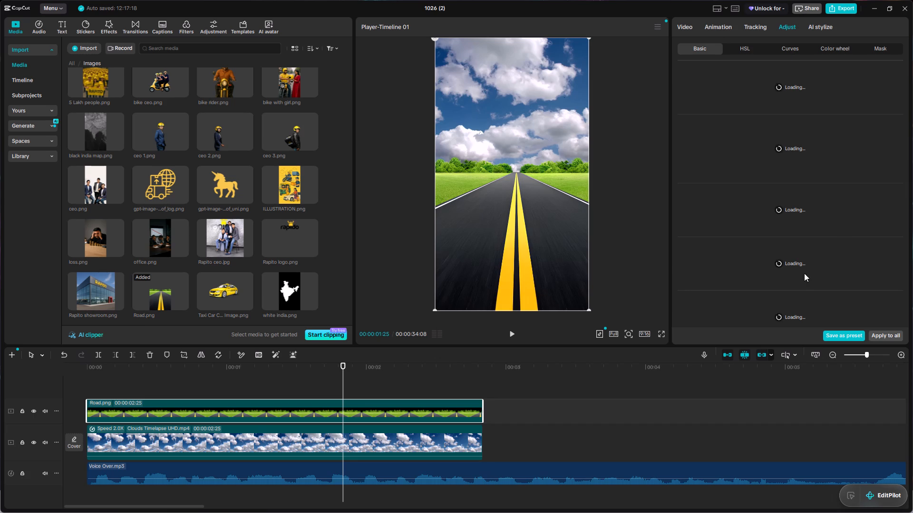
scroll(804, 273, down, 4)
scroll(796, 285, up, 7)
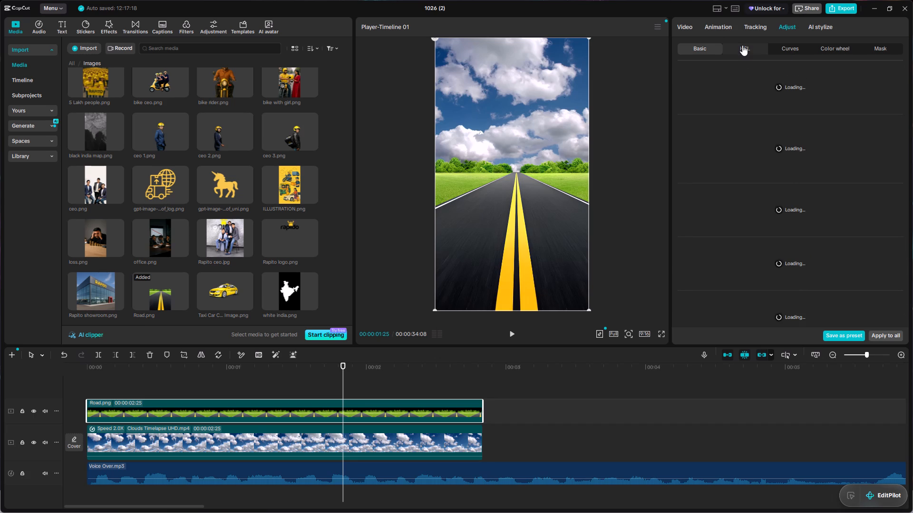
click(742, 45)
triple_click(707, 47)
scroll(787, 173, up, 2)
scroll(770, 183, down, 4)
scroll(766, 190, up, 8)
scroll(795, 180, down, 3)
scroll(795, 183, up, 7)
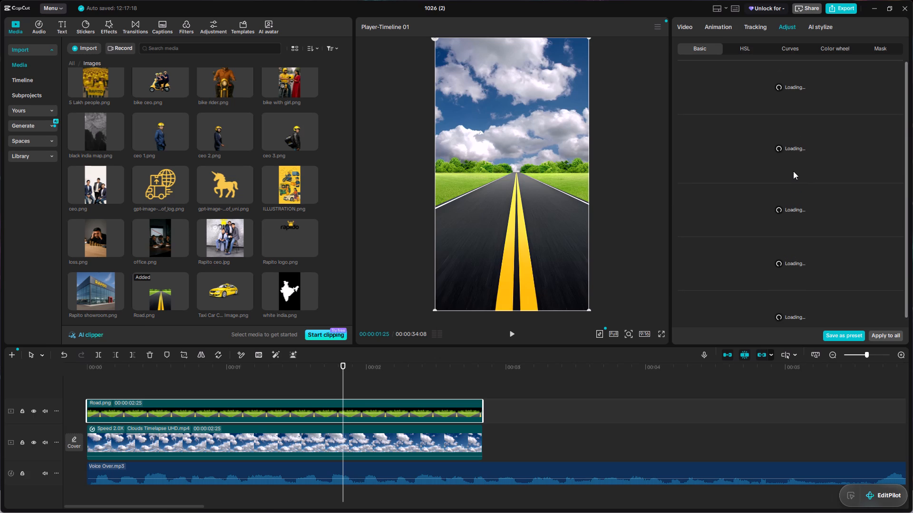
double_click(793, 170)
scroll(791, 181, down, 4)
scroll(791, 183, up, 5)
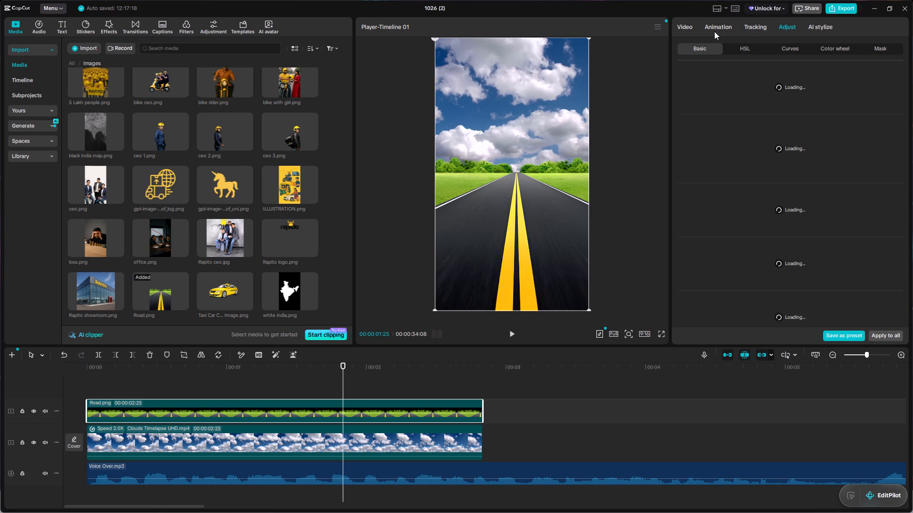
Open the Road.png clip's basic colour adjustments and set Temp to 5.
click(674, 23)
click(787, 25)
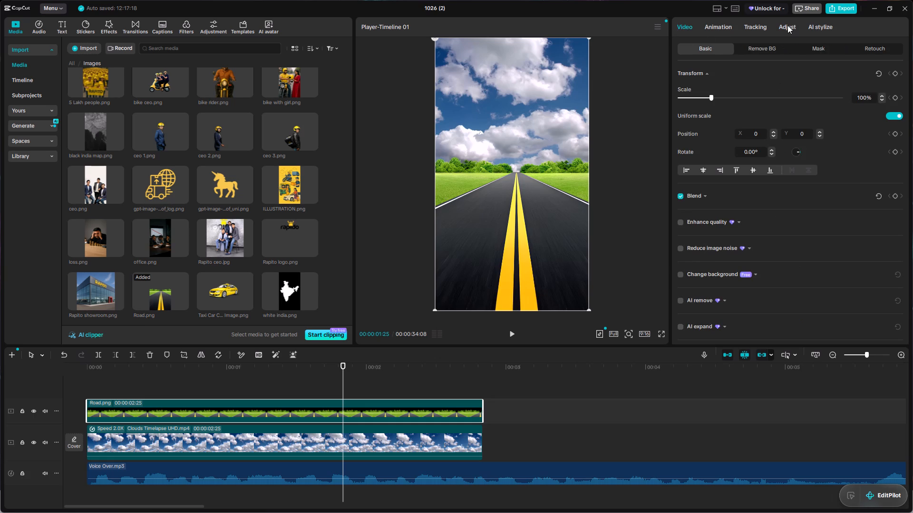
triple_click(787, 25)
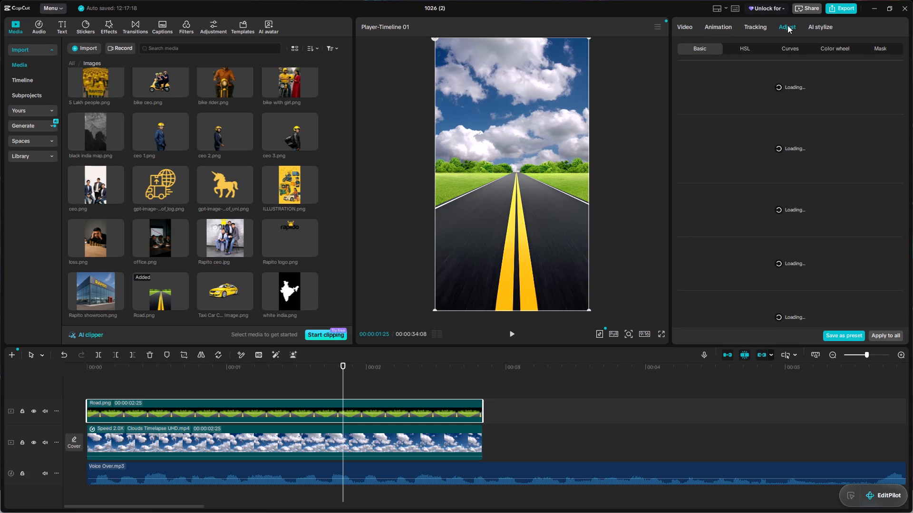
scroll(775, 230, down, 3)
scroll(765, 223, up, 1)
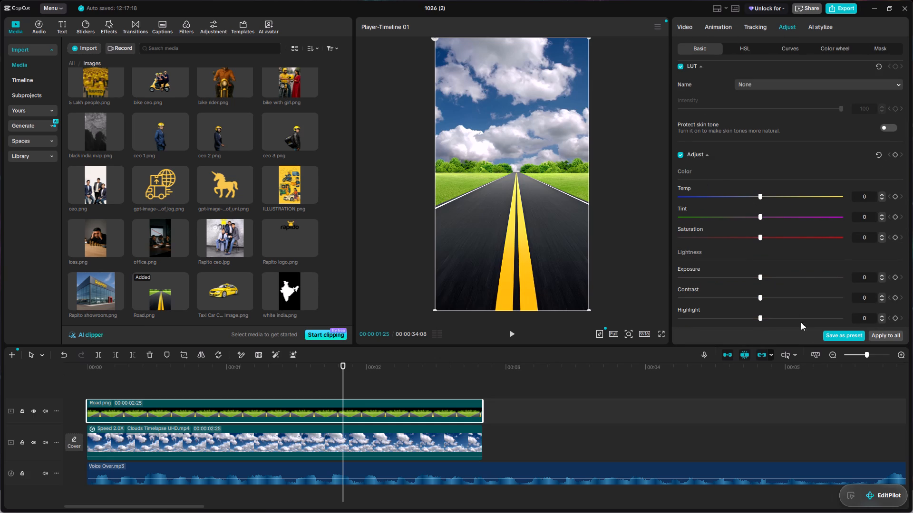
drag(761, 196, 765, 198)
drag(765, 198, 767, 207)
Warm the clouds clip by setting its Temp adjustment to about 13.
click(259, 439)
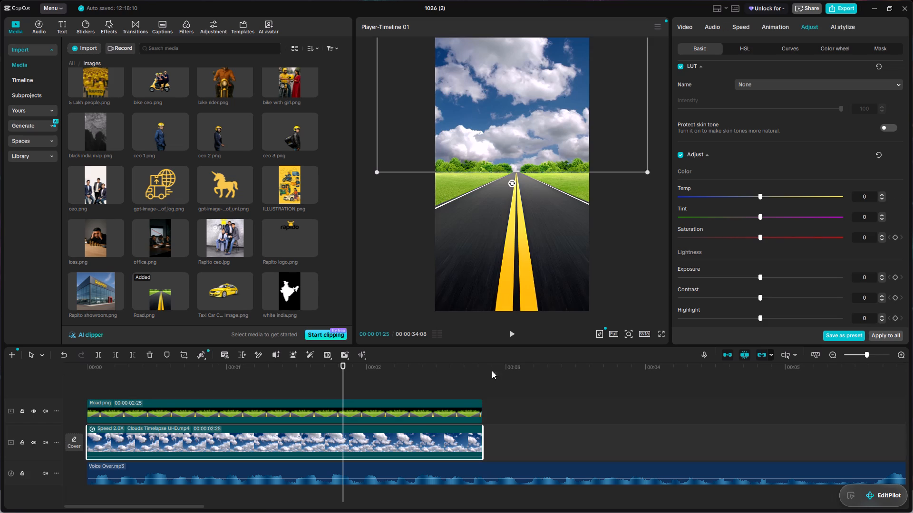
drag(760, 196, 774, 196)
drag(774, 196, 784, 196)
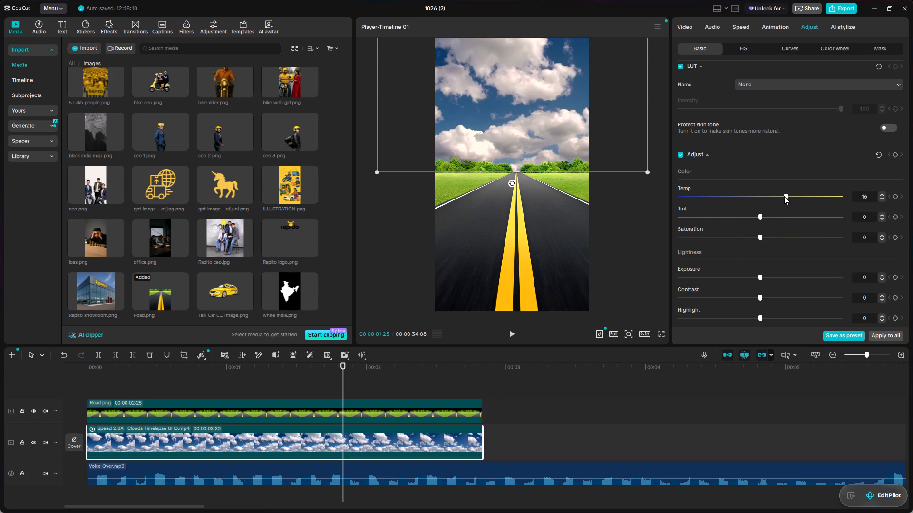
drag(784, 196, 781, 204)
drag(781, 204, 782, 204)
Warm the Road.png clip by raising its Temp adjustment to slightly above 17.
click(381, 408)
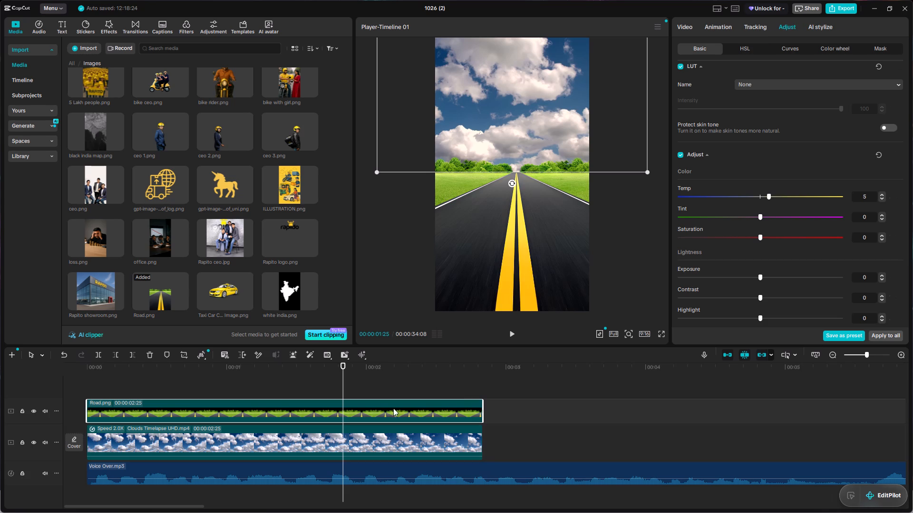
drag(768, 194, 787, 196)
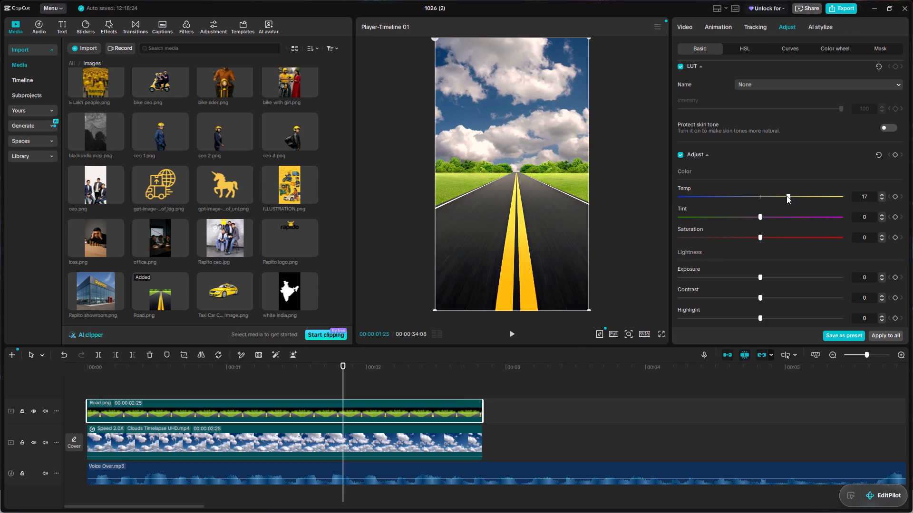
drag(787, 196, 792, 196)
Add bike rider.png on a new track above the Road.png clip, starting at 00:00:00:00.
click(580, 413)
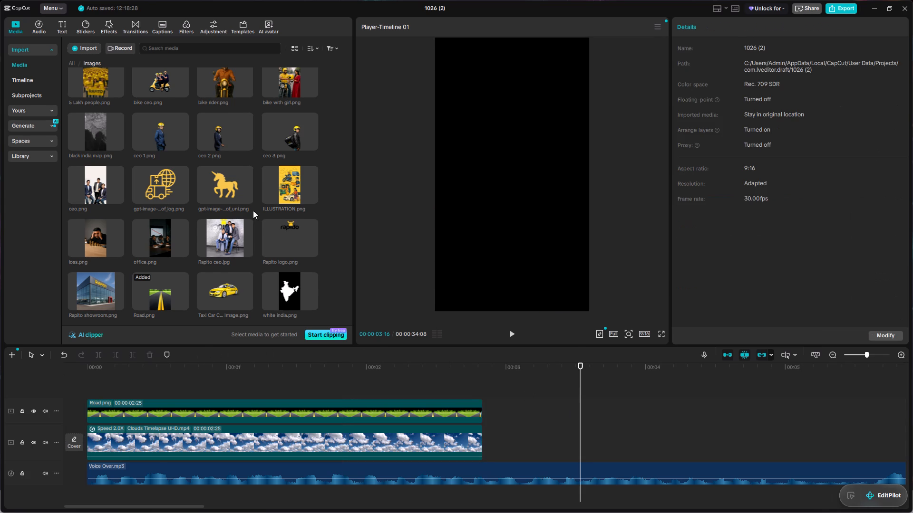
scroll(240, 161, up, 8)
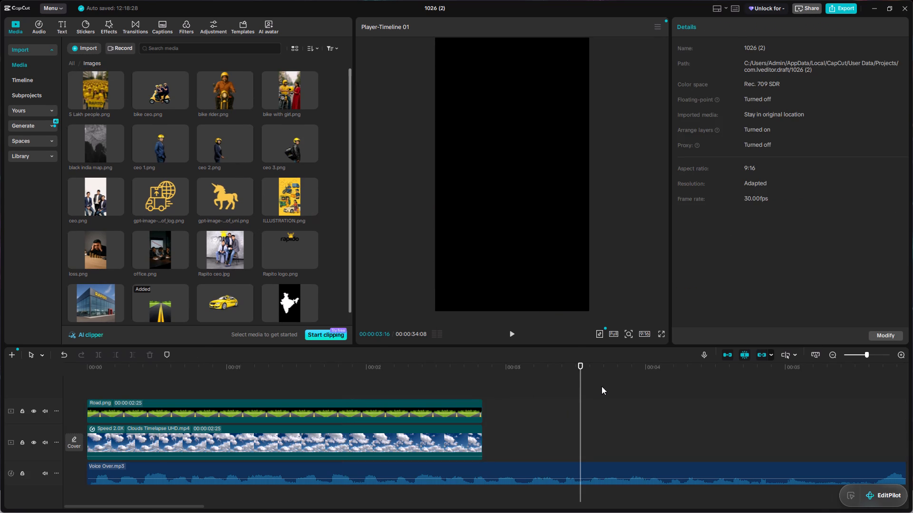
drag(583, 363, 0, 378)
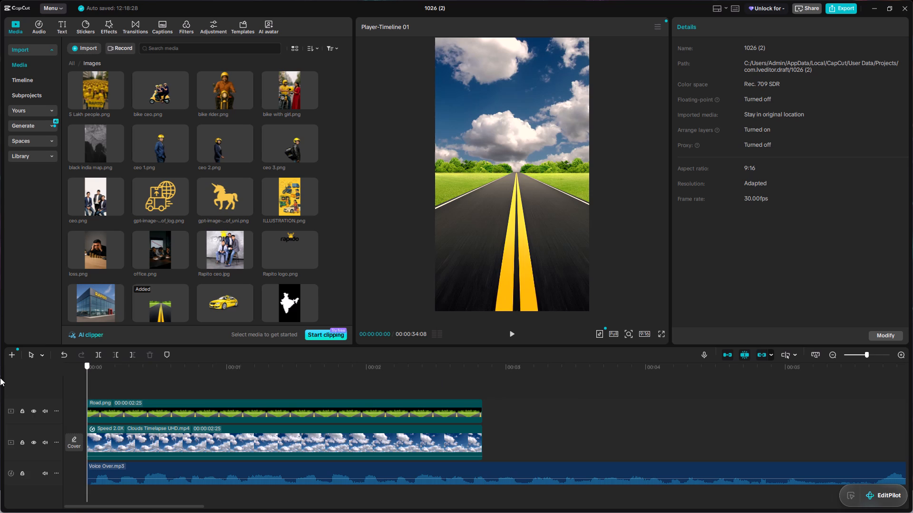
drag(0, 378, 0, 377)
scroll(212, 191, up, 1)
drag(217, 94, 191, 357)
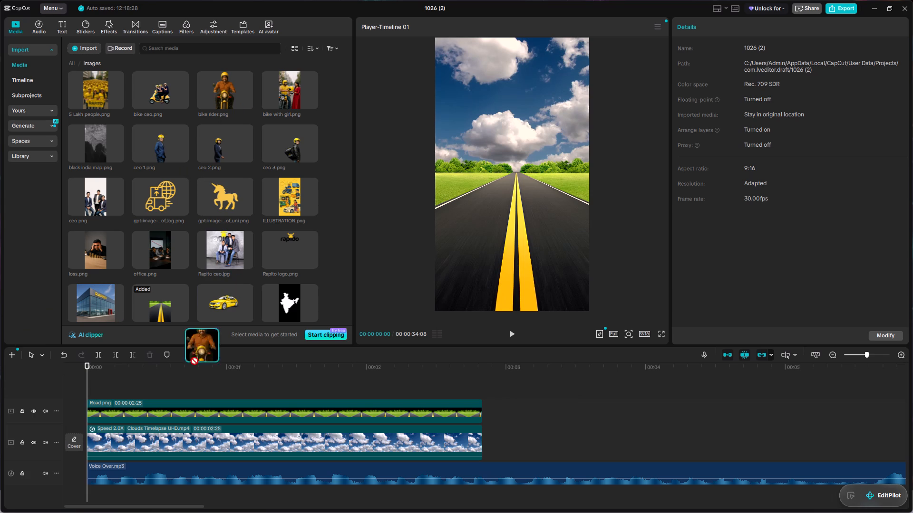
drag(191, 357, 87, 388)
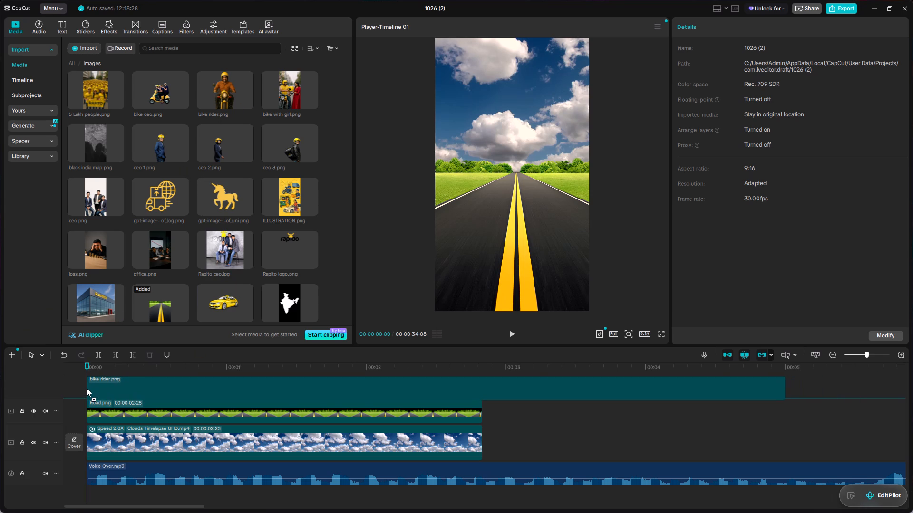
drag(87, 388, 85, 386)
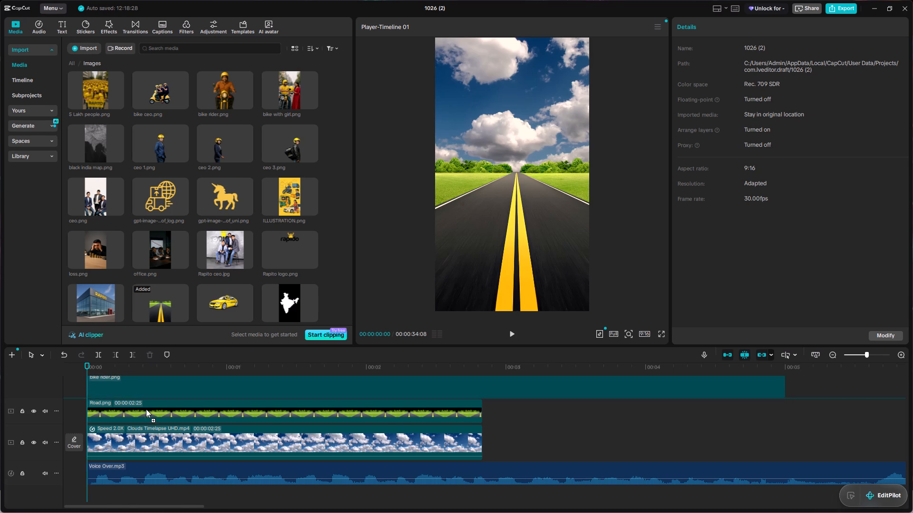
Trim the bike rider.png clip to 00:00:02:25 so it ends together with the Road.png clip.
drag(784, 413, 706, 418)
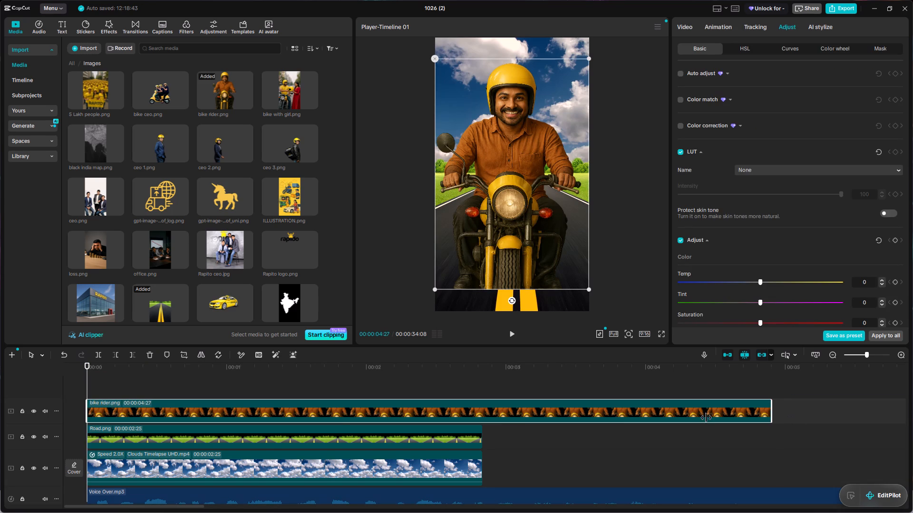
drag(706, 418, 479, 440)
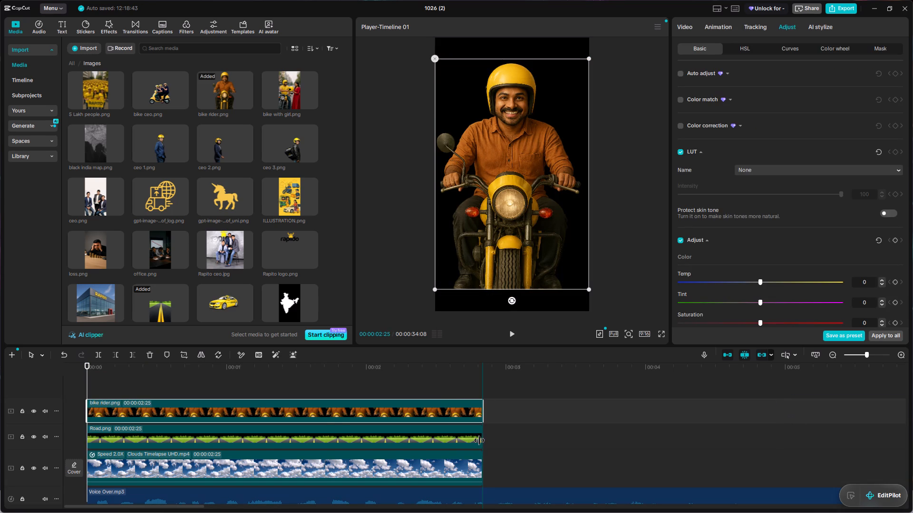
drag(479, 440, 482, 443)
Move the bike rider down over the road in the preview, to about X 123, Y -360.
drag(516, 195, 517, 230)
drag(497, 256, 511, 233)
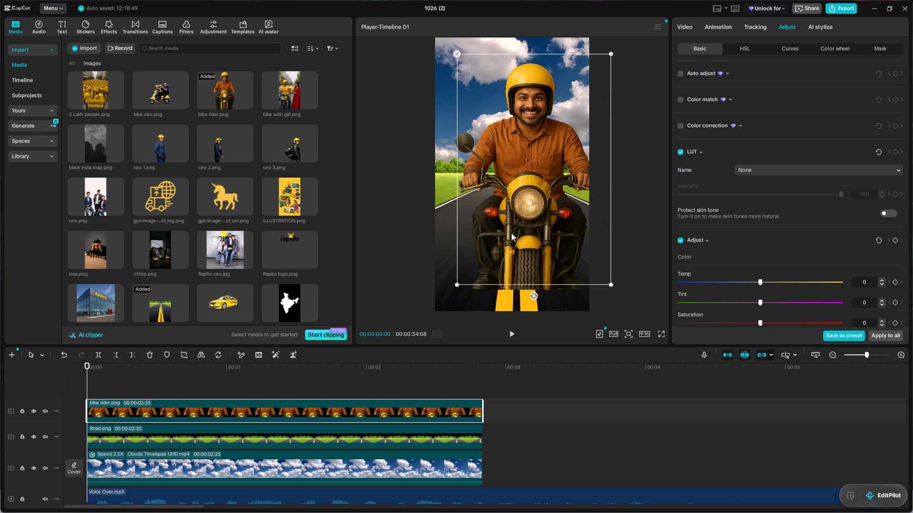
drag(511, 233, 506, 244)
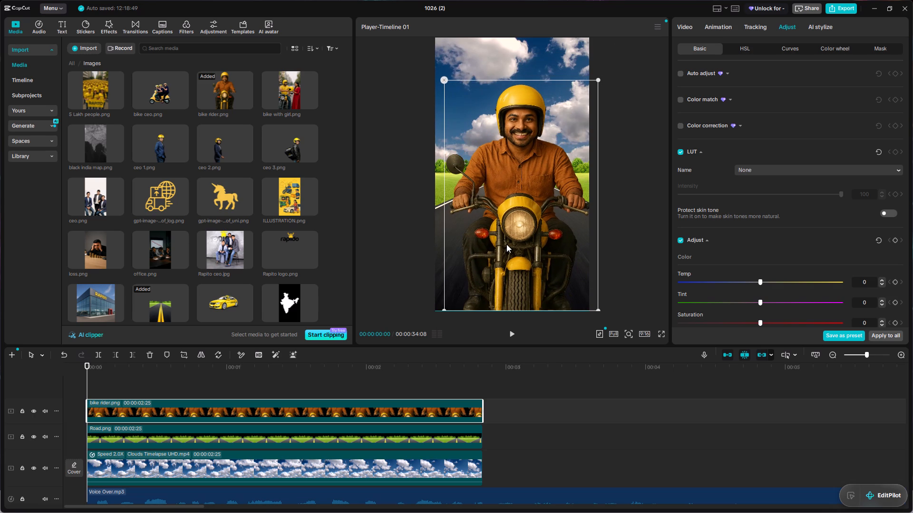
drag(506, 244, 506, 248)
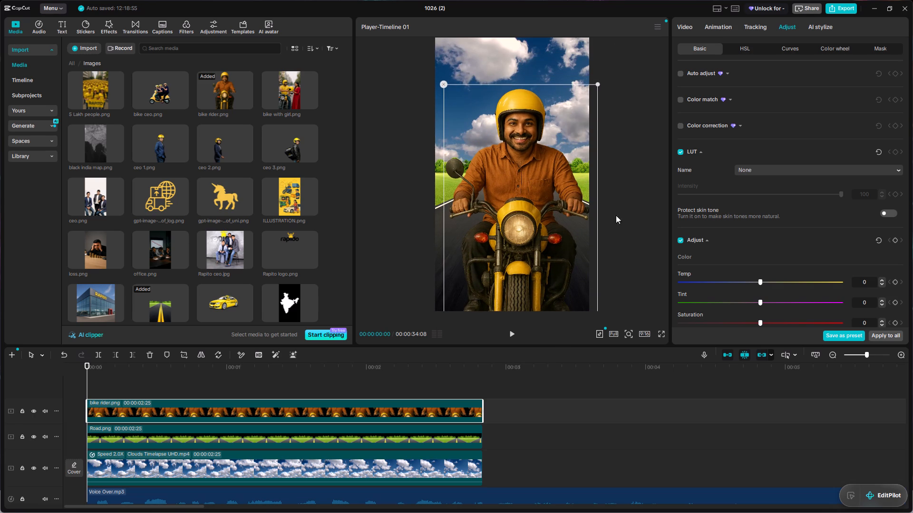
Scale the bike rider down to about 87% and lower it to about X 143, Y -514 against the frame's bottom edge.
click(688, 28)
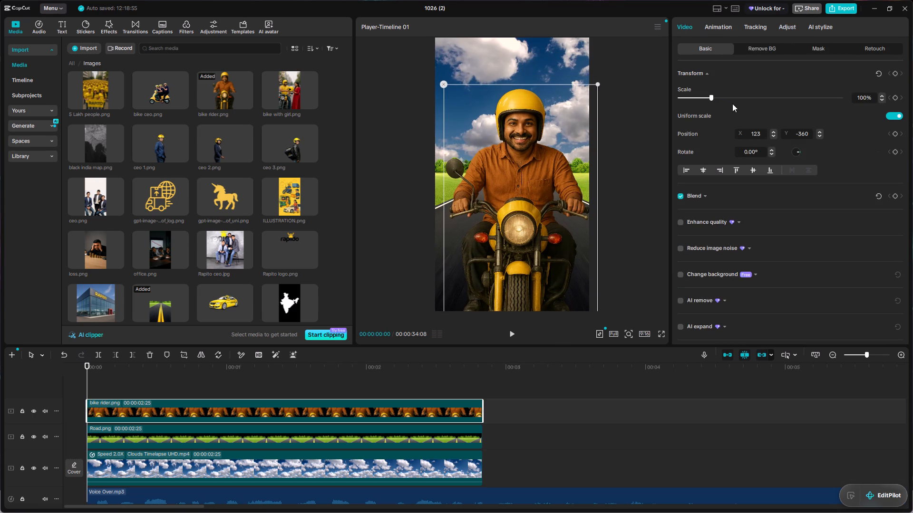
drag(711, 96, 708, 101)
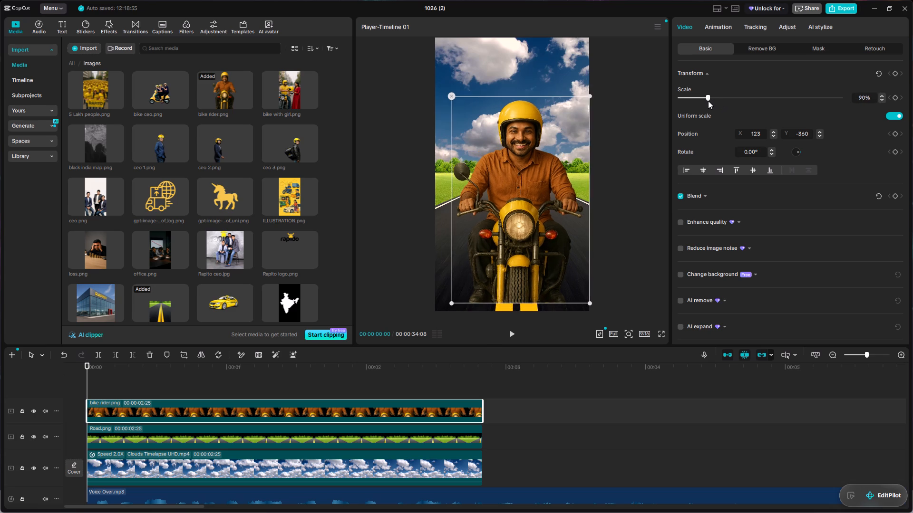
drag(708, 101, 707, 101)
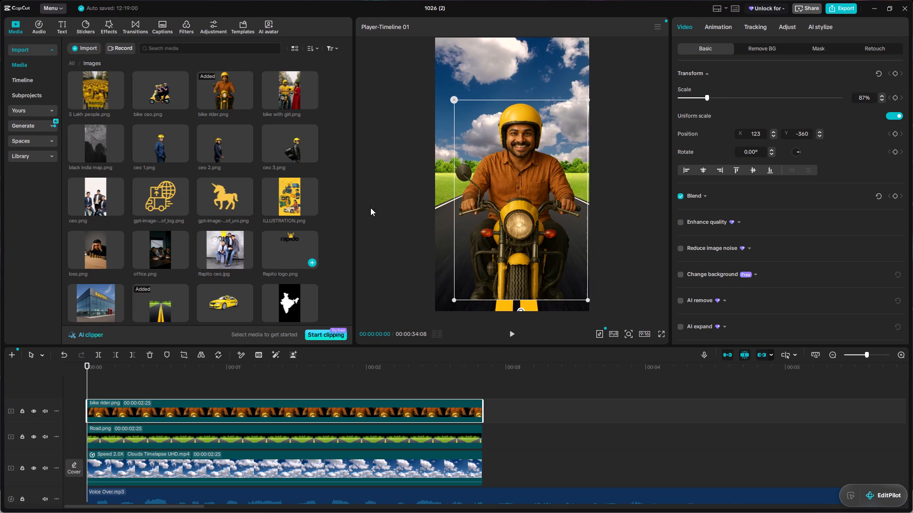
drag(511, 241, 511, 253)
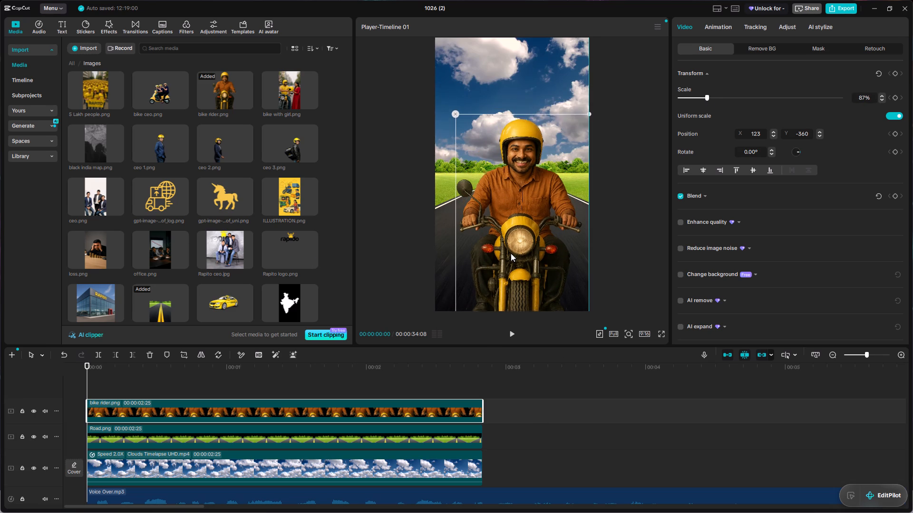
drag(511, 253, 511, 250)
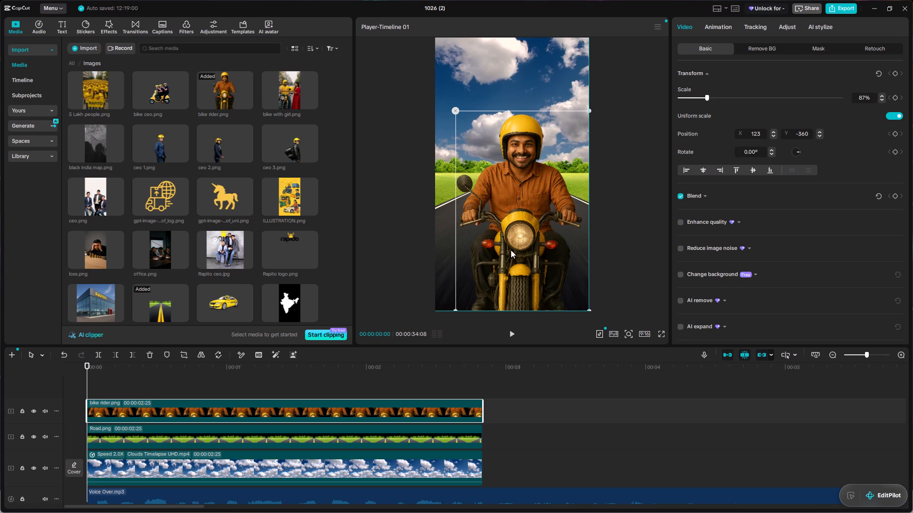
drag(511, 250, 510, 250)
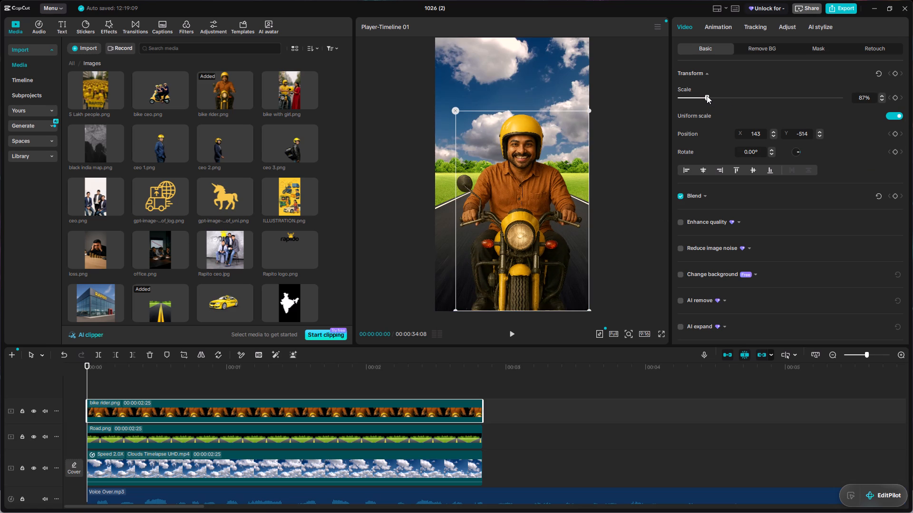
Enlarge the bike rider slightly by setting its Scale to 90%.
drag(707, 95, 710, 97)
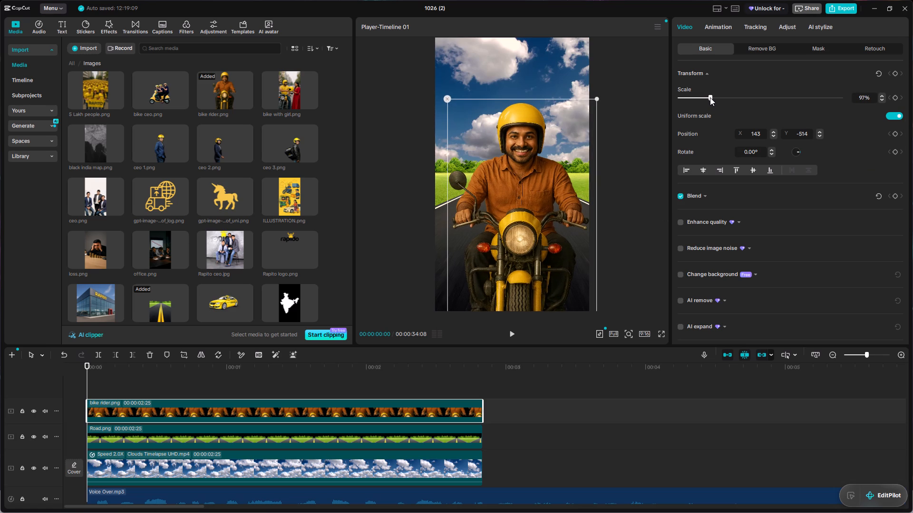
drag(710, 97, 709, 98)
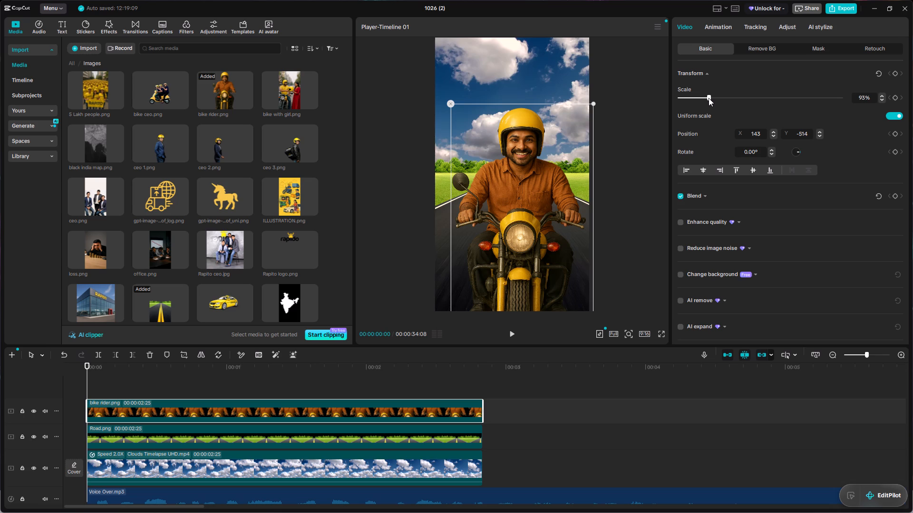
drag(709, 98, 708, 102)
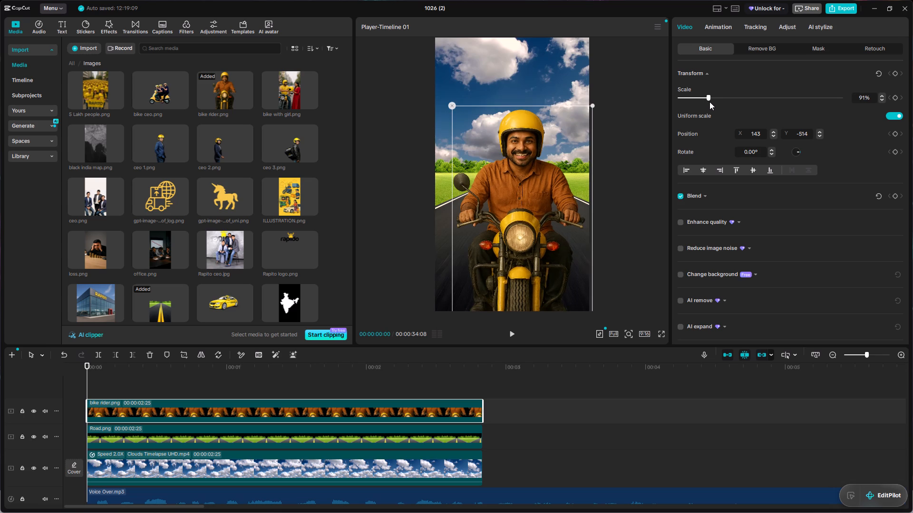
key(Left)
key(Left)
click(882, 100)
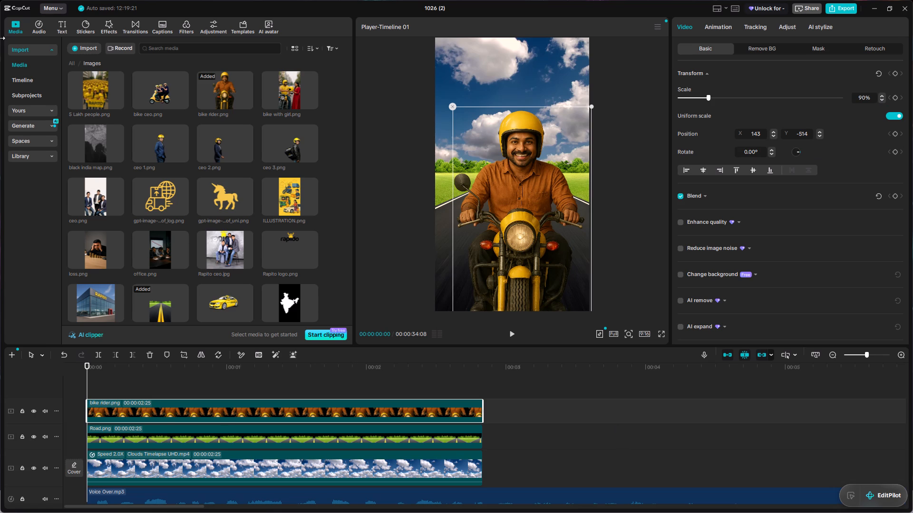
Play the rider, road and clouds composite from the start to about 00:00:02:10, scrub through it, and return the playhead to 00:00:00:00.
key(space)
key(space)
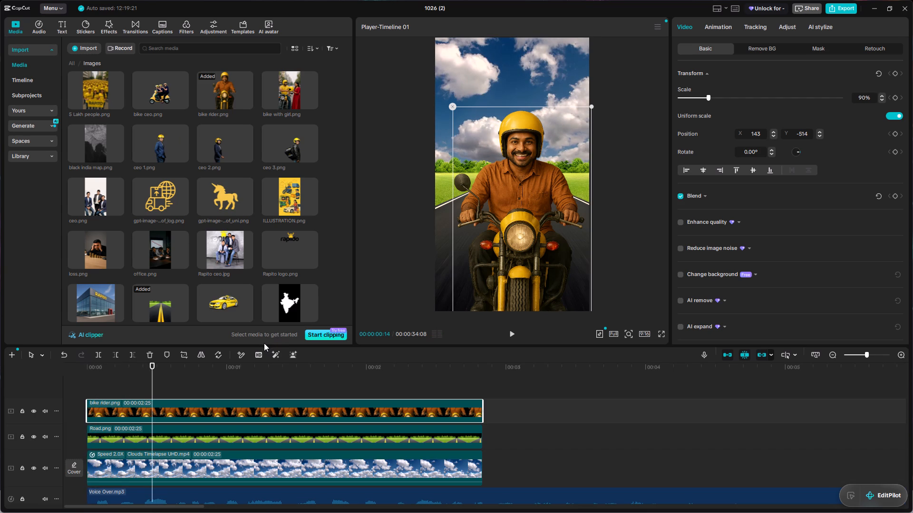
key(space)
key(space)
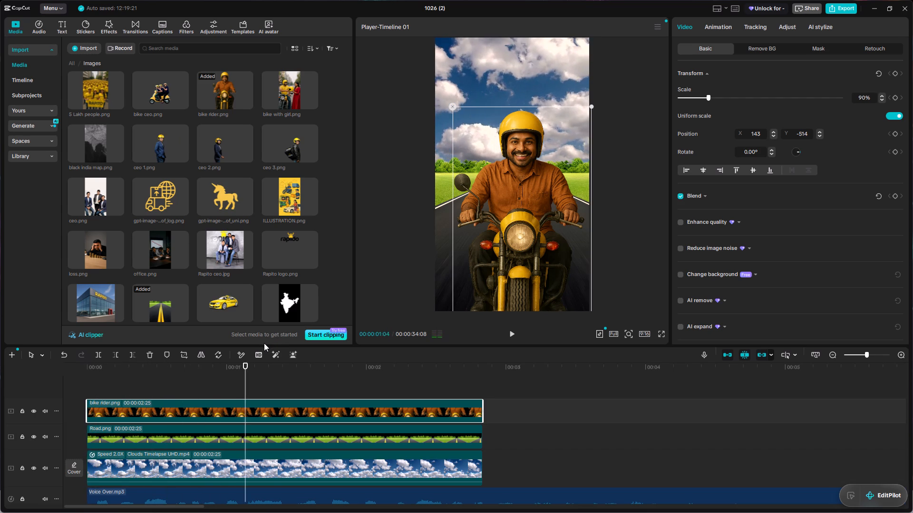
key(space)
key(space)
key(space)
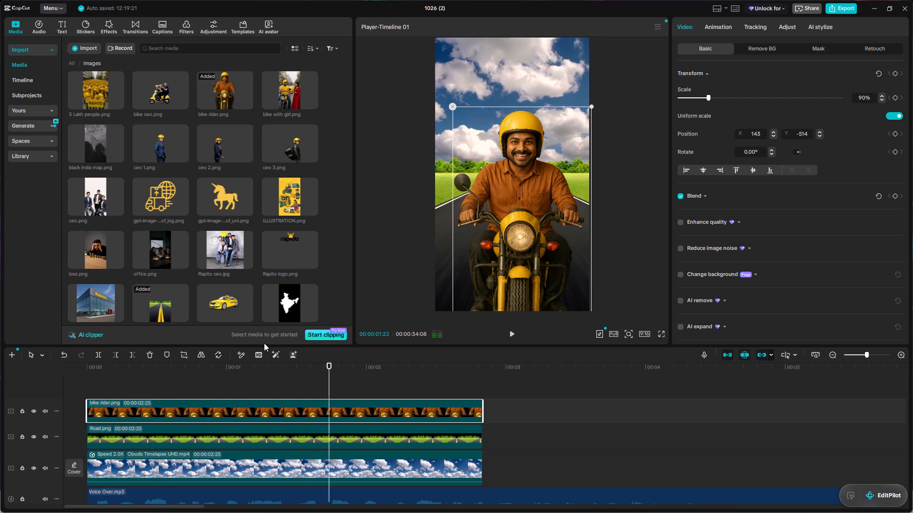
key(space)
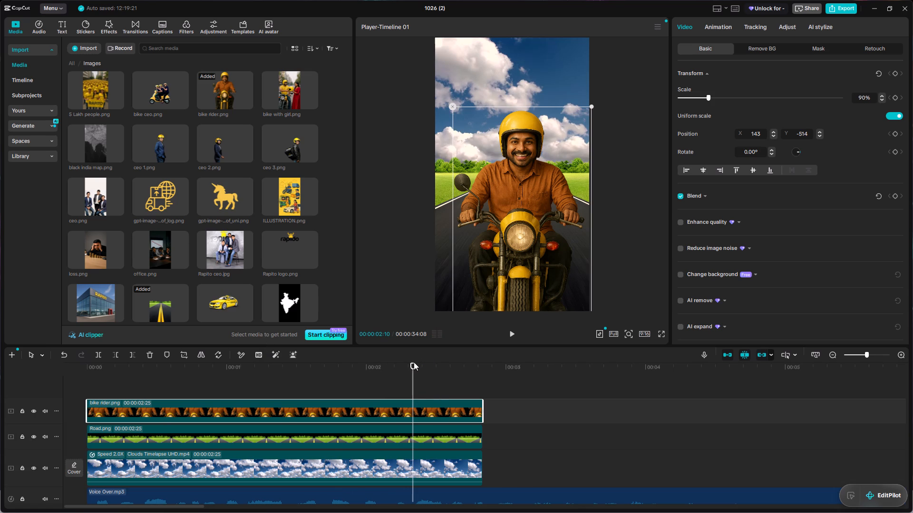
drag(414, 363, 325, 427)
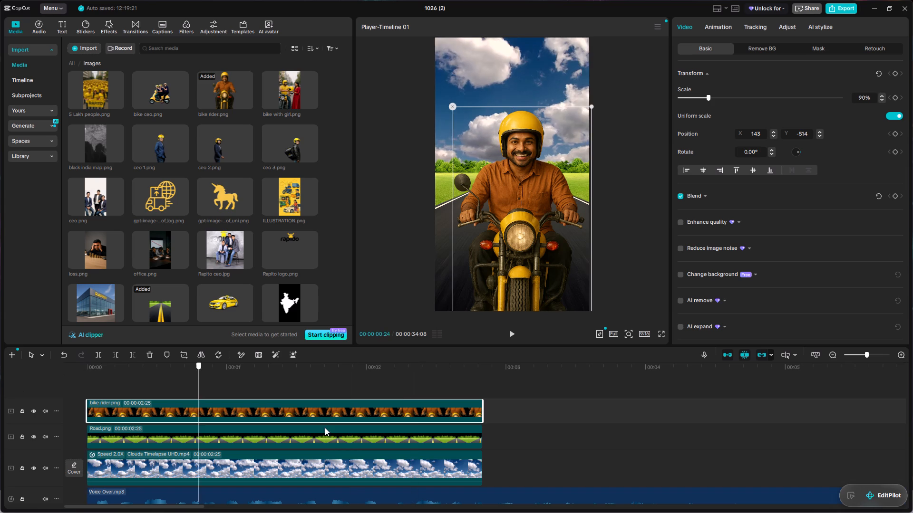
drag(325, 427, 592, 452)
drag(621, 453, 579, 458)
drag(591, 366, 486, 369)
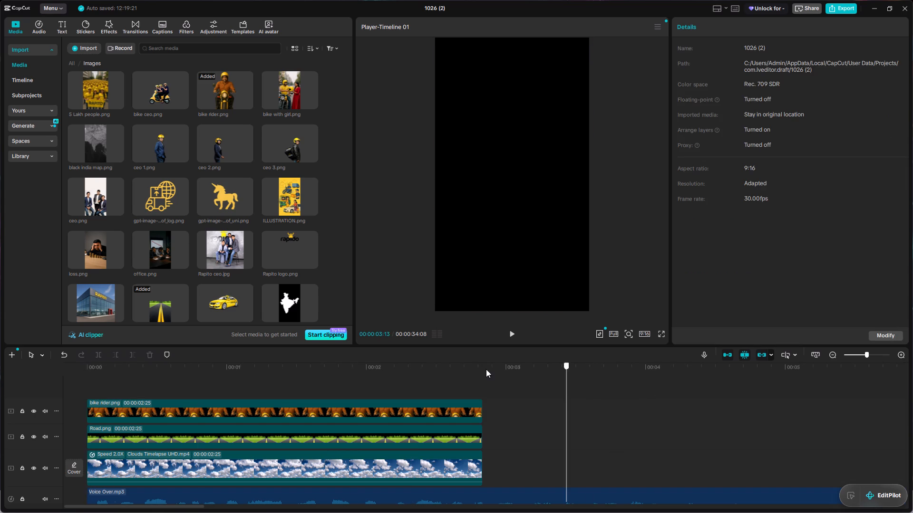
drag(486, 369, 0, 401)
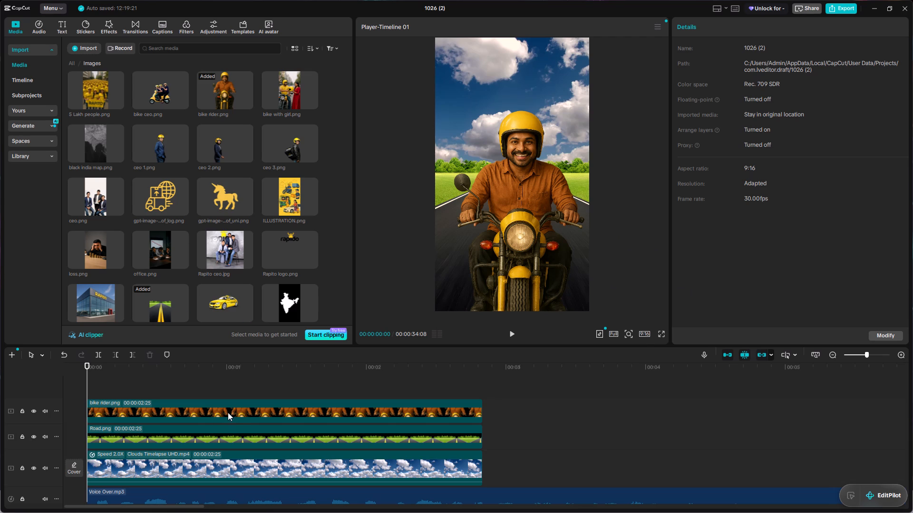
Shift the bike rider.png clip slightly later so it starts a few frames after the Road.png clip.
drag(227, 411, 244, 413)
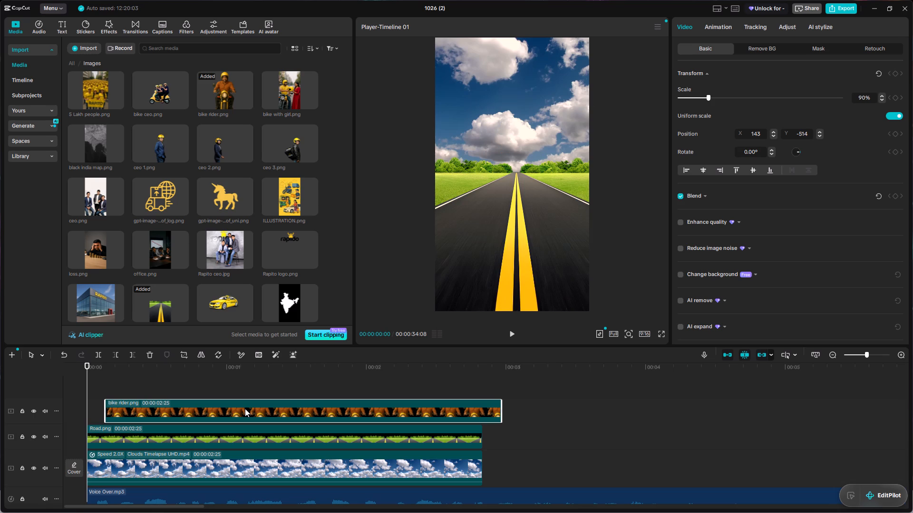
Leave the Images folder of the imported media and open the Video folder.
scroll(128, 189, up, 4)
scroll(133, 228, down, 7)
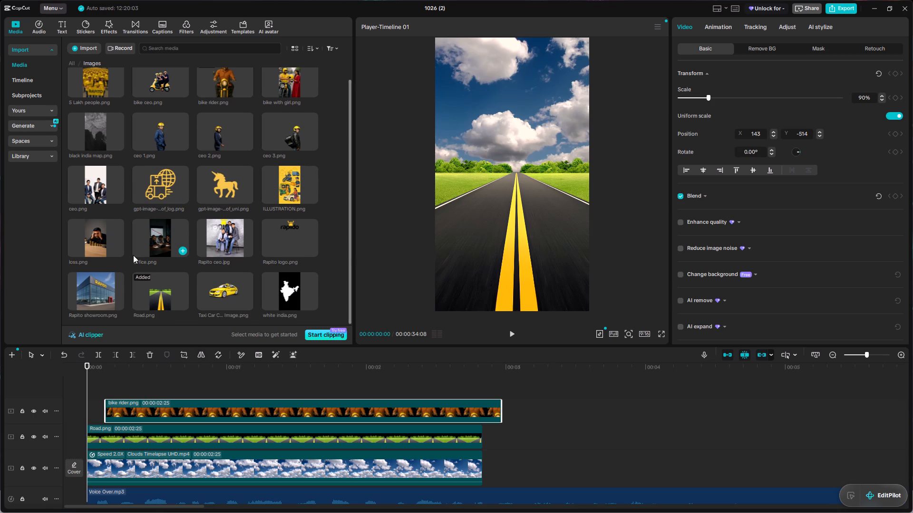
scroll(141, 250, up, 6)
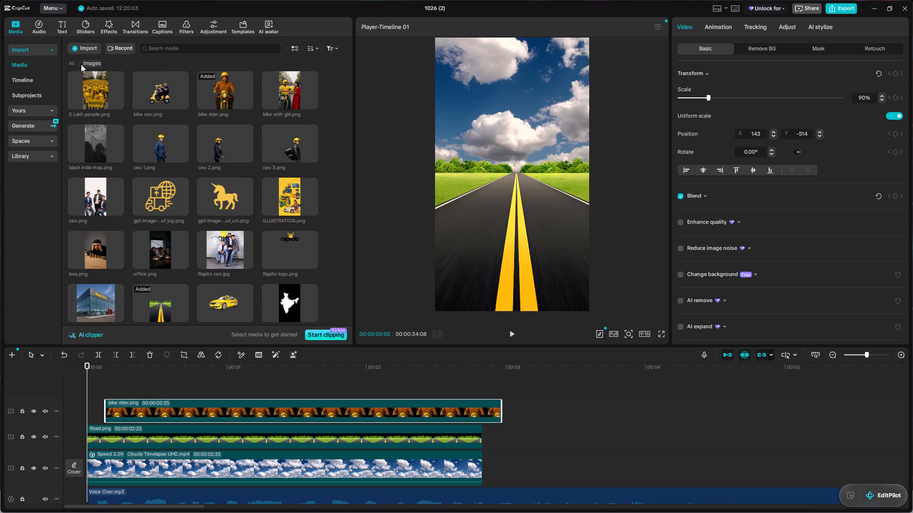
click(74, 64)
double_click(164, 95)
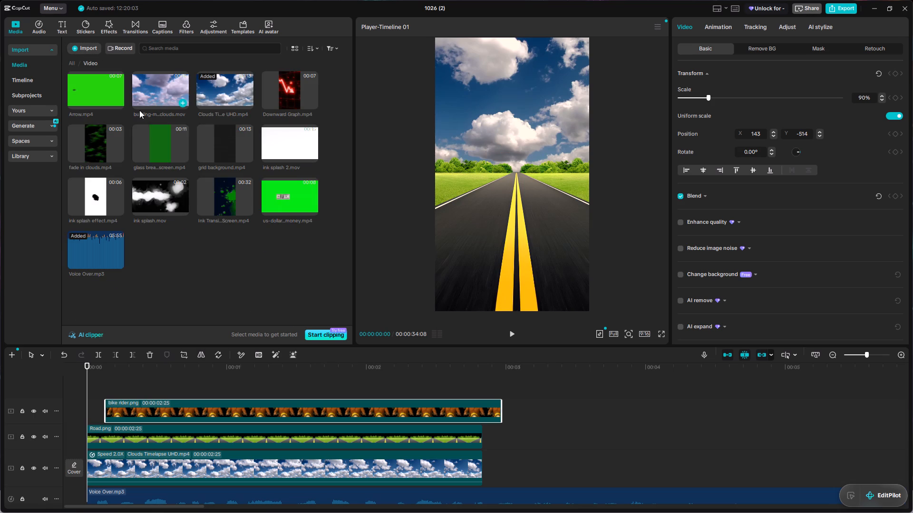
Preview Arrow.mp4 and fade in clouds.mp4 from the Video folder, examining how the green clouds build up to full coverage.
click(92, 91)
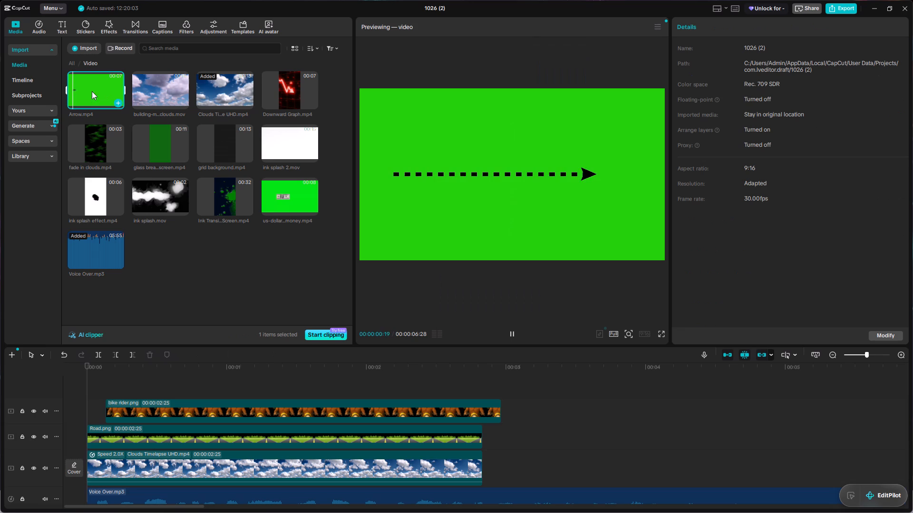
click(147, 143)
click(97, 144)
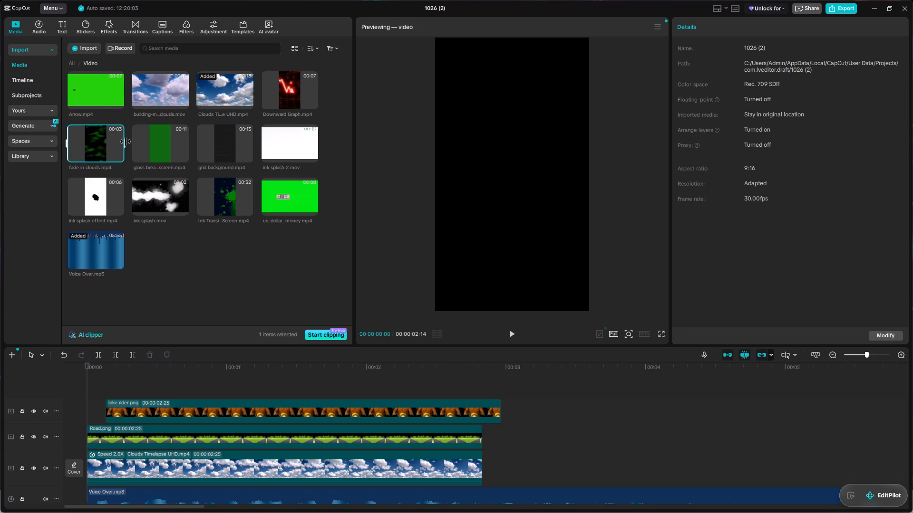
drag(126, 142, 82, 151)
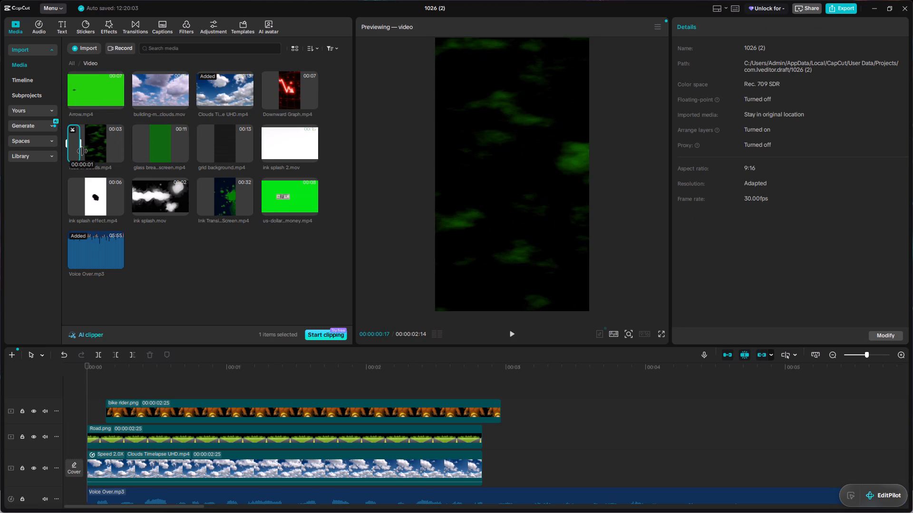
drag(82, 151, 75, 154)
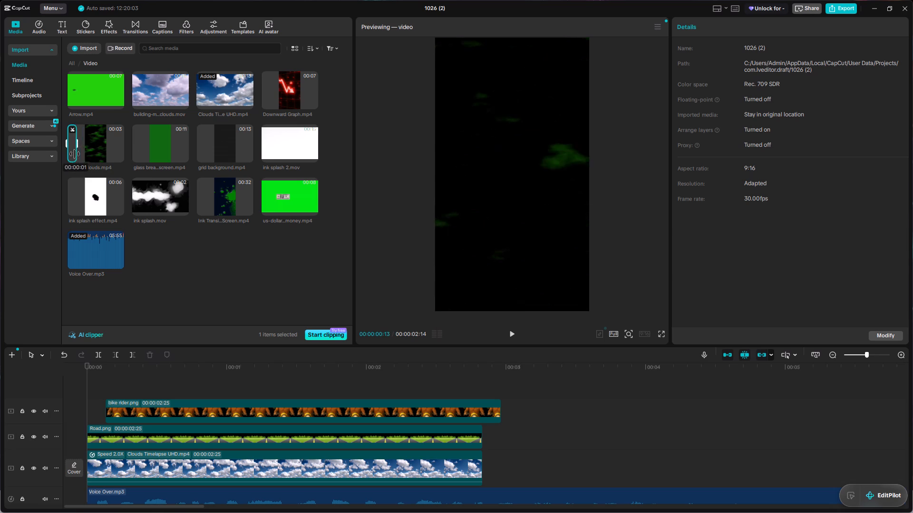
drag(75, 154, 79, 156)
drag(79, 156, 87, 156)
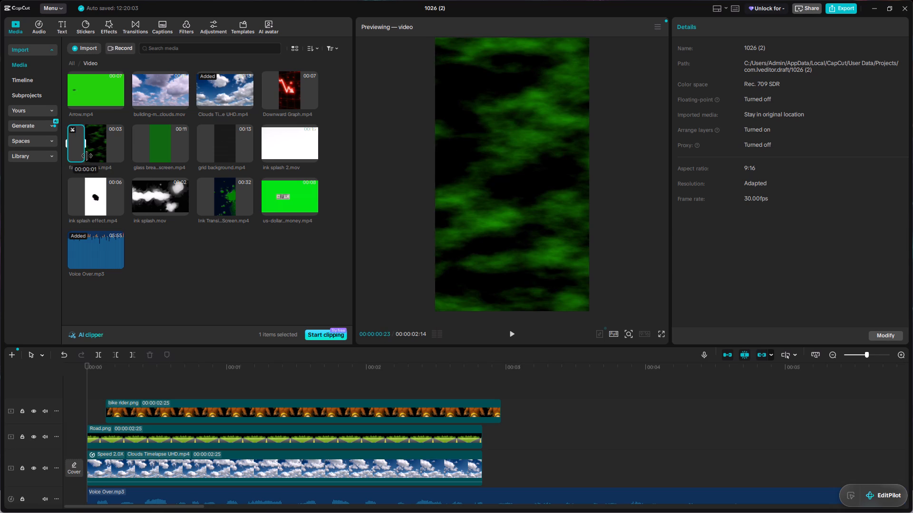
drag(87, 156, 86, 154)
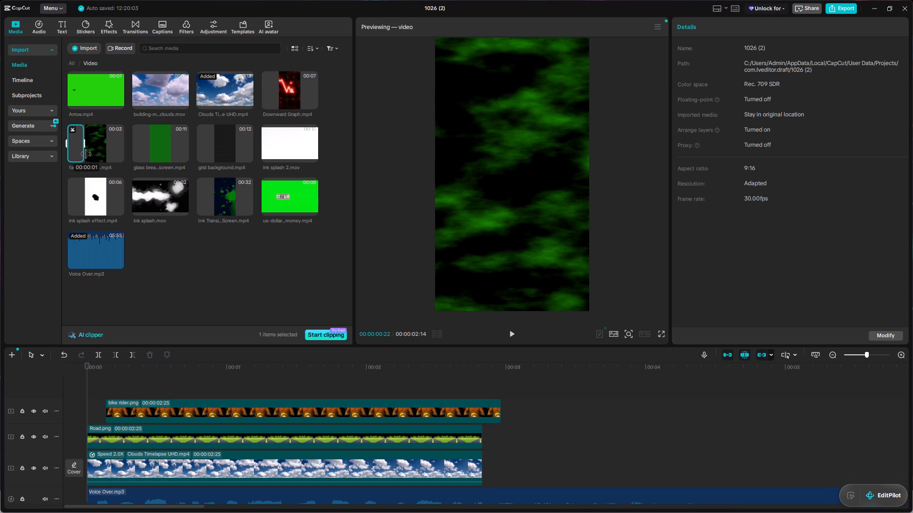
drag(86, 154, 101, 154)
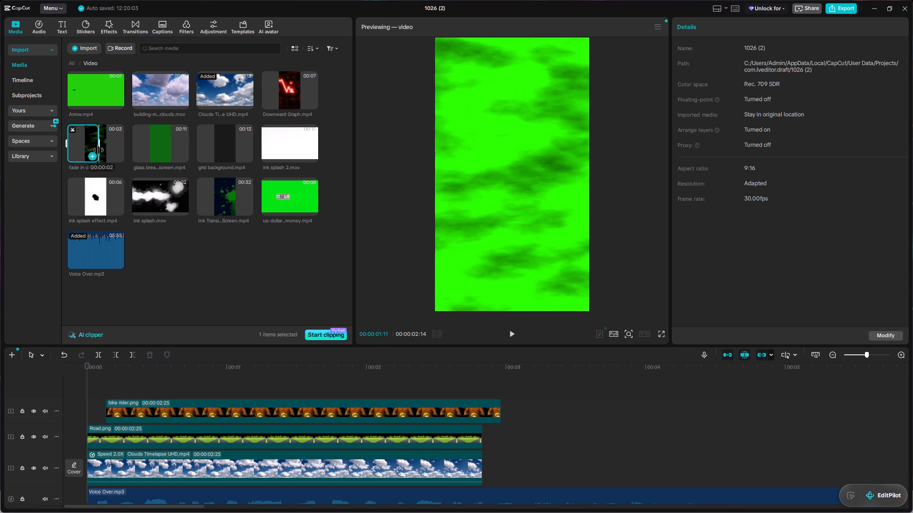
click(87, 143)
drag(99, 142, 126, 150)
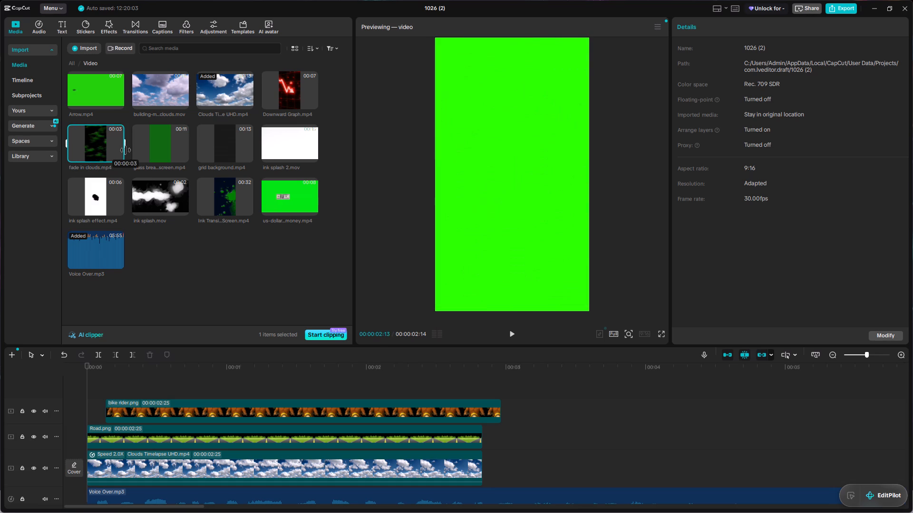
drag(126, 150, 126, 150)
Add fade in clouds.mp4 at full length on a new track above bike rider.png, starting at about 00:00:01:04.
drag(90, 142, 247, 385)
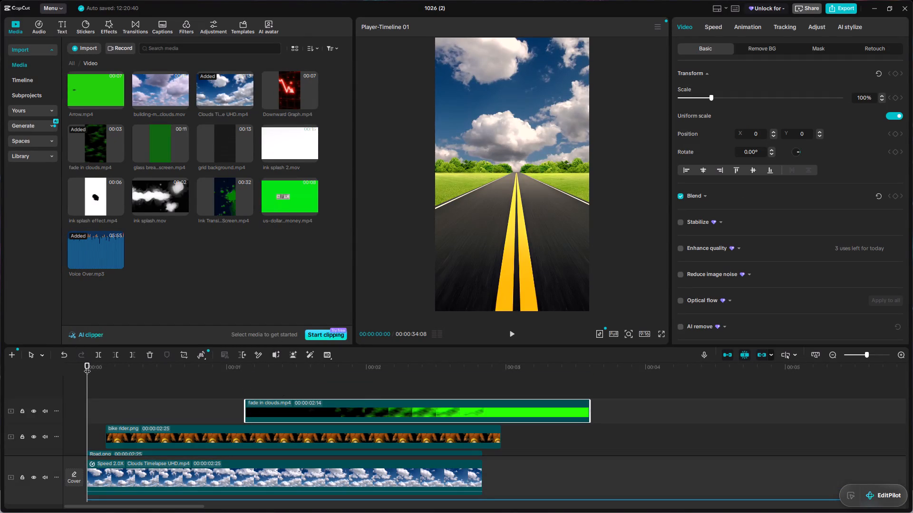
Play the fade in clouds.mp4 clip on the timeline from about 00:00:01:08 to examine how the green clouds fill the frame.
drag(87, 366, 266, 430)
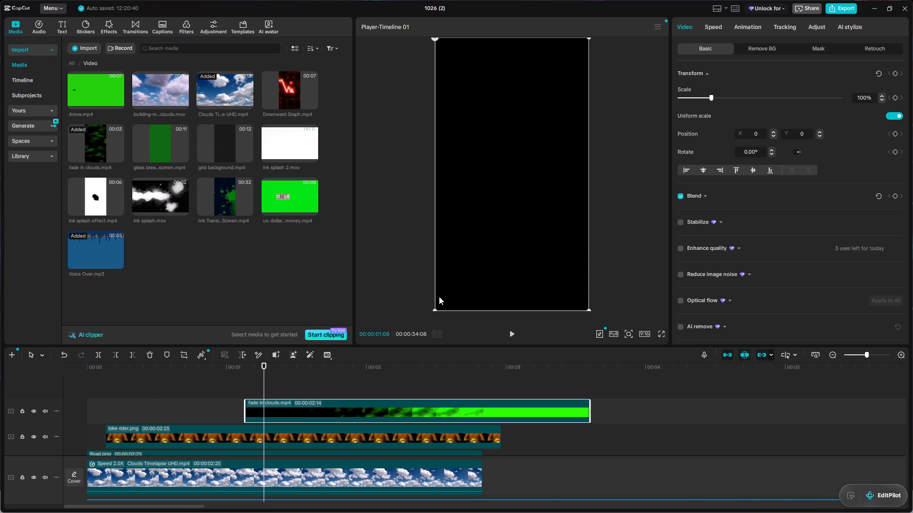
key(space)
key(space)
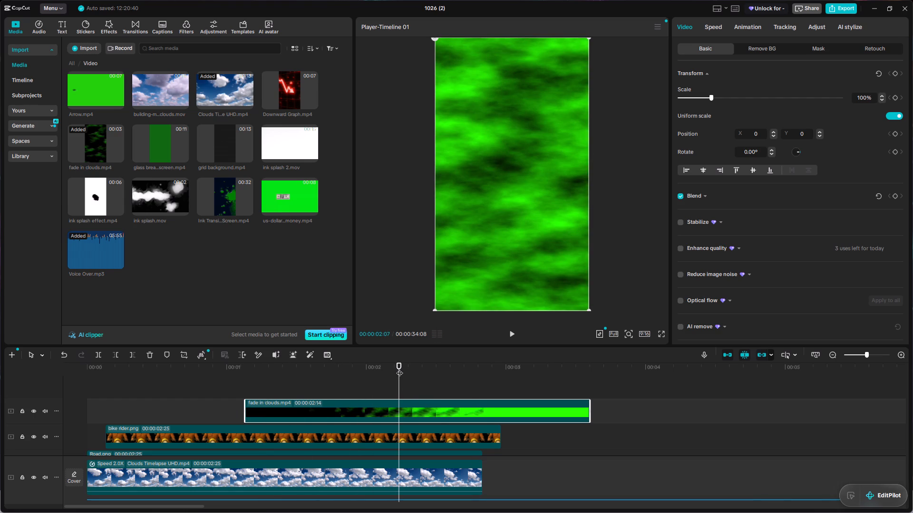
key(space)
key(space)
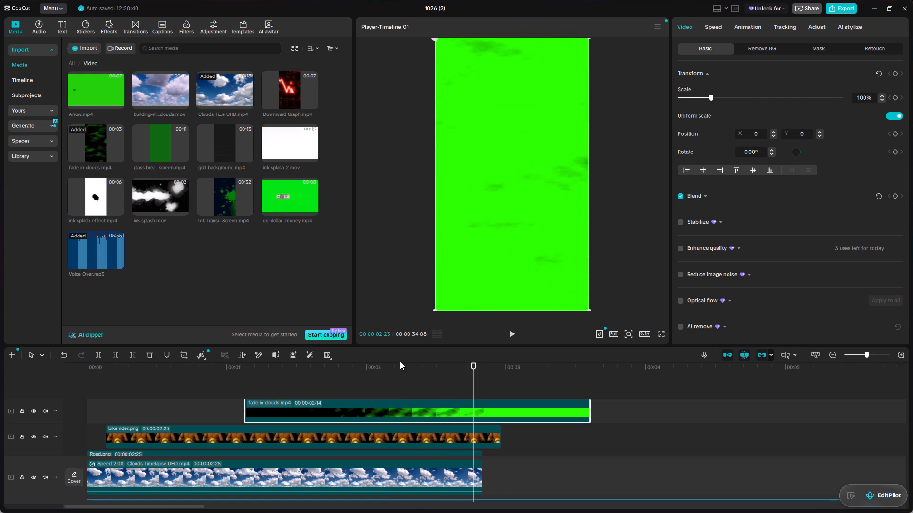
key(space)
key(space)
drag(546, 366, 536, 372)
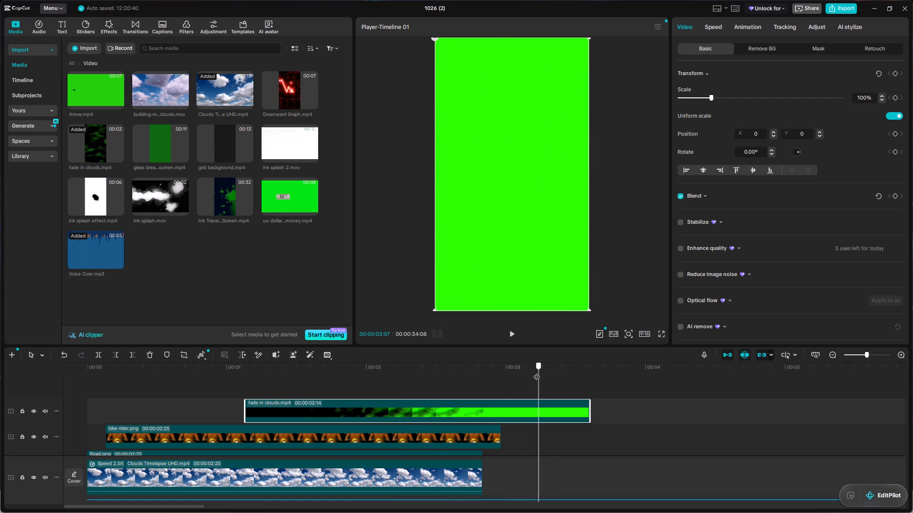
Split fade in clouds.mp4 at 00:00:02:10, midway through the cloud build-up, and delete the part after the cut.
drag(536, 372, 324, 405)
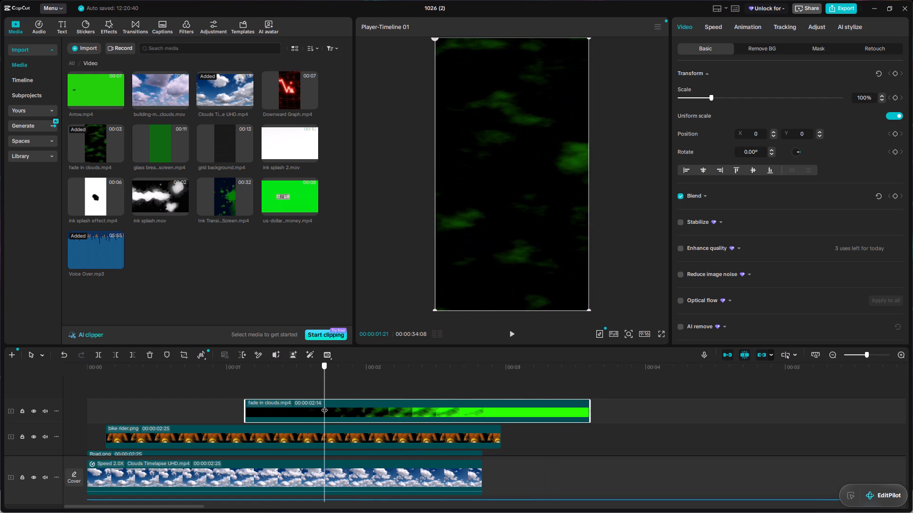
drag(324, 405, 361, 413)
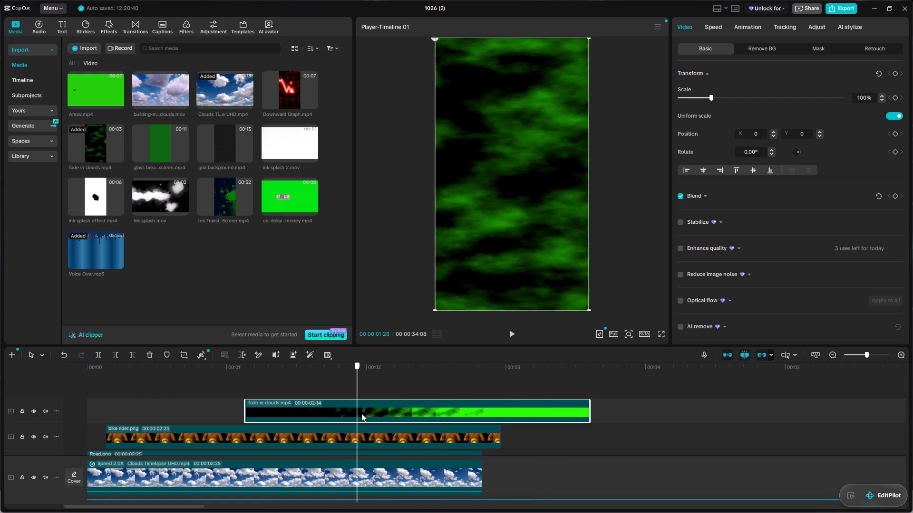
drag(361, 413, 428, 426)
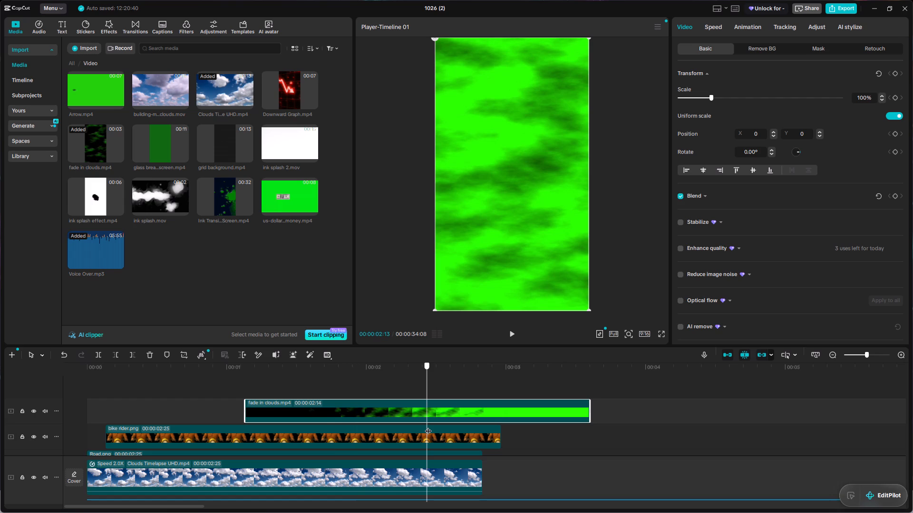
drag(428, 426, 394, 449)
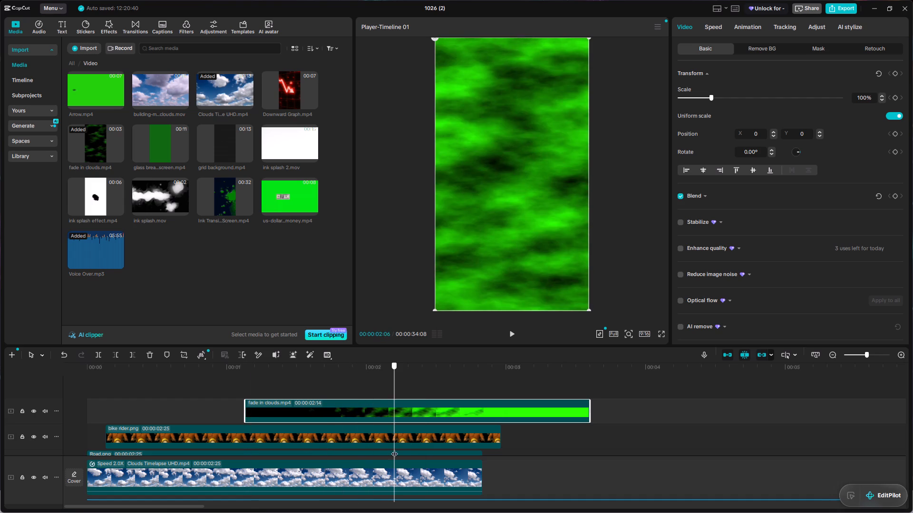
drag(394, 449, 401, 450)
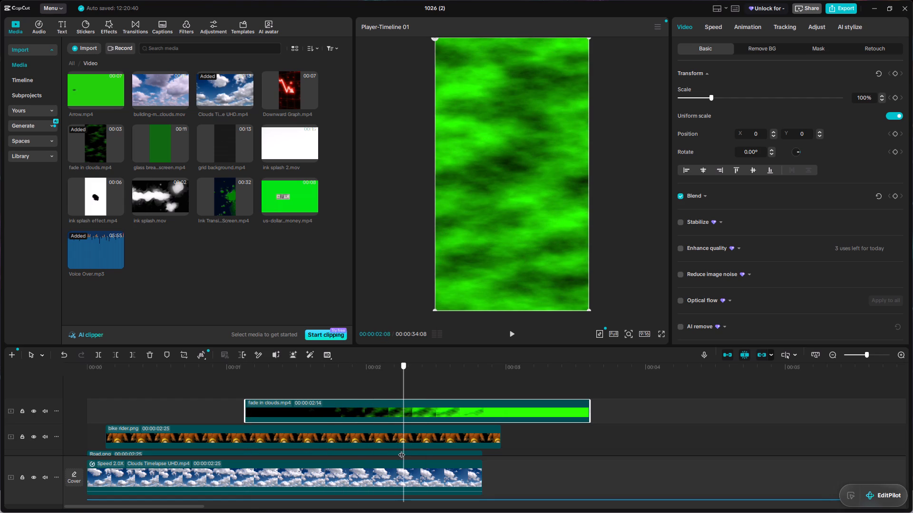
drag(401, 450, 421, 451)
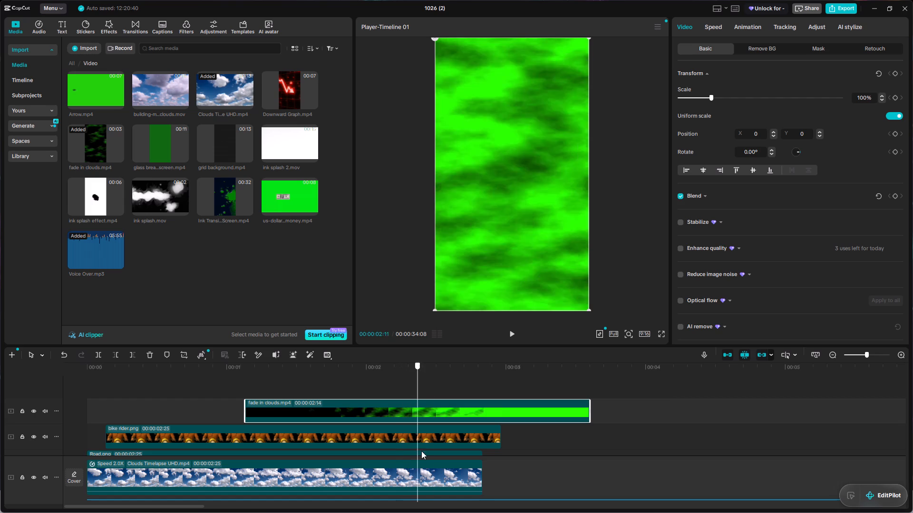
drag(421, 451, 411, 466)
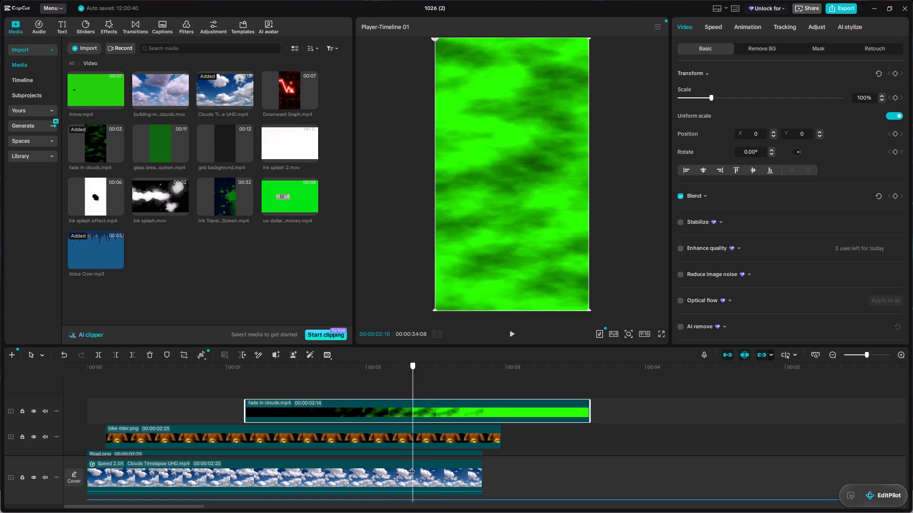
drag(411, 466, 413, 460)
key(e)
click(452, 402)
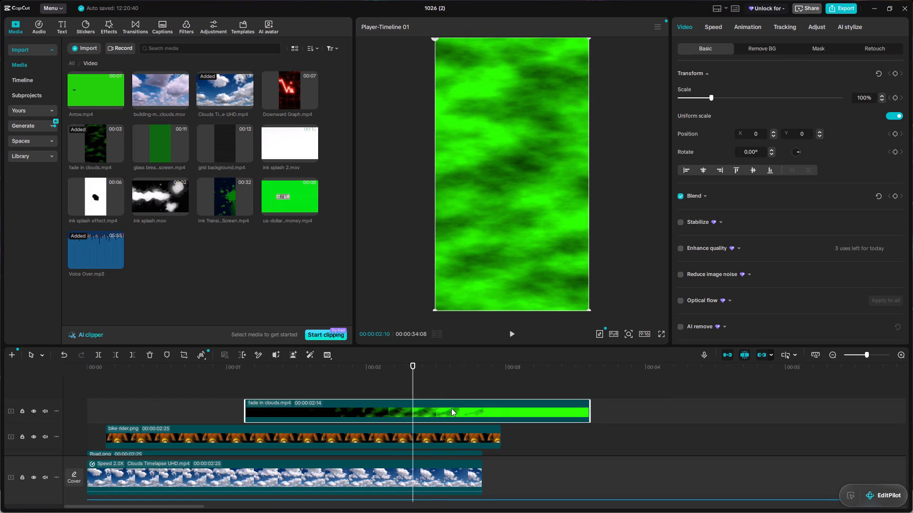
key(ctrl+b)
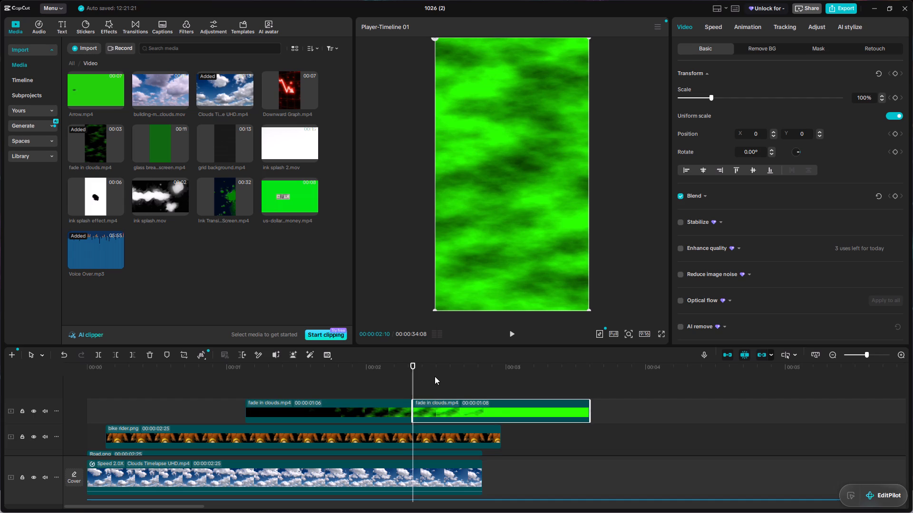
key(Delete)
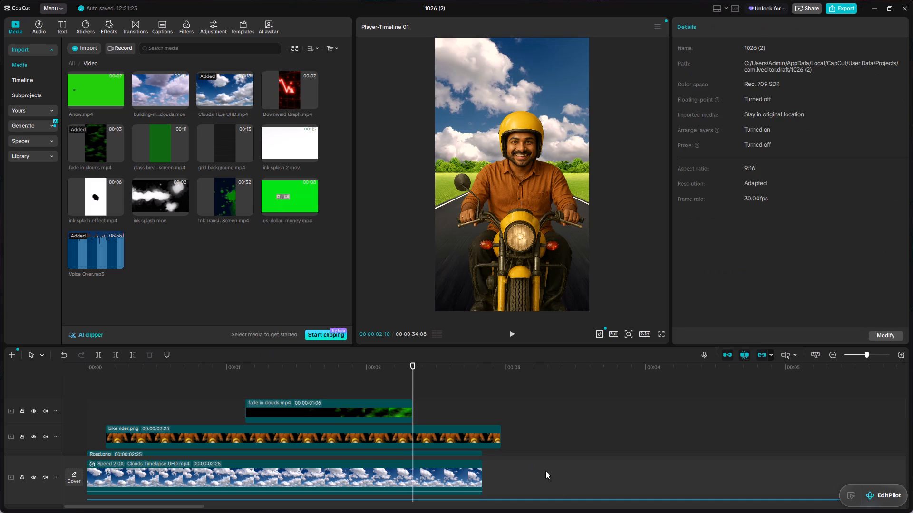
Speed up the remaining fade in clouds.mp4 clip to 2.88x.
click(346, 417)
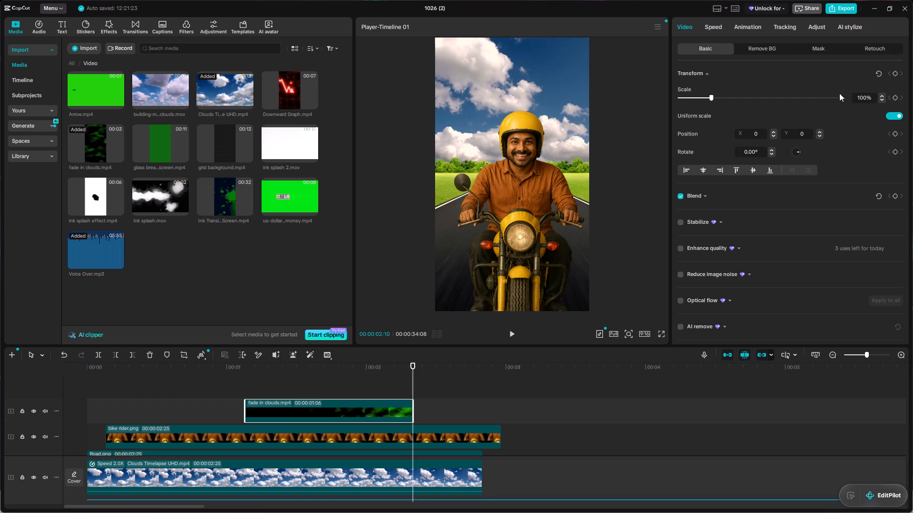
click(745, 24)
click(698, 22)
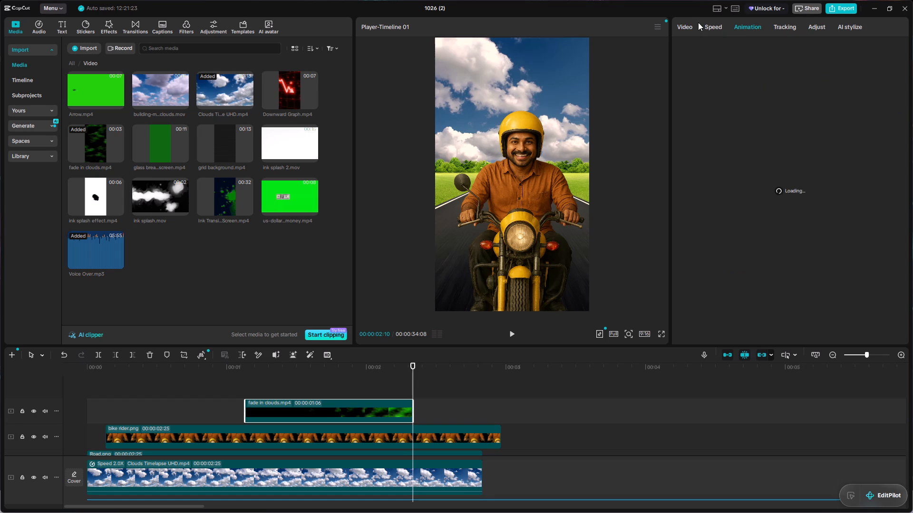
click(709, 25)
drag(716, 85, 752, 90)
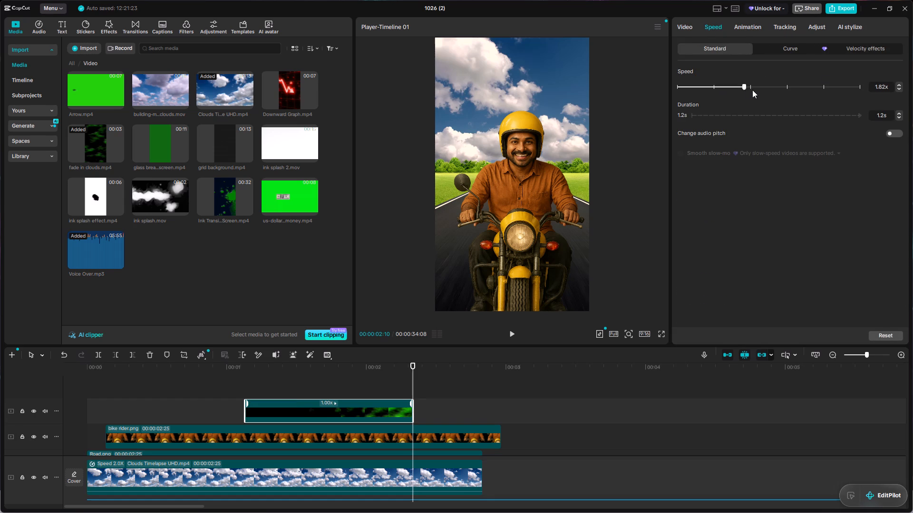
drag(752, 90, 801, 101)
drag(801, 101, 774, 111)
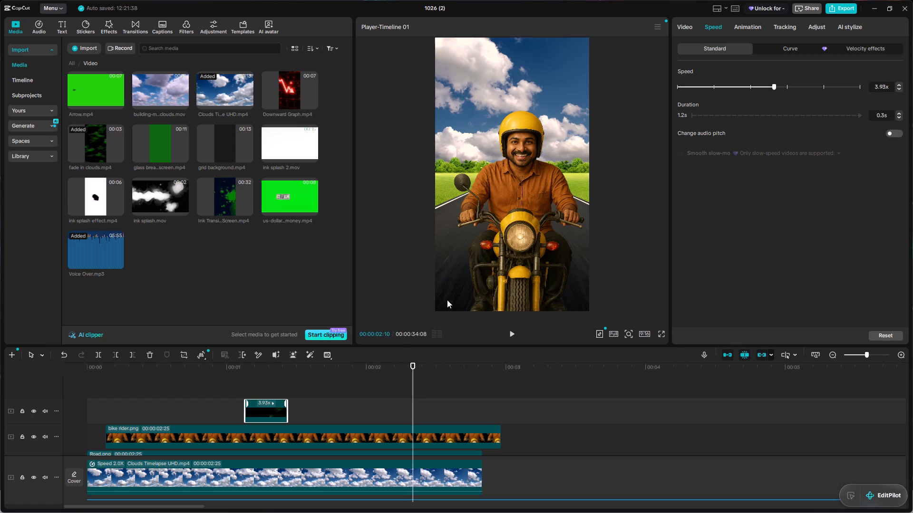
drag(771, 86, 762, 93)
drag(762, 93, 761, 94)
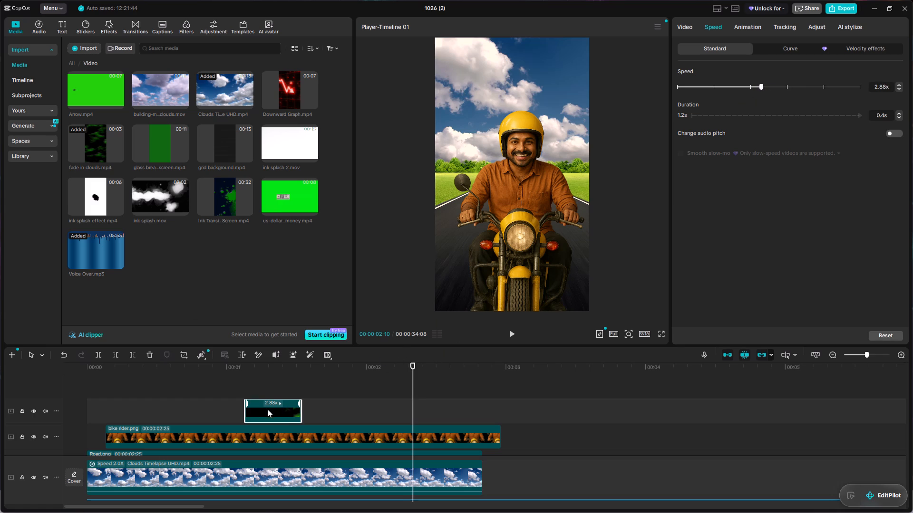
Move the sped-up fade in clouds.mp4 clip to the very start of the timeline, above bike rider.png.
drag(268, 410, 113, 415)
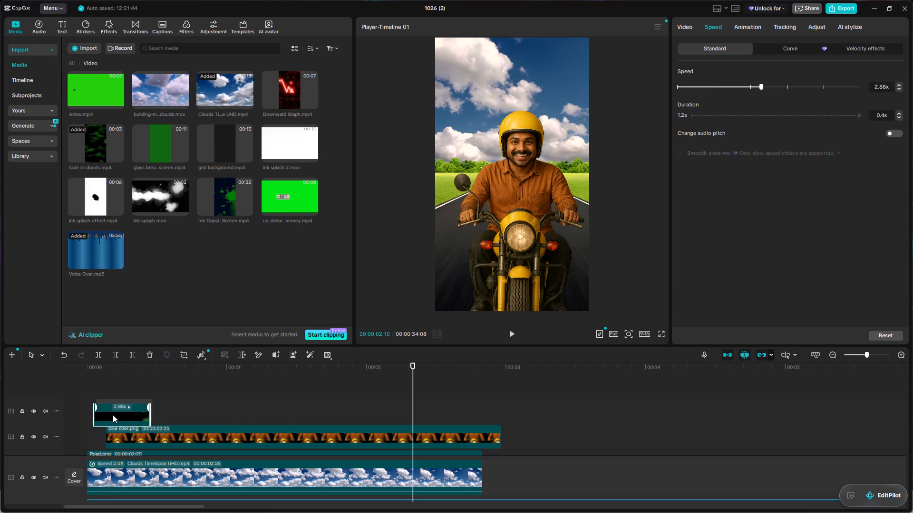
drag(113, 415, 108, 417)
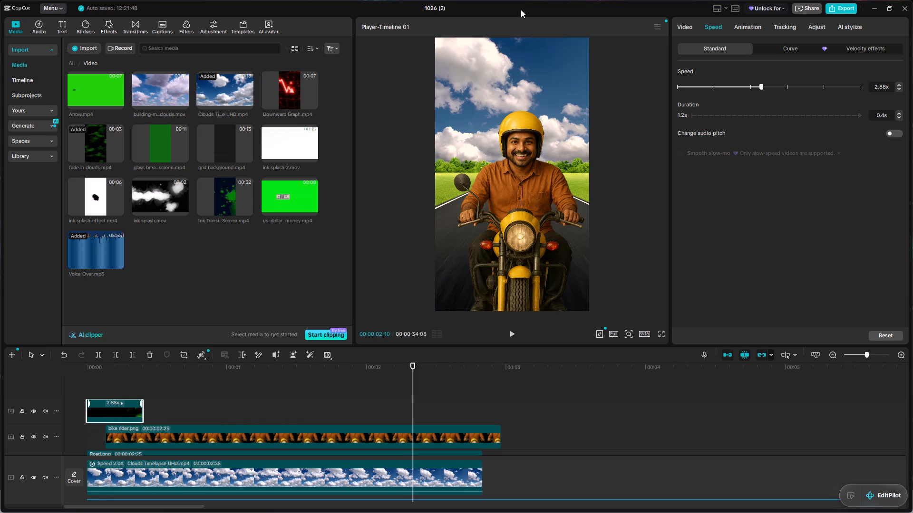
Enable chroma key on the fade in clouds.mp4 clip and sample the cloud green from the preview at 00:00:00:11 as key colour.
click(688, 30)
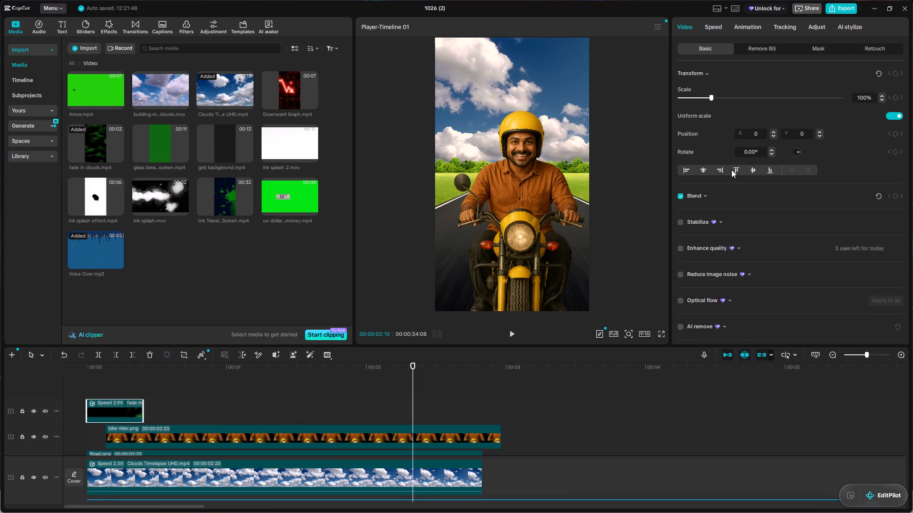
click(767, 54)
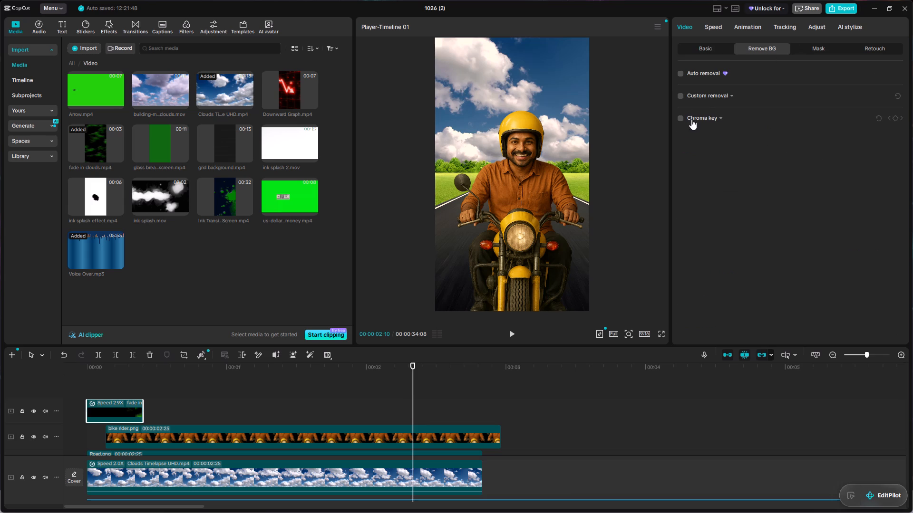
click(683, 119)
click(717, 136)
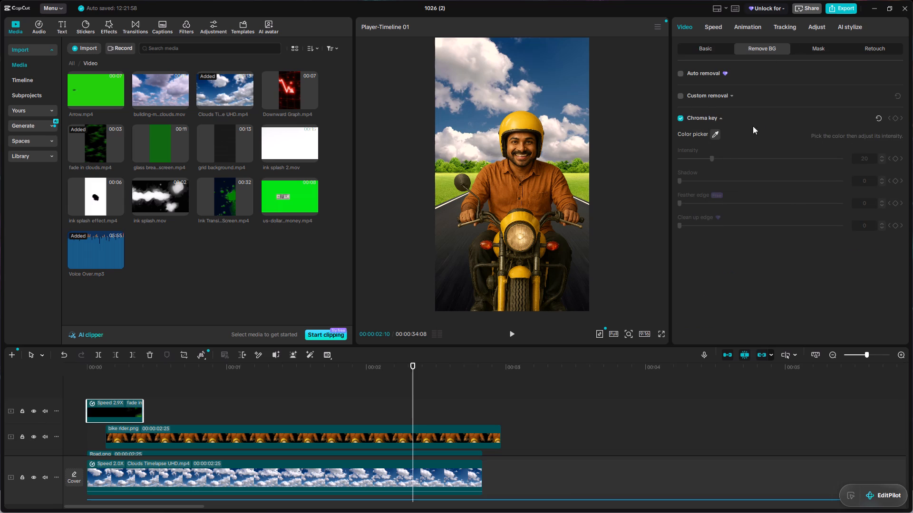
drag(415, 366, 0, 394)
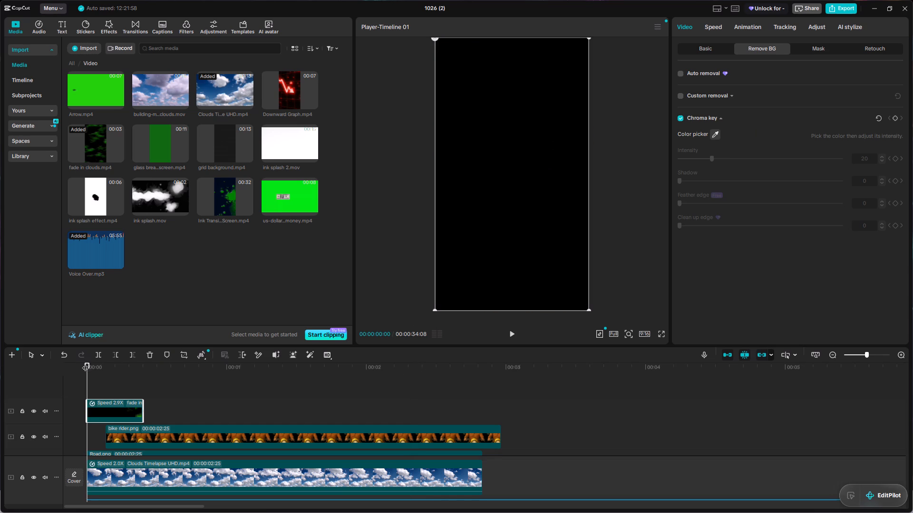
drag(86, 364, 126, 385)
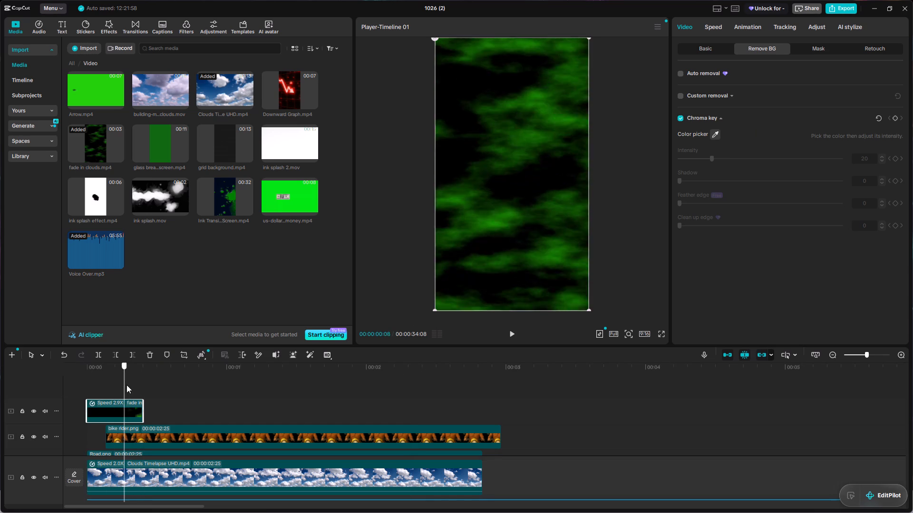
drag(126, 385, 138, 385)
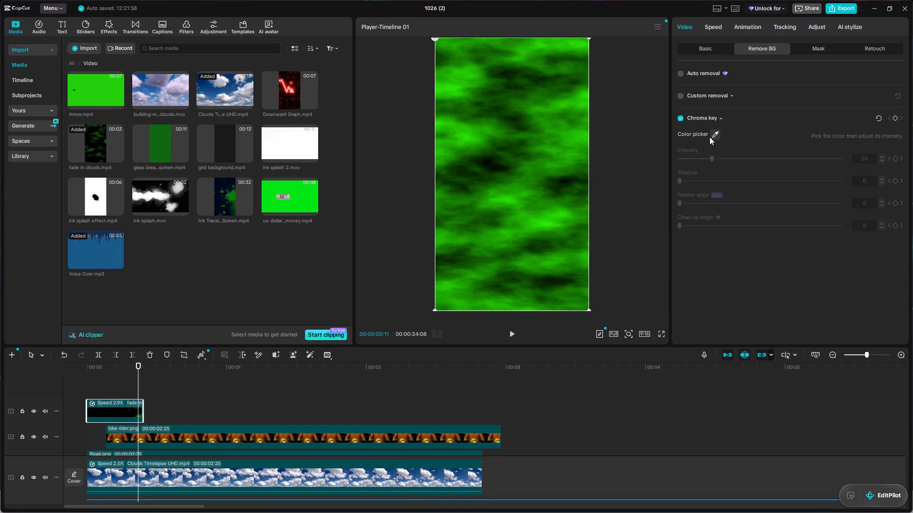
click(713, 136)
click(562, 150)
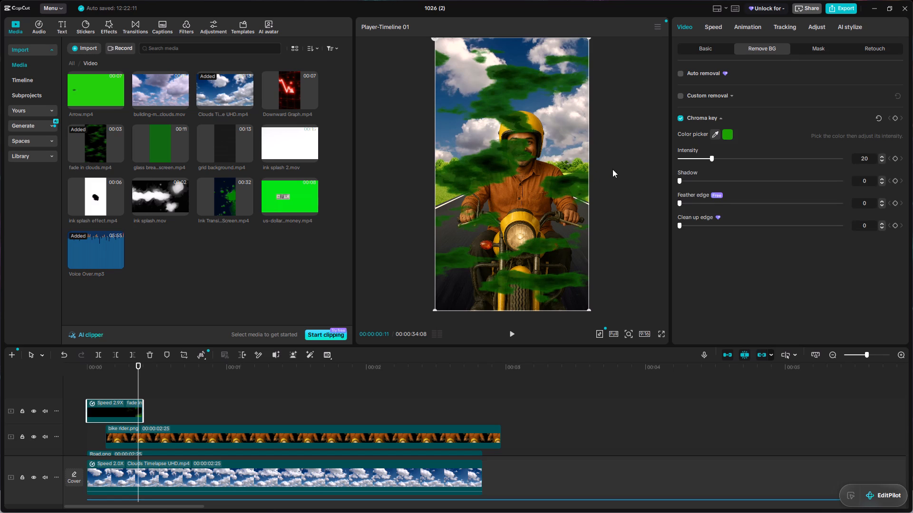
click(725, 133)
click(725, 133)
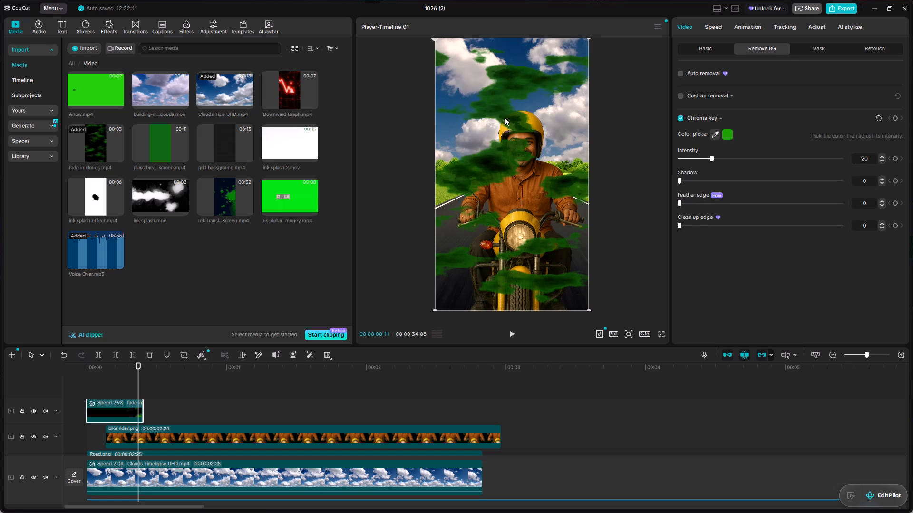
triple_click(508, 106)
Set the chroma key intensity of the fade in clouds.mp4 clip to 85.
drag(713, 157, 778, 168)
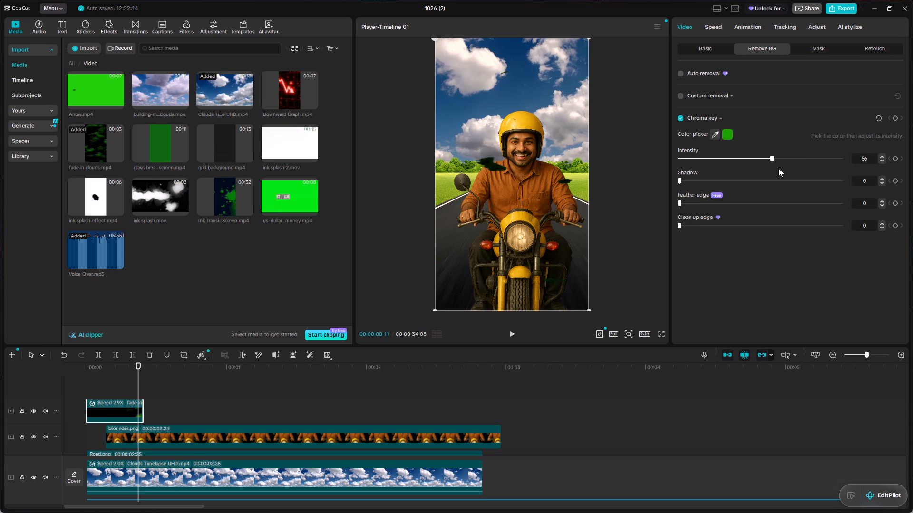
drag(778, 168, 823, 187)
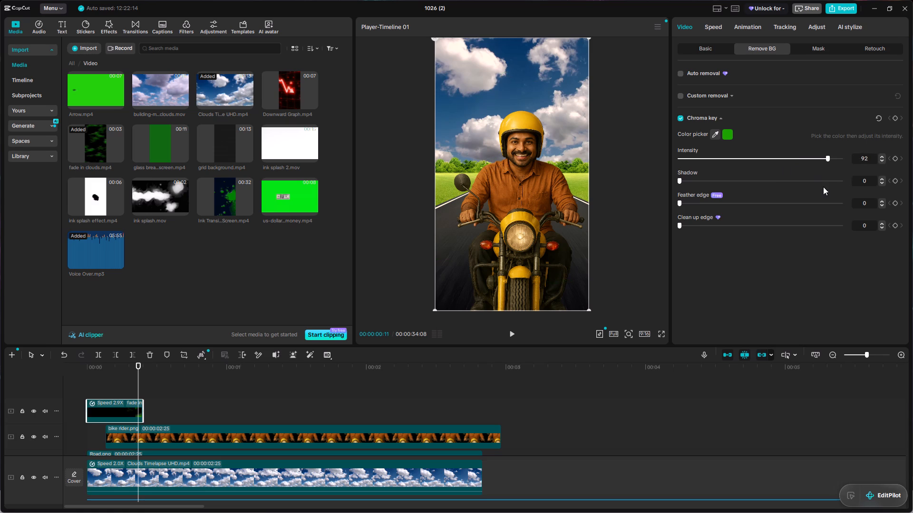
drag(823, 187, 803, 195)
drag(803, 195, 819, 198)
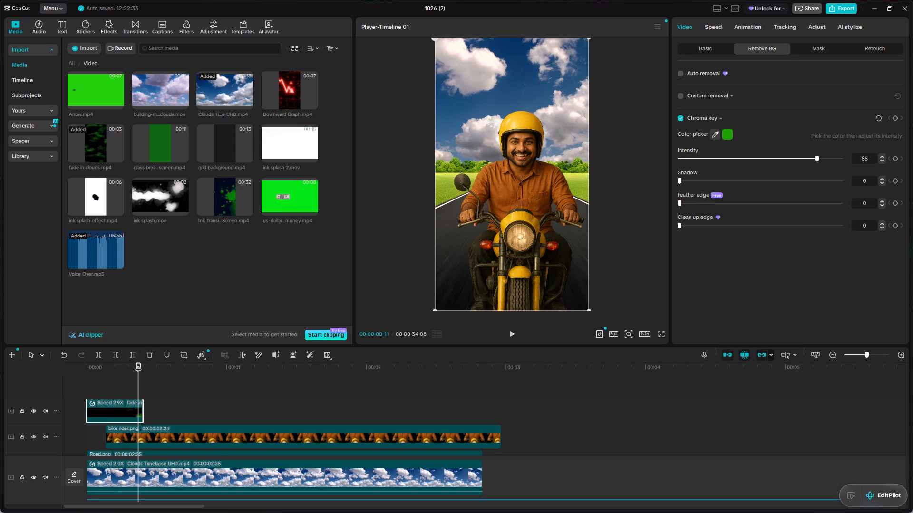
Play the opening from 00:00:00:00 twice to examine how the keyed clouds reveal the rider and road.
drag(138, 364, 66, 386)
key(space)
key(space)
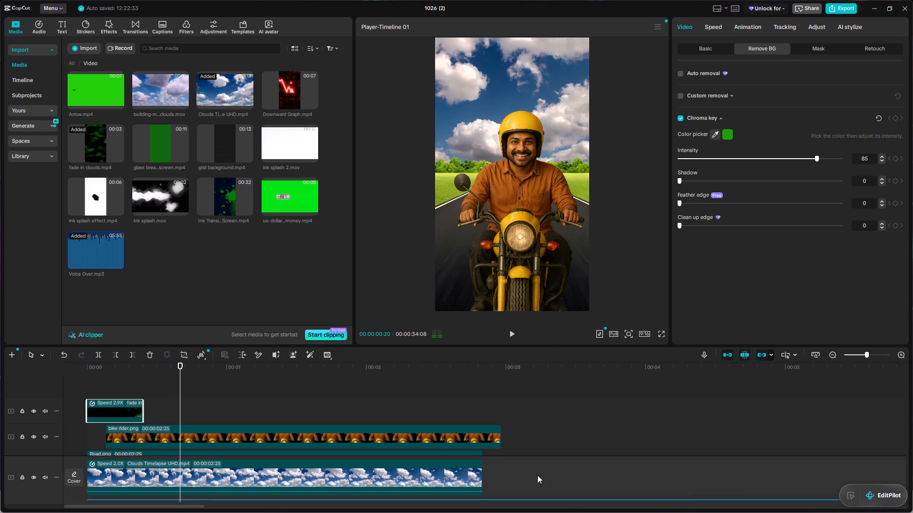
drag(180, 366, 48, 372)
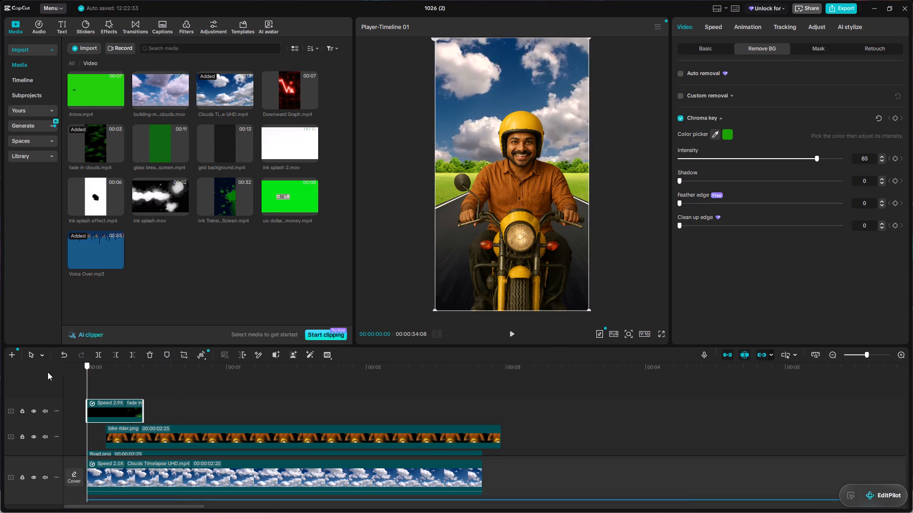
drag(48, 372, 38, 376)
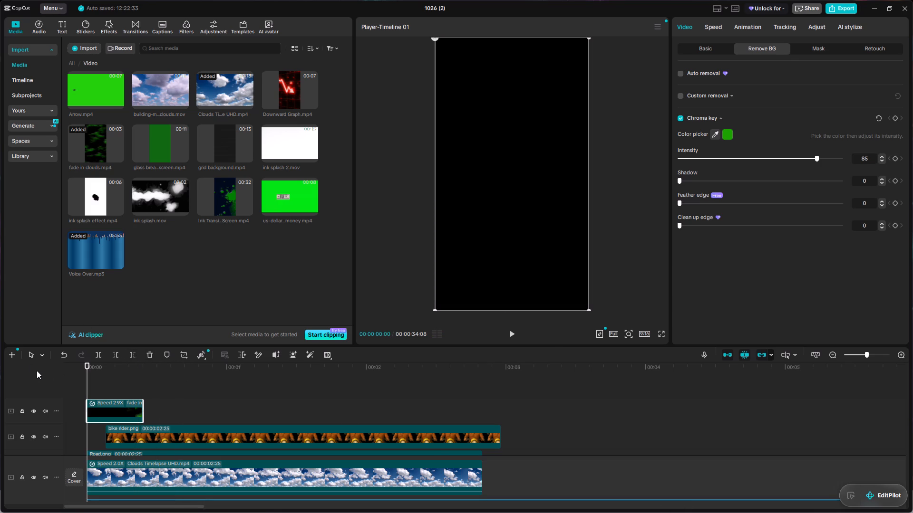
key(space)
key(space)
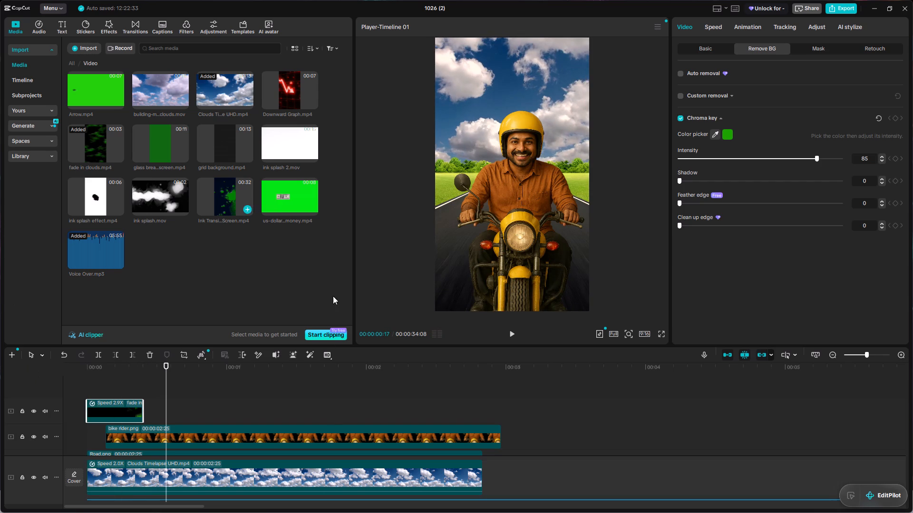
drag(167, 364, 66, 391)
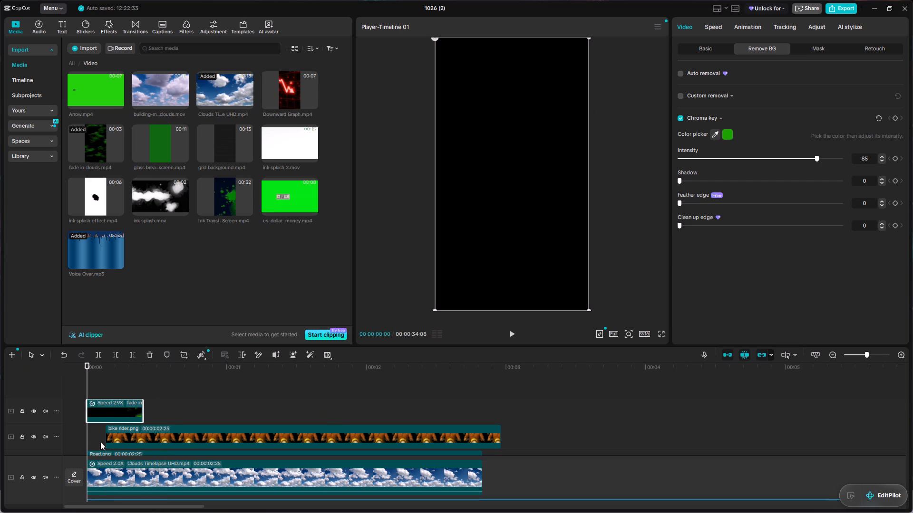
Replace the sped-up fade in clouds.mp4 clip with a fresh full-length copy above bike rider.png, starting at about 00:00:00:14.
key(Delete)
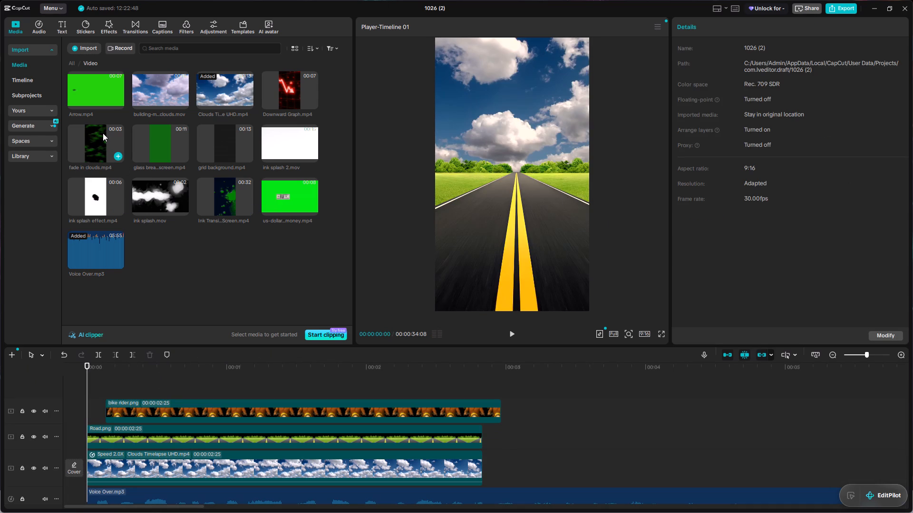
drag(103, 133, 149, 233)
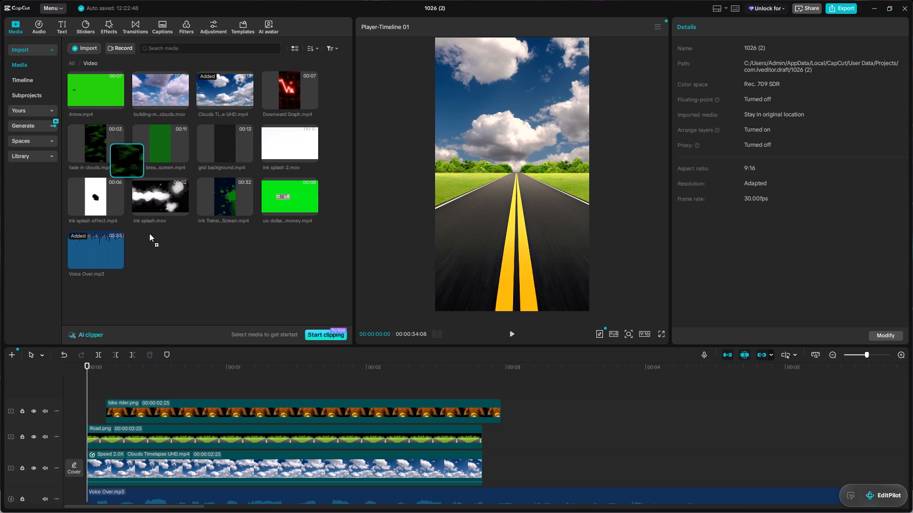
drag(149, 233, 151, 387)
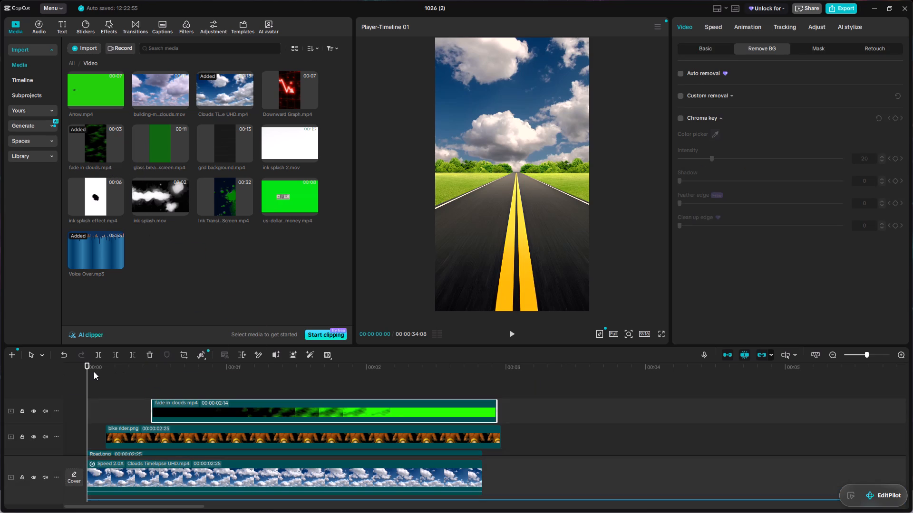
Split the fade in clouds.mp4 clip at 00:00:01:03, where the green clouds begin spreading, and delete the part before the cut.
drag(88, 362, 165, 401)
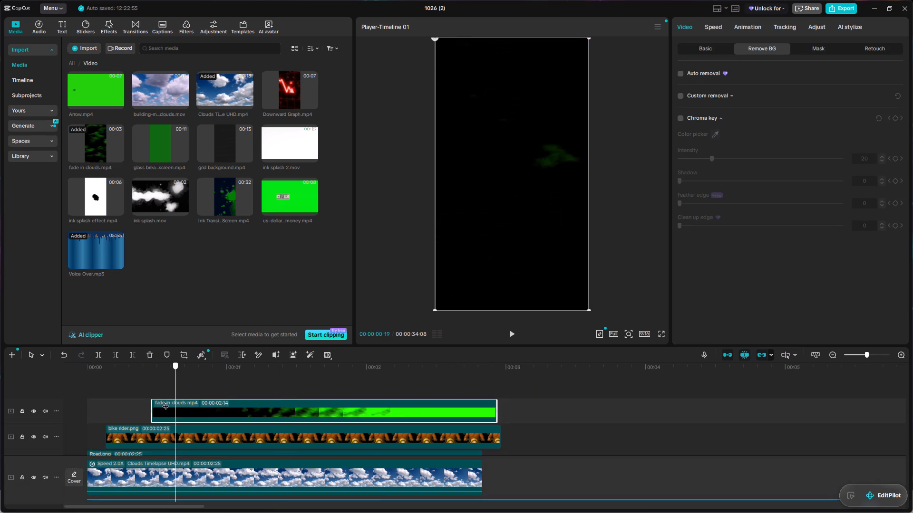
drag(165, 401, 359, 439)
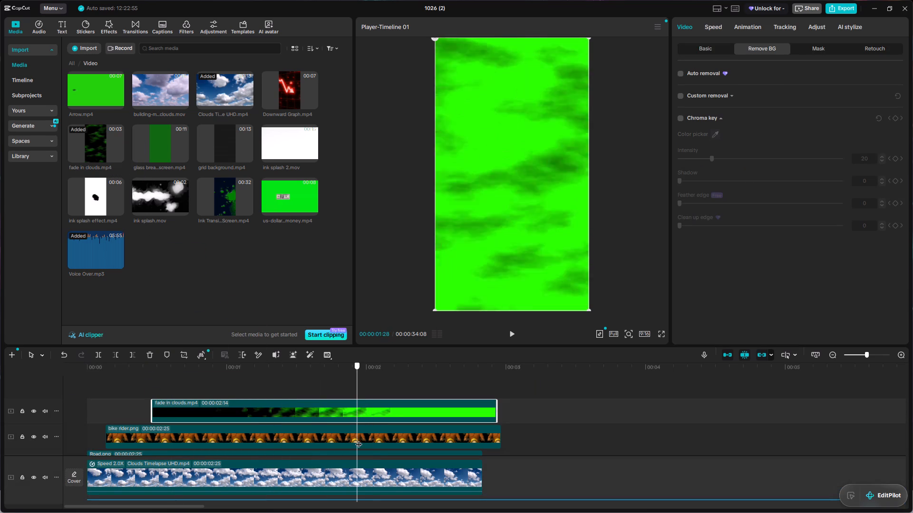
drag(359, 439, 200, 437)
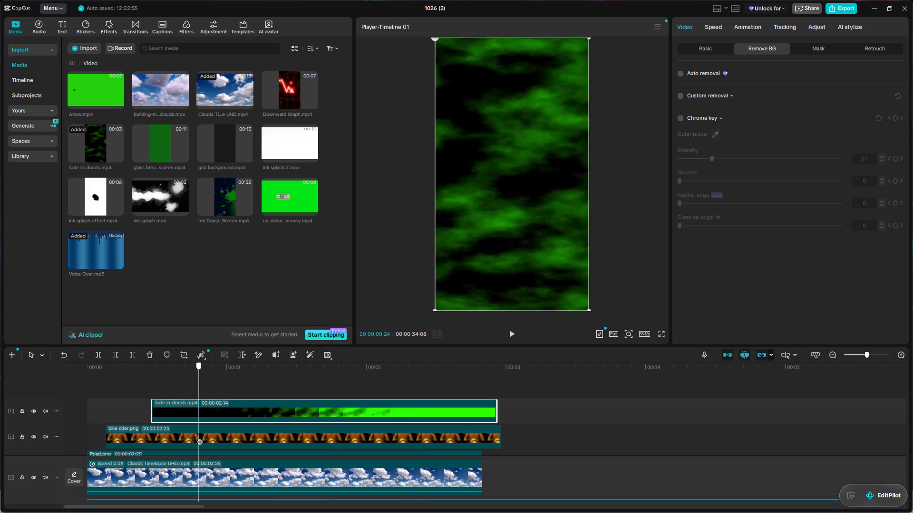
drag(200, 437, 235, 451)
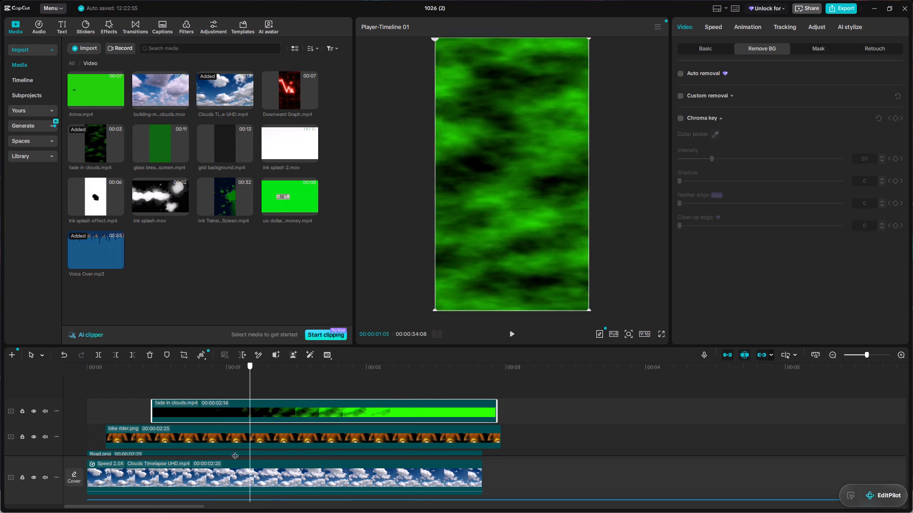
drag(235, 451, 241, 452)
click(250, 414)
key(ctrl+b)
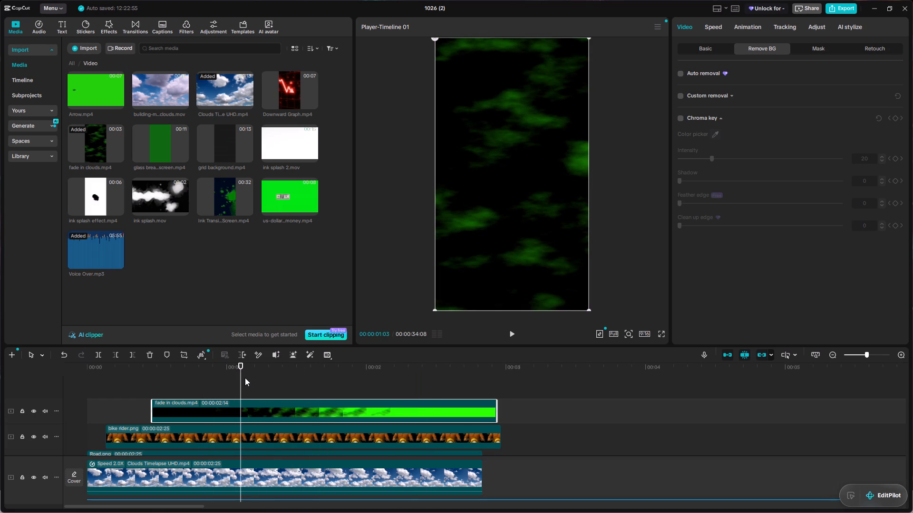
click(203, 411)
key(Delete)
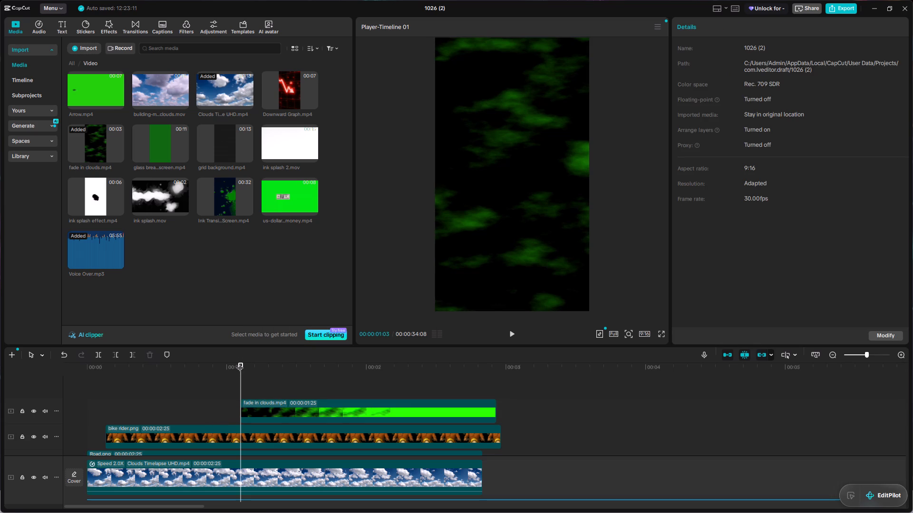
Split the fade in clouds.mp4 clip at 00:00:02:06, where green fills the frame, and delete the part after the cut.
drag(241, 361, 289, 389)
drag(242, 361, 262, 366)
drag(240, 366, 309, 384)
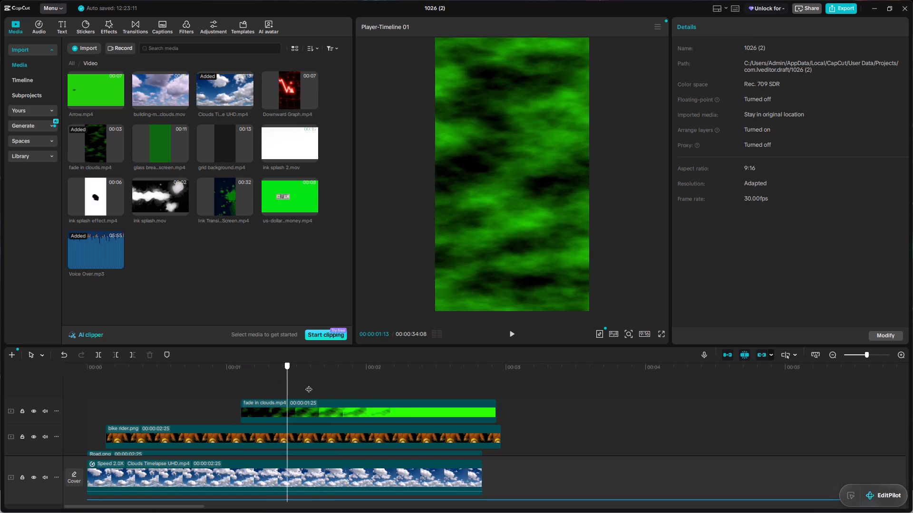
drag(309, 384, 383, 398)
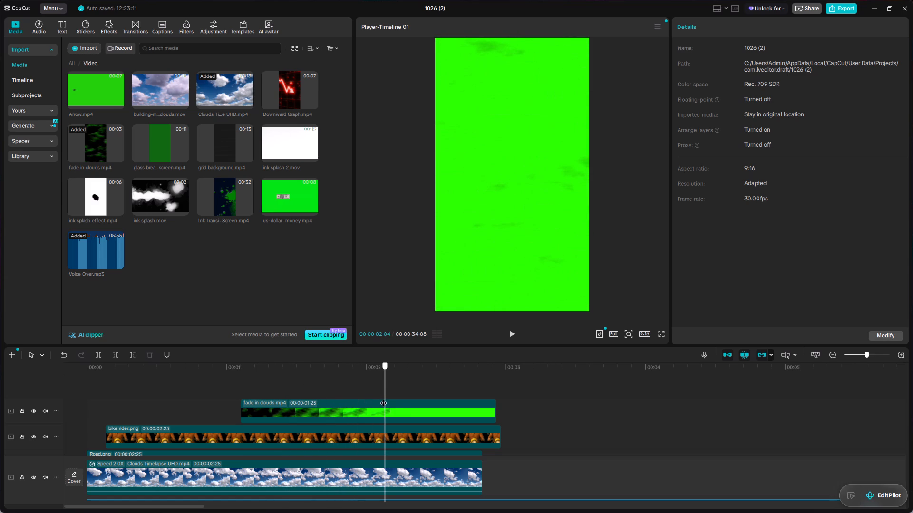
drag(383, 398, 394, 398)
click(379, 405)
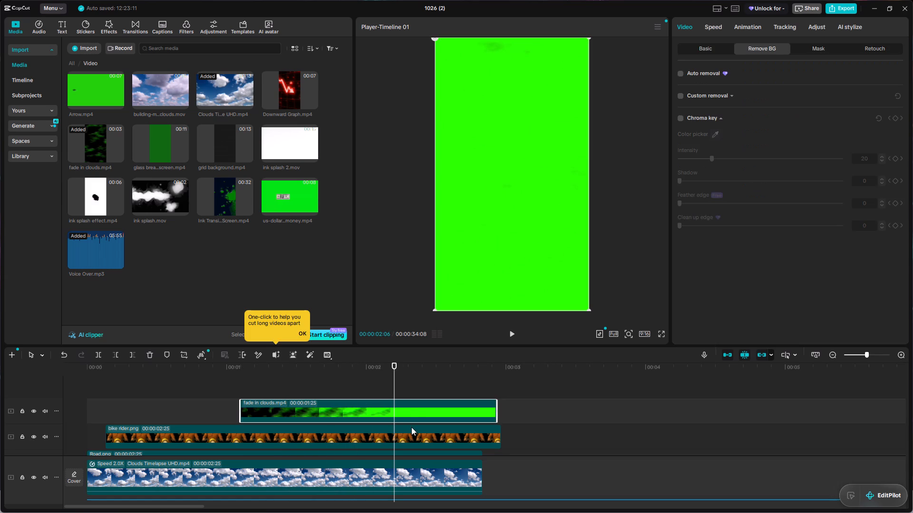
key(ctrl+b)
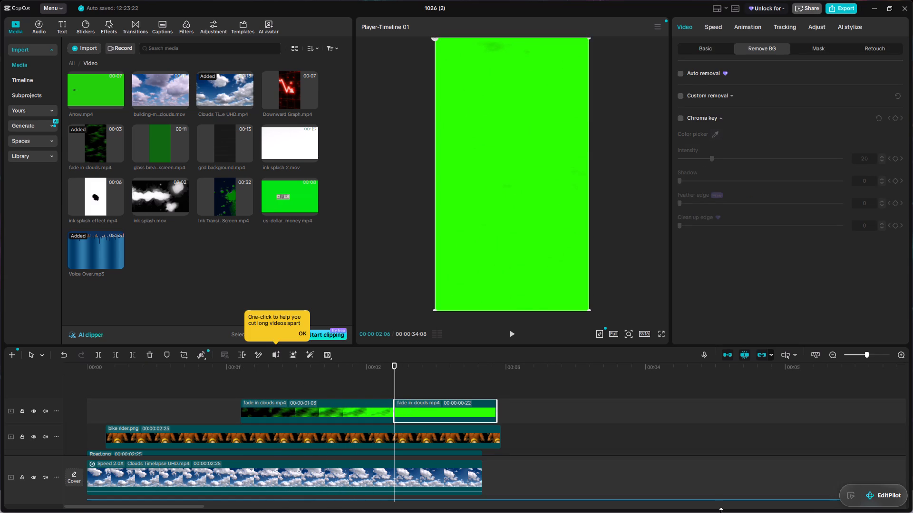
key(Delete)
Move the trimmed fade in clouds.mp4 clip to the beginning of the timeline at 00:00:00:00.
drag(322, 408, 279, 401)
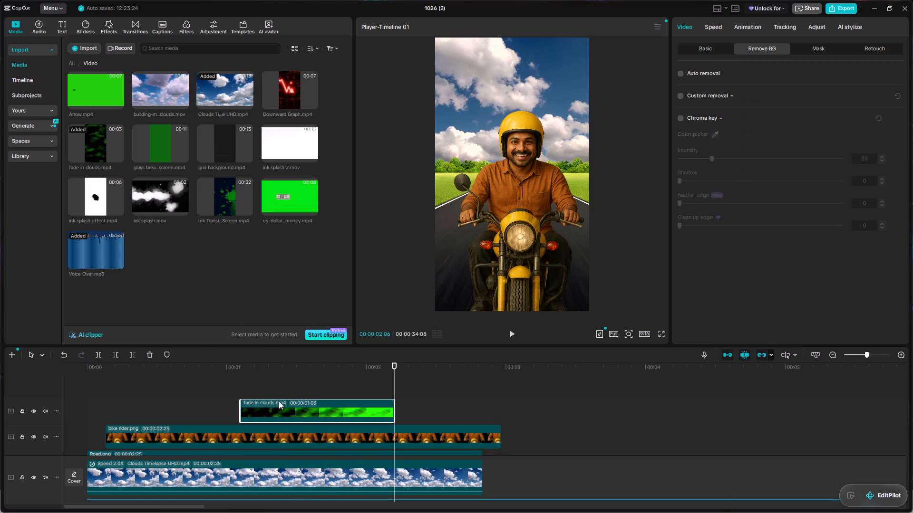
drag(279, 401, 168, 411)
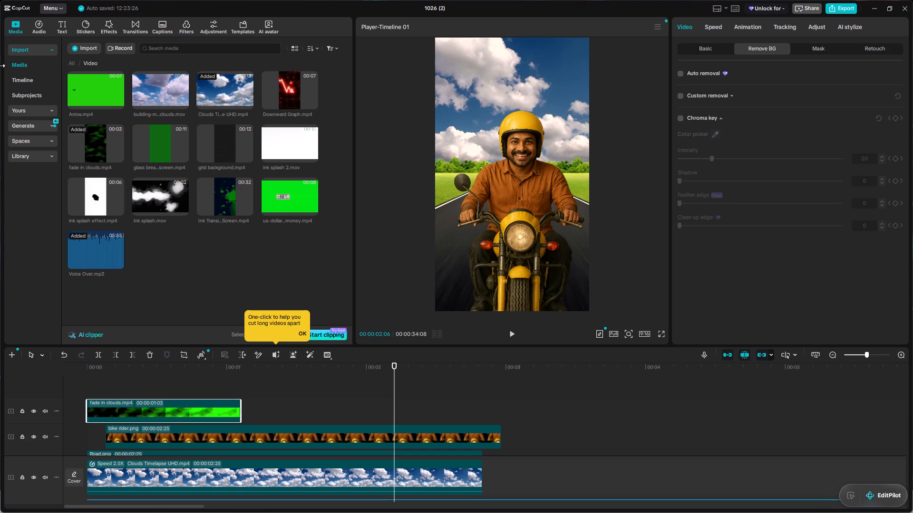
Speed up the fade in clouds.mp4 clip to 2.72x and scrub through it to check the faster cloud spread.
click(715, 26)
drag(712, 86, 738, 94)
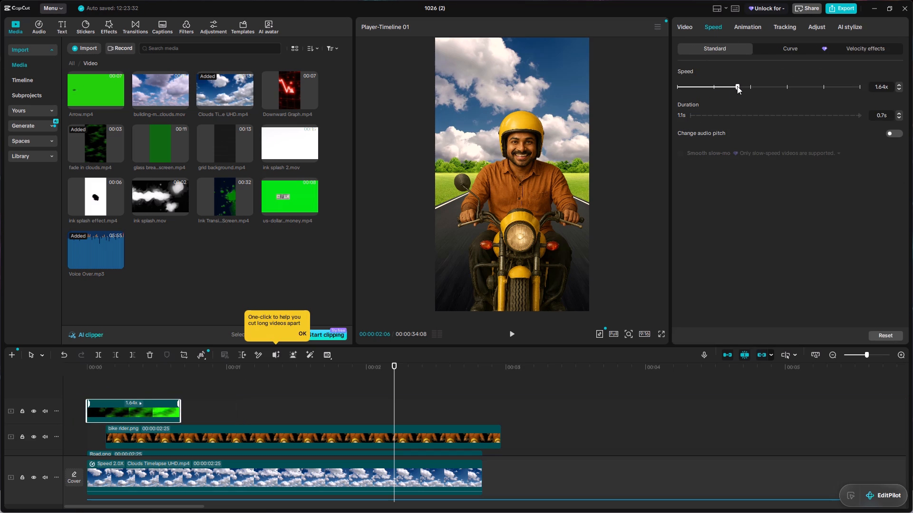
drag(737, 86, 759, 90)
drag(759, 90, 759, 90)
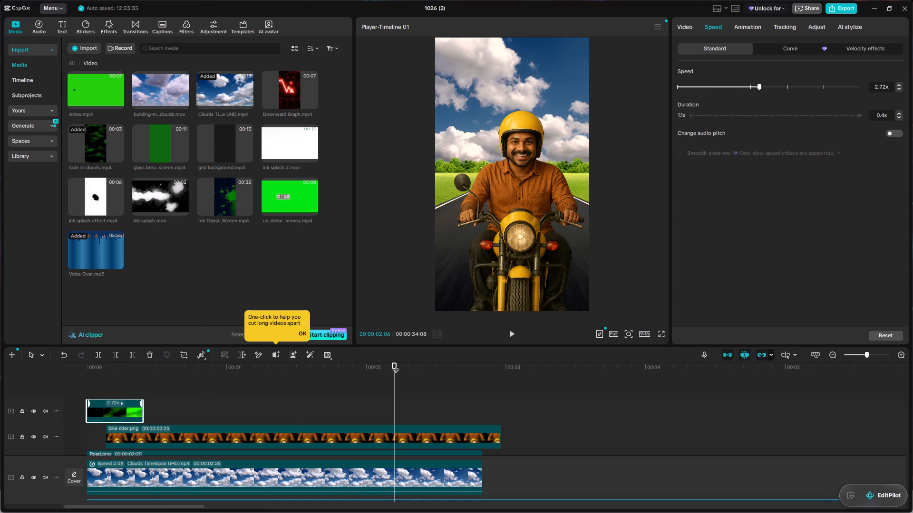
drag(396, 365, 65, 435)
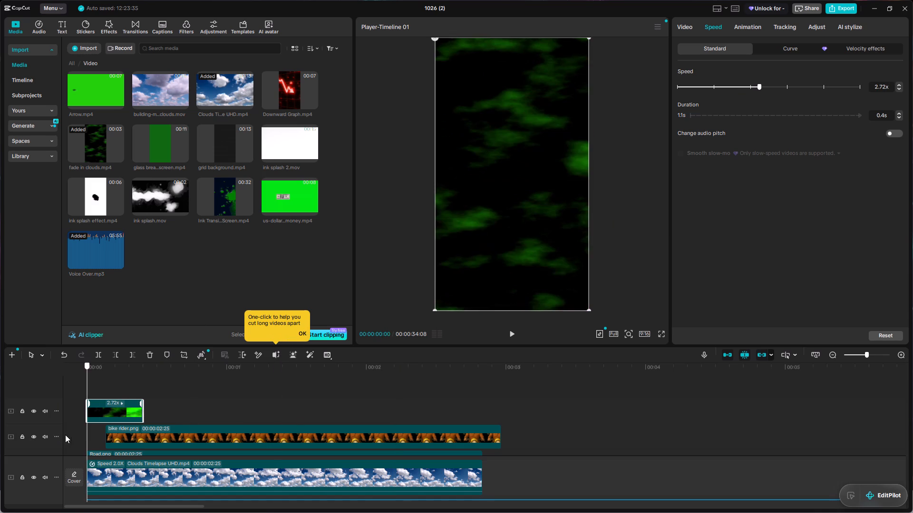
drag(65, 435, 98, 444)
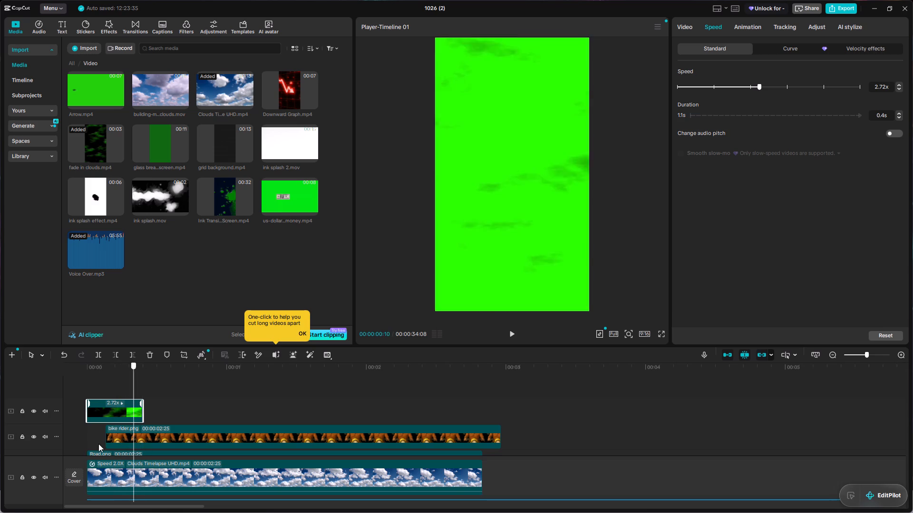
drag(98, 444, 133, 453)
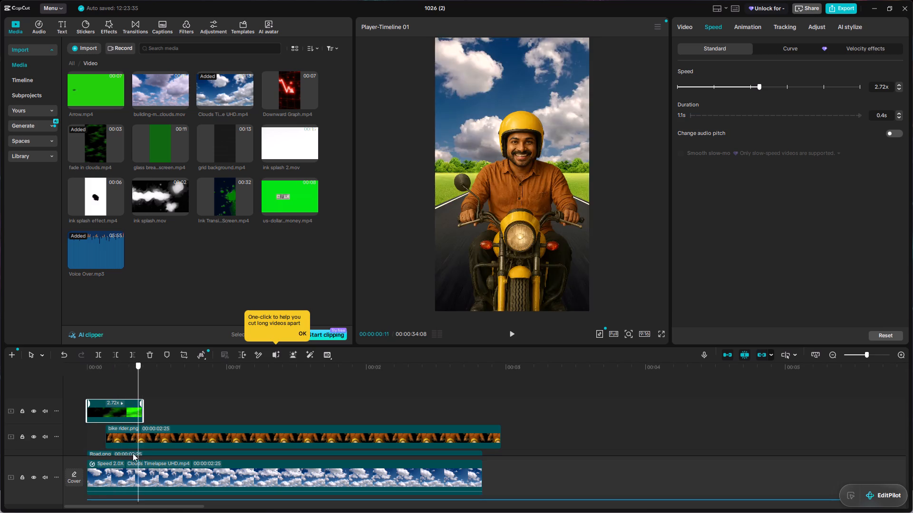
drag(133, 453, 141, 458)
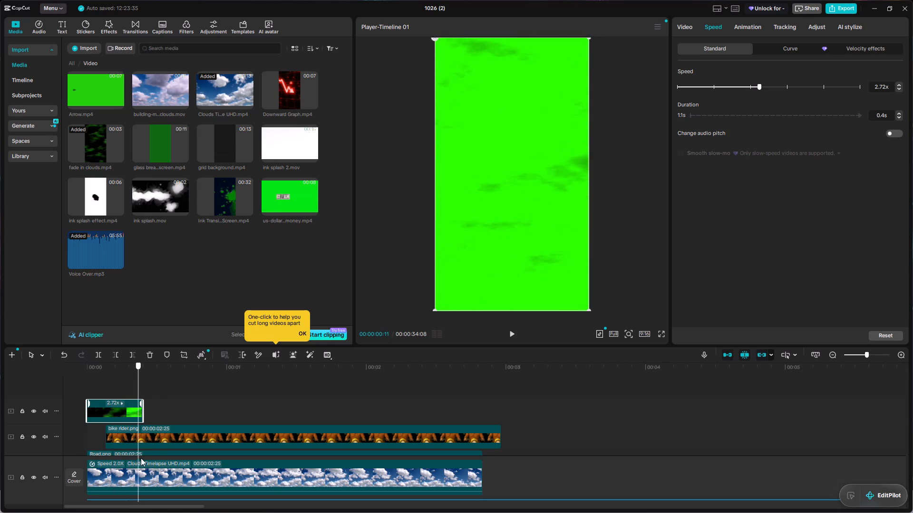
drag(141, 458, 52, 458)
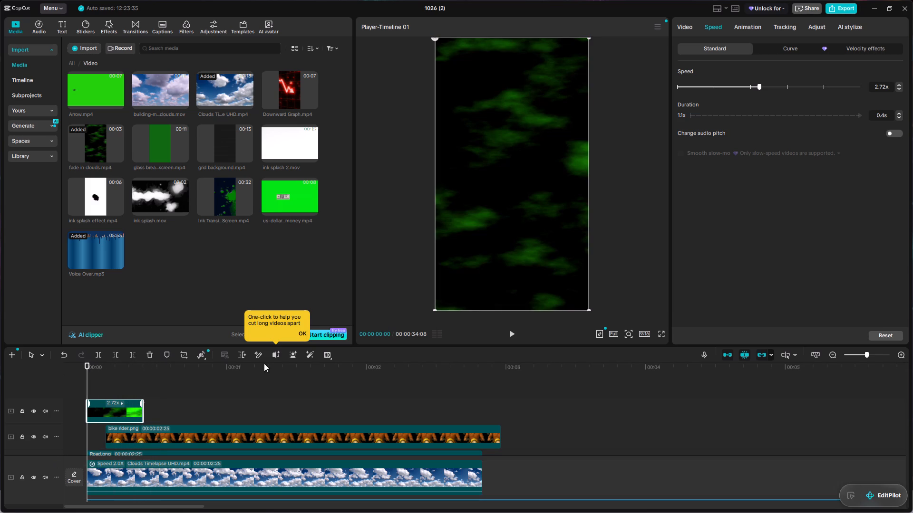
Enable the chroma key on the fade in clouds.mp4 clip, sample its bright green at 00:00:00:10, and set the intensity to 25.
click(685, 27)
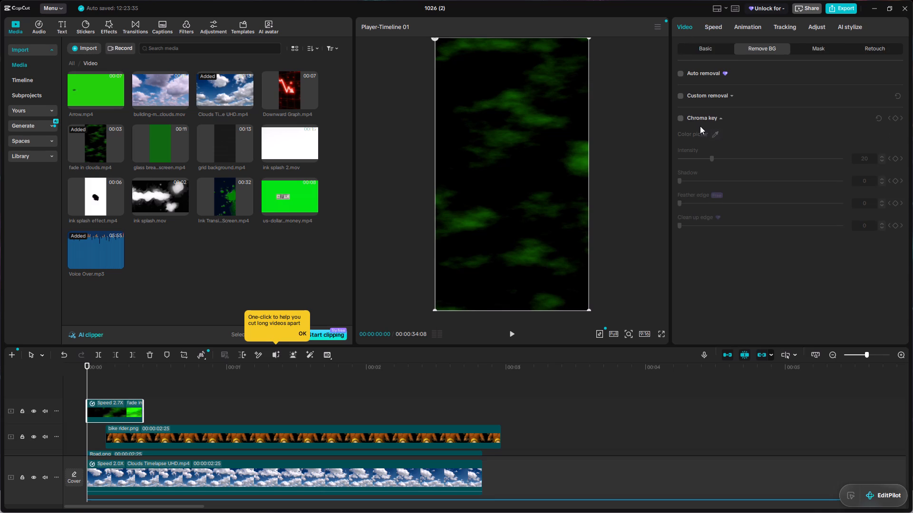
click(680, 120)
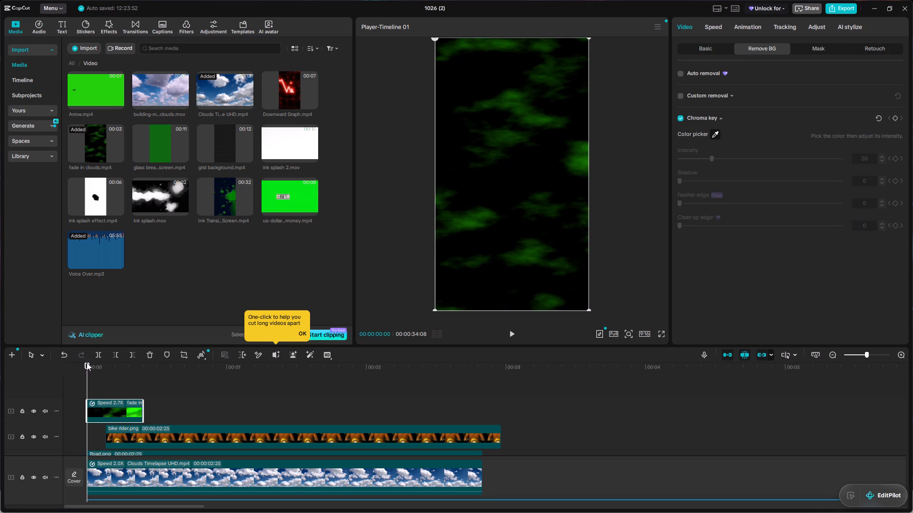
drag(87, 362, 117, 369)
drag(87, 366, 125, 370)
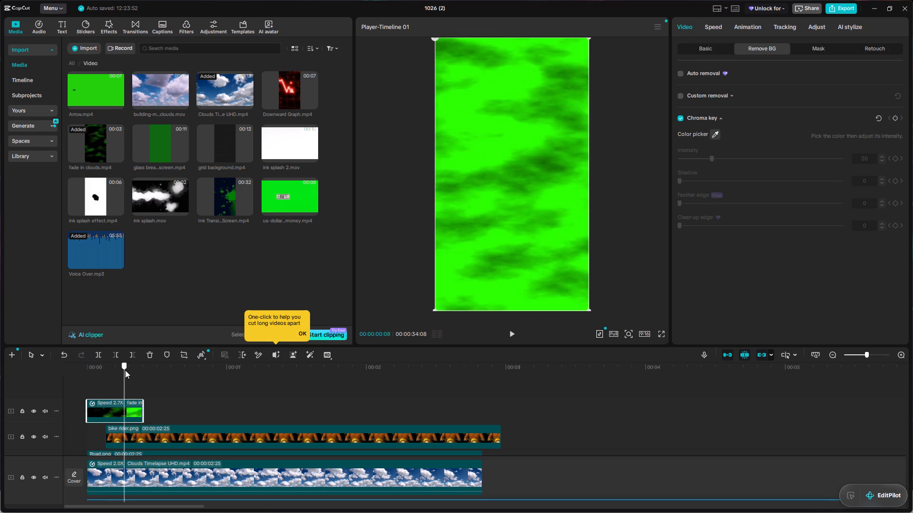
drag(125, 370, 132, 371)
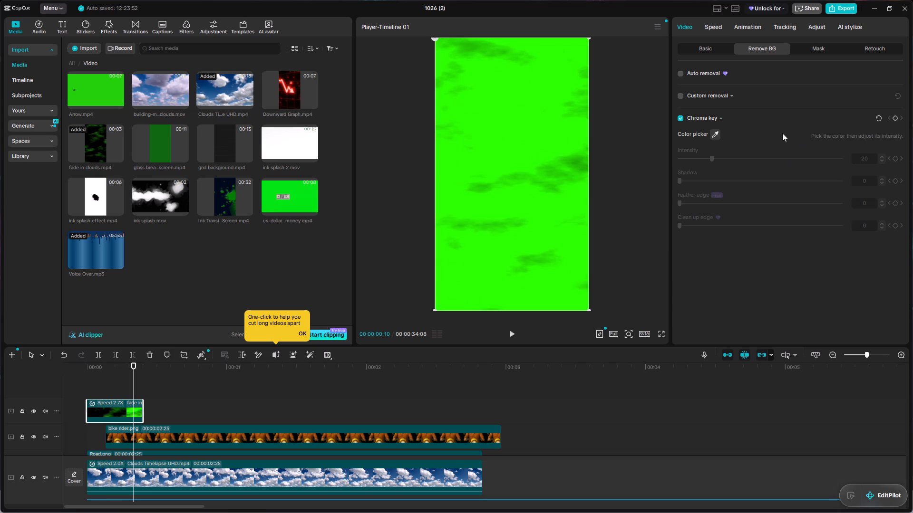
click(712, 134)
click(528, 142)
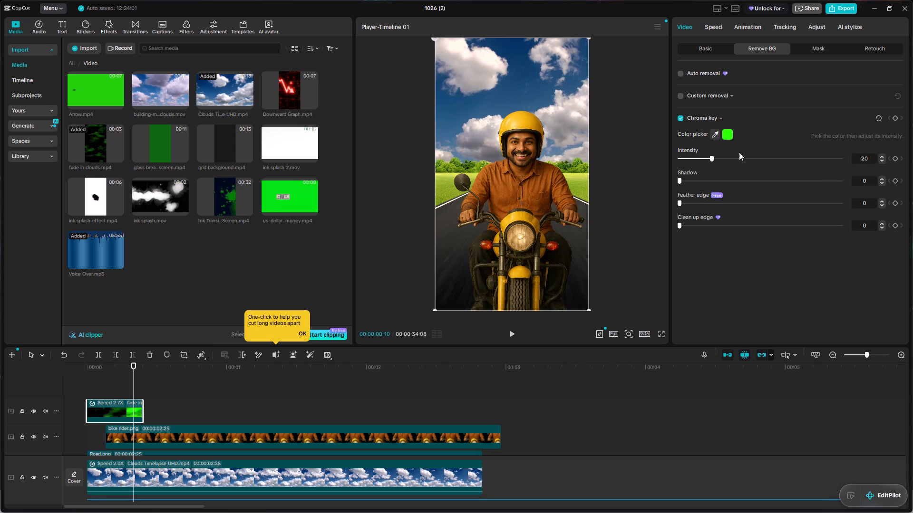
drag(713, 158, 719, 163)
drag(719, 163, 721, 164)
Play the opening from 00:00:00:00 twice to examine how the keyed cloud clip reveals the scene.
drag(132, 365, 10, 387)
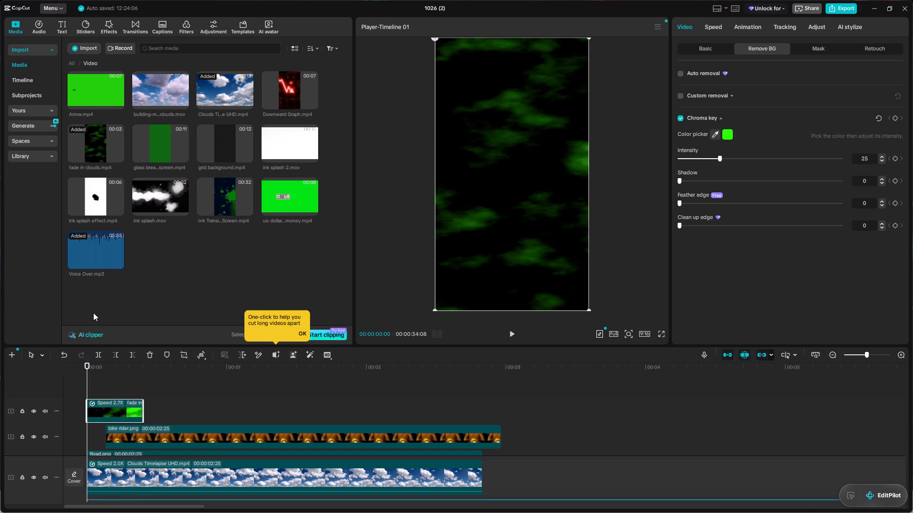
key(space)
key(space)
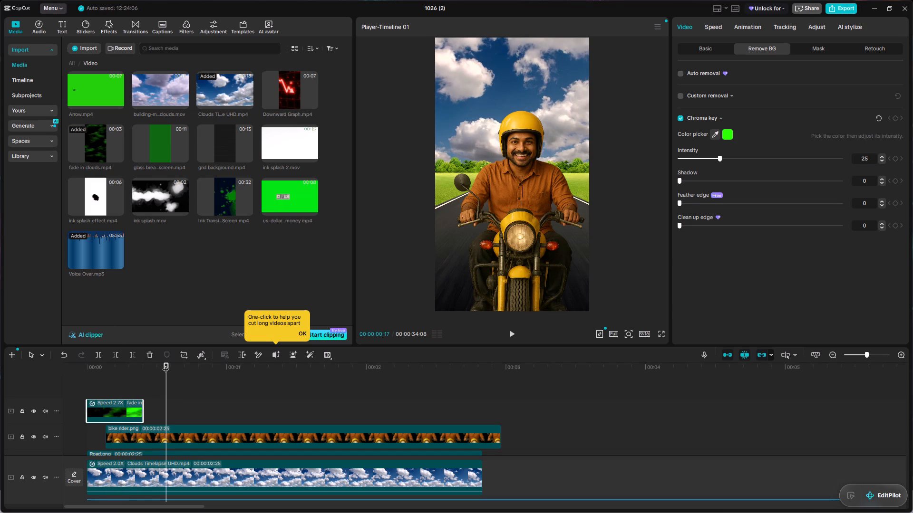
drag(165, 364, 19, 424)
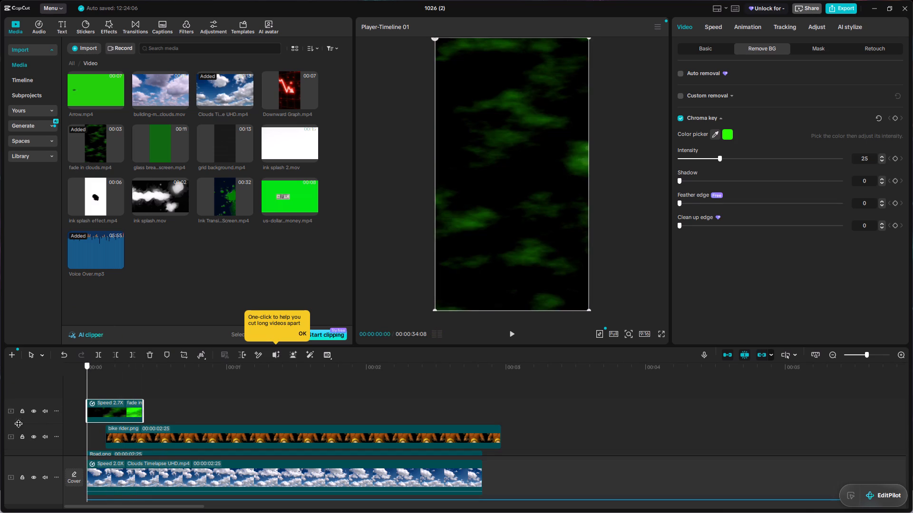
drag(19, 424, 12, 424)
key(space)
key(space)
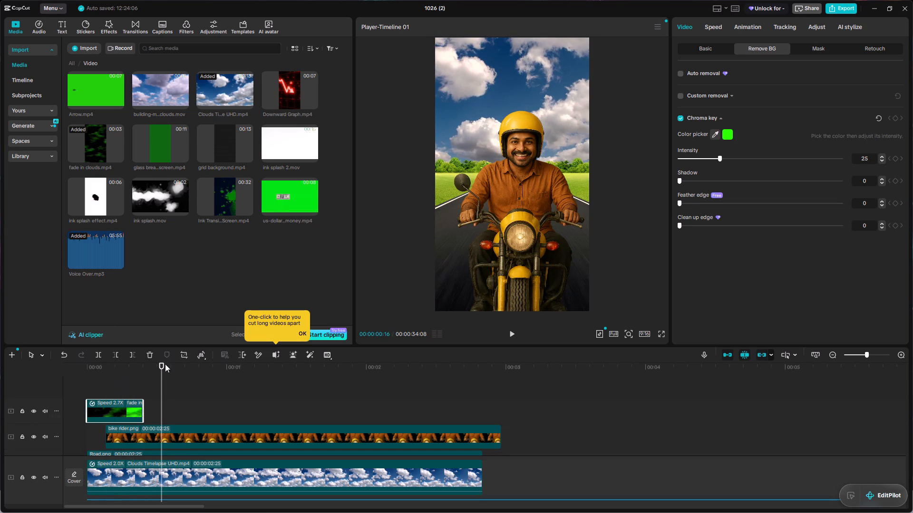
Raise the chroma key intensity of the fade in clouds.mp4 clip to 85, judging it at 00:00:00:02, and keep shadow at 0.
drag(160, 366, 97, 407)
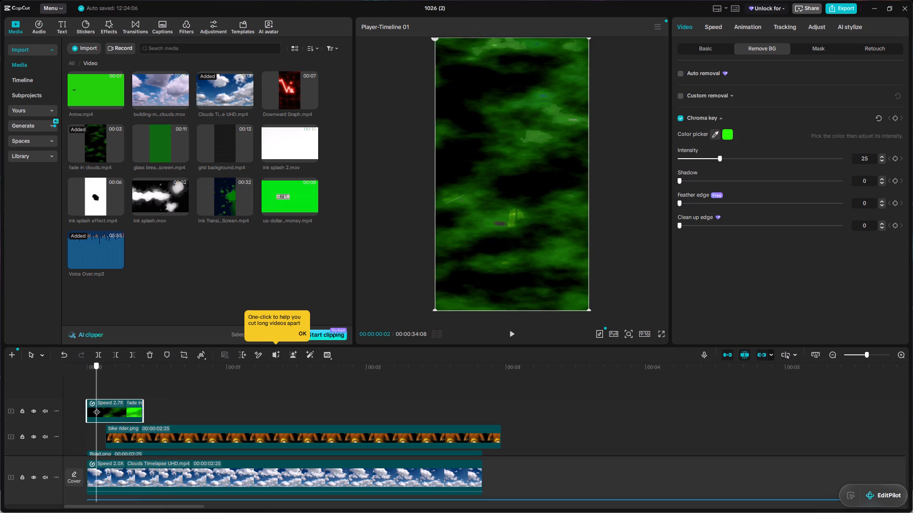
drag(97, 407, 97, 407)
drag(719, 157, 797, 176)
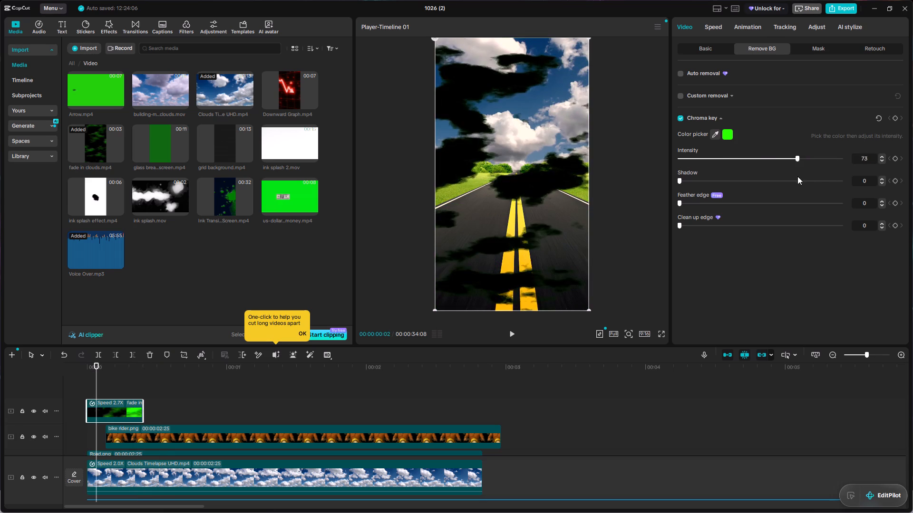
drag(797, 176, 811, 177)
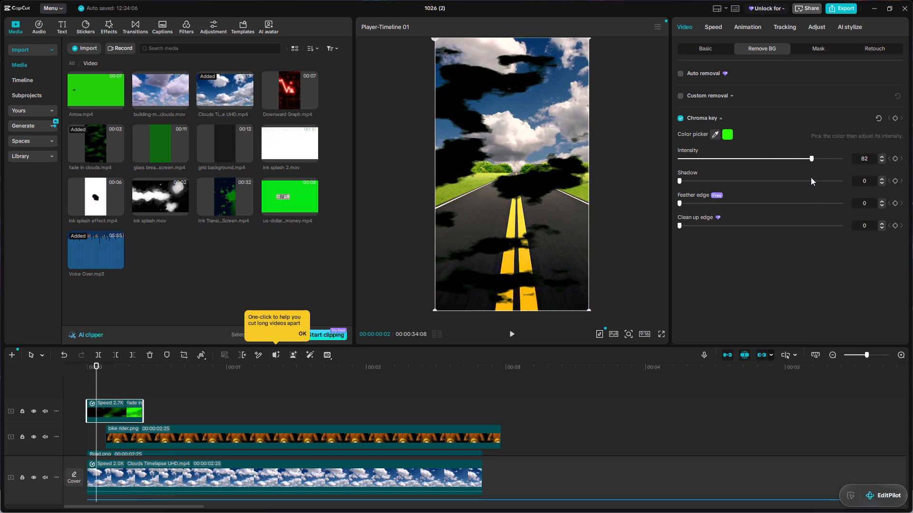
drag(811, 177, 816, 176)
drag(680, 179, 670, 187)
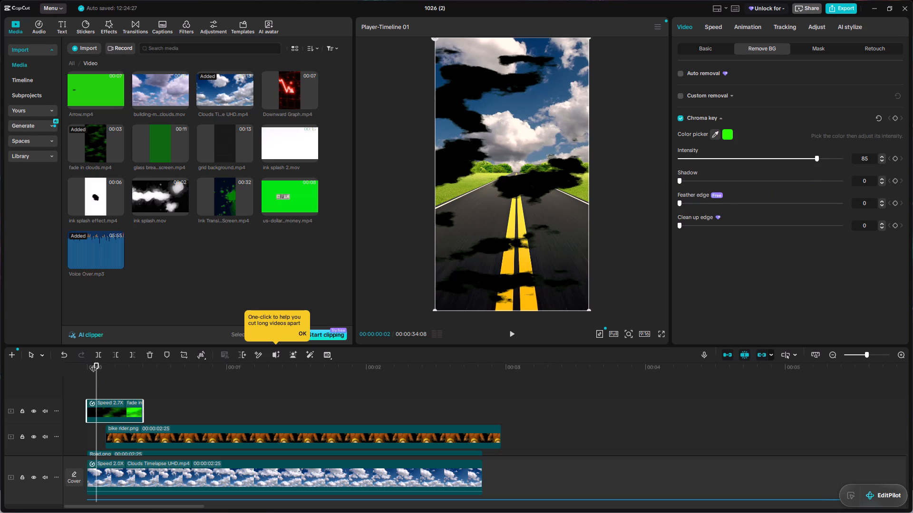
Play the opening from 00:00:00:00 twice to examine the stronger keyed reveal of the road and rider.
drag(94, 364, 15, 366)
key(space)
key(space)
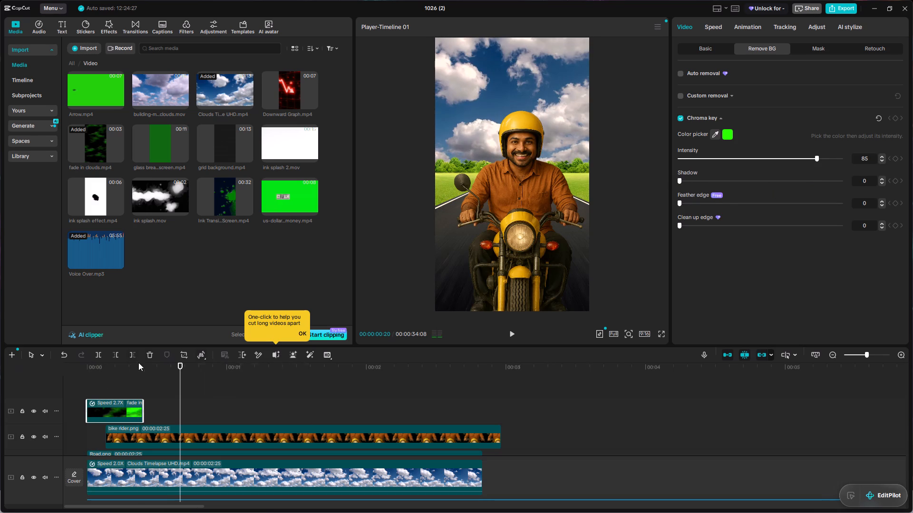
drag(180, 364, 27, 381)
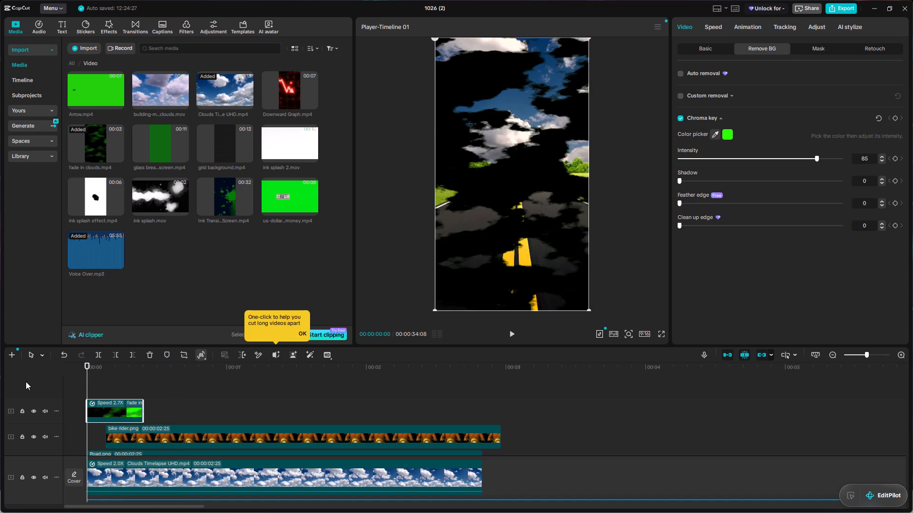
key(space)
key(space)
drag(134, 363, 120, 367)
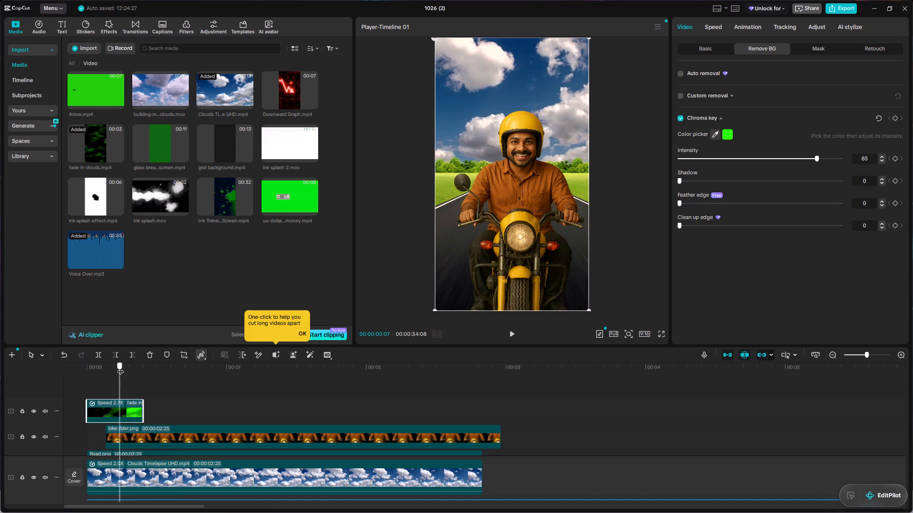
drag(120, 367, 55, 378)
Extend the start of the fade in clouds.mp4 clip by about 6 frames and place the clip back at 00:00:00:00.
drag(110, 408, 193, 410)
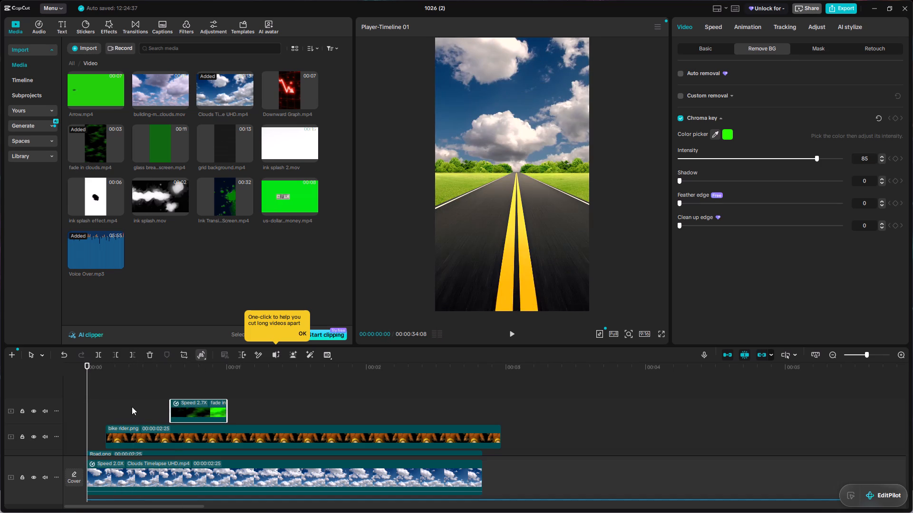
drag(173, 409, 143, 412)
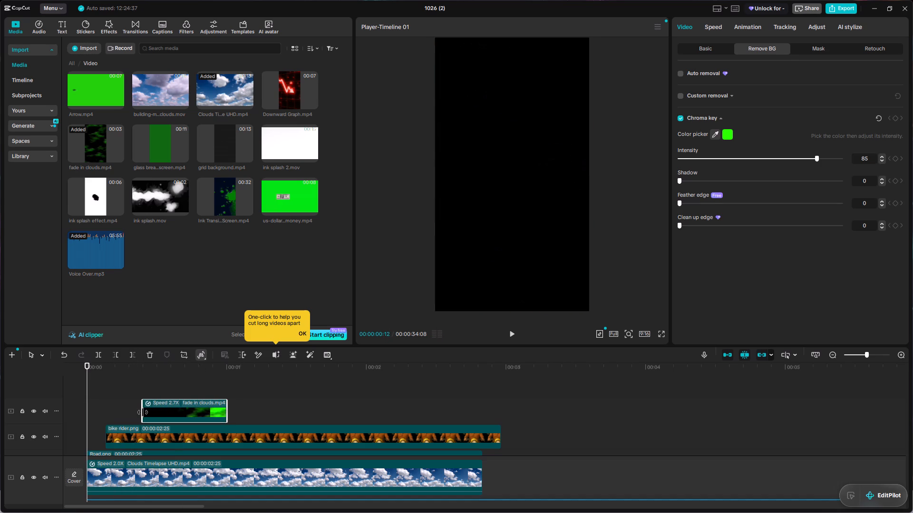
drag(143, 412, 143, 412)
drag(173, 410, 116, 416)
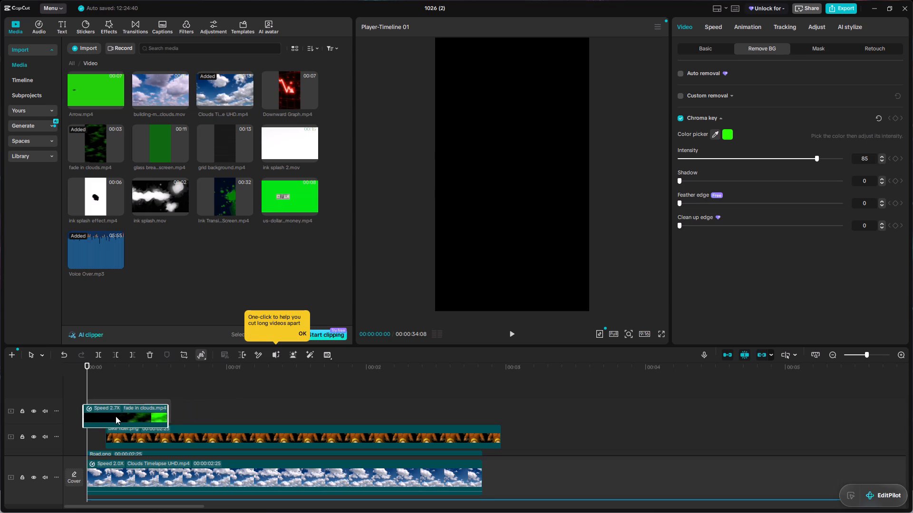
drag(116, 416, 117, 413)
Play the opening from 00:00:00:00 and scrub it to examine the lengthened cloud reveal.
key(space)
key(space)
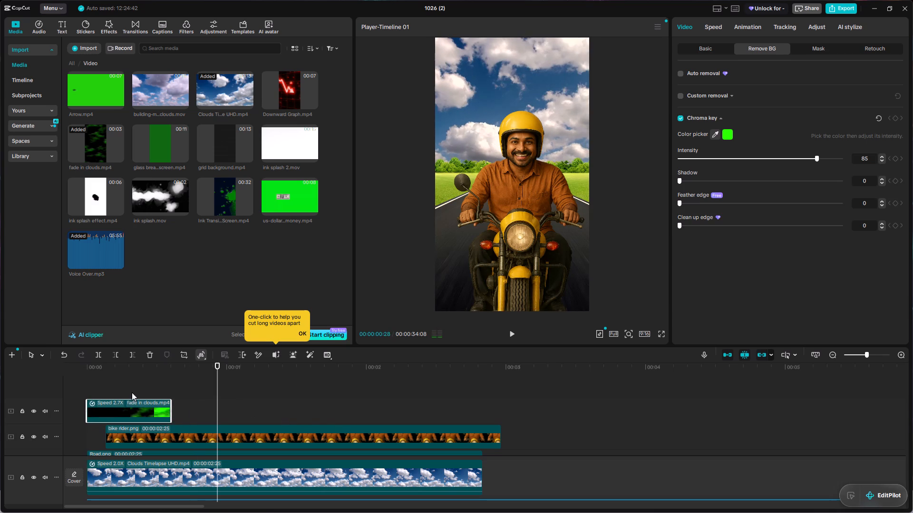
drag(220, 364, 31, 387)
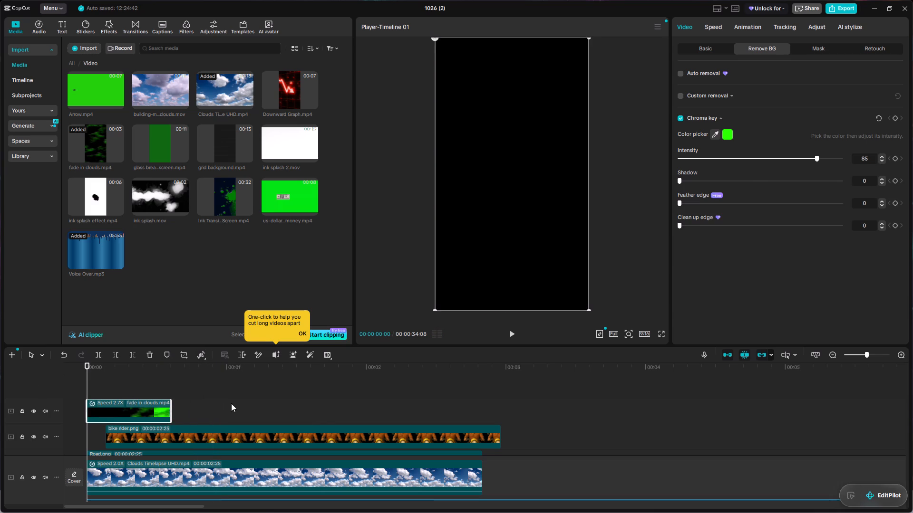
click(231, 403)
drag(234, 364, 211, 372)
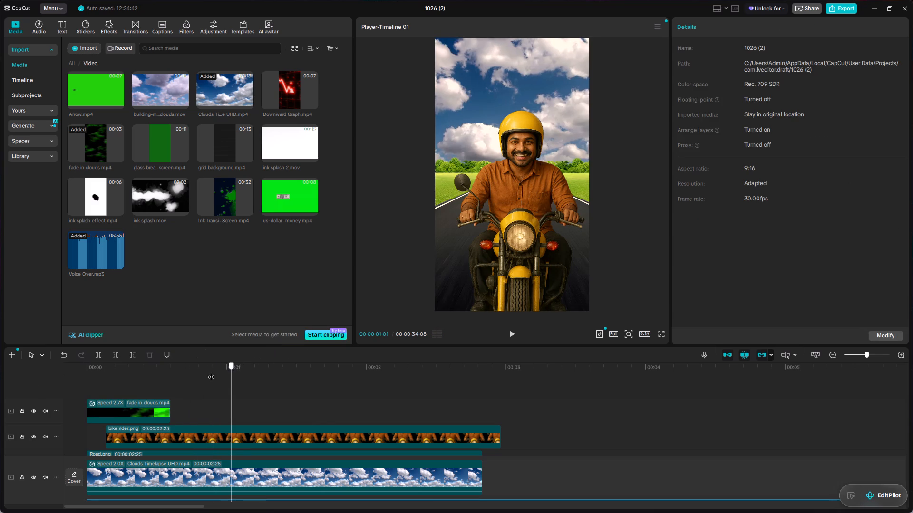
Play the opening from 00:00:00:00 several times and scrub back through it to examine the cloud reveal.
drag(211, 372, 0, 376)
key(space)
key(space)
drag(170, 359, 91, 381)
drag(173, 365, 81, 383)
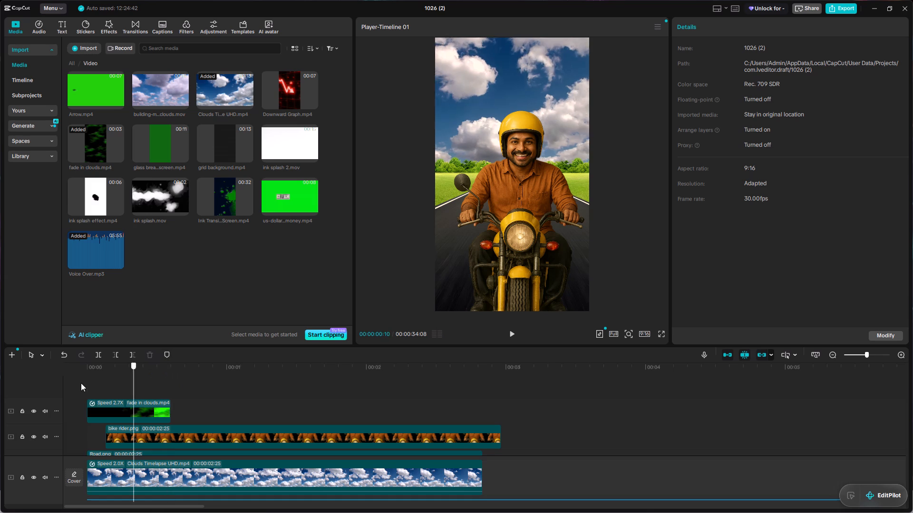
drag(81, 383, 72, 384)
key(space)
key(space)
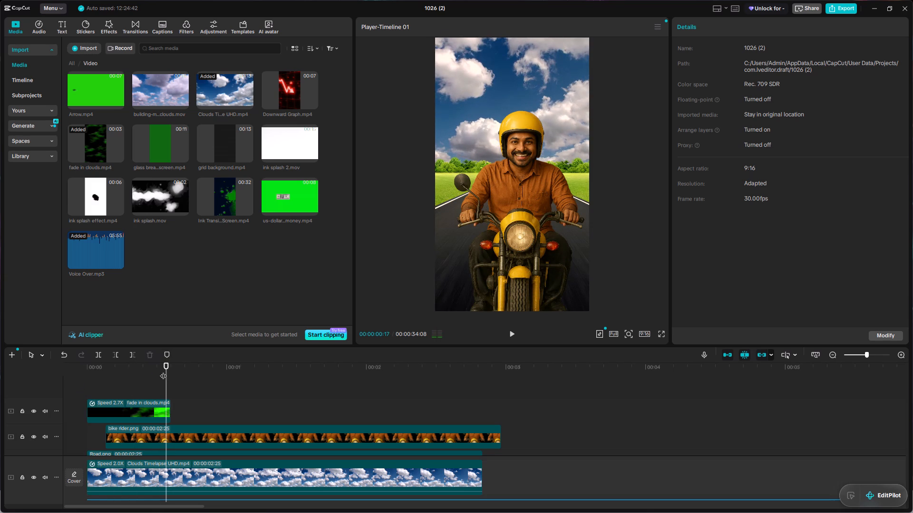
drag(166, 366, 43, 387)
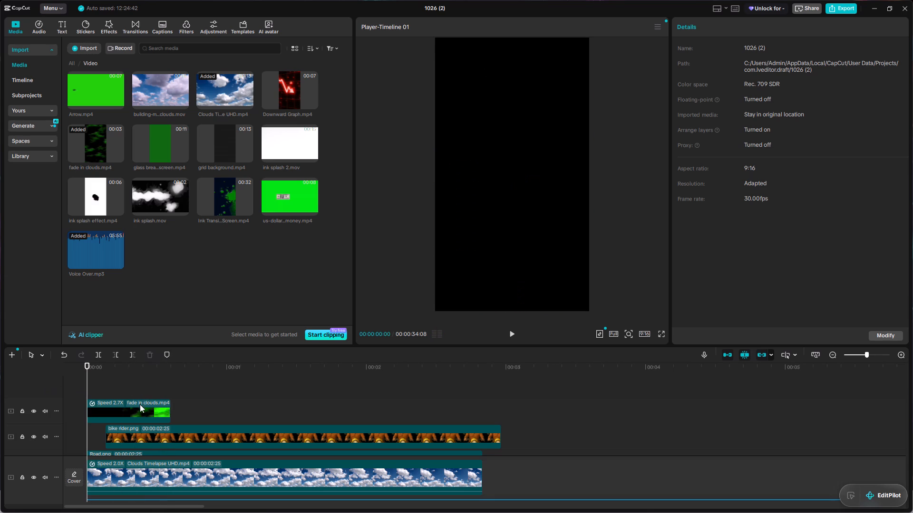
Set the chroma key intensity of the fade in clouds.mp4 clip to 65.
click(139, 407)
drag(87, 362, 110, 371)
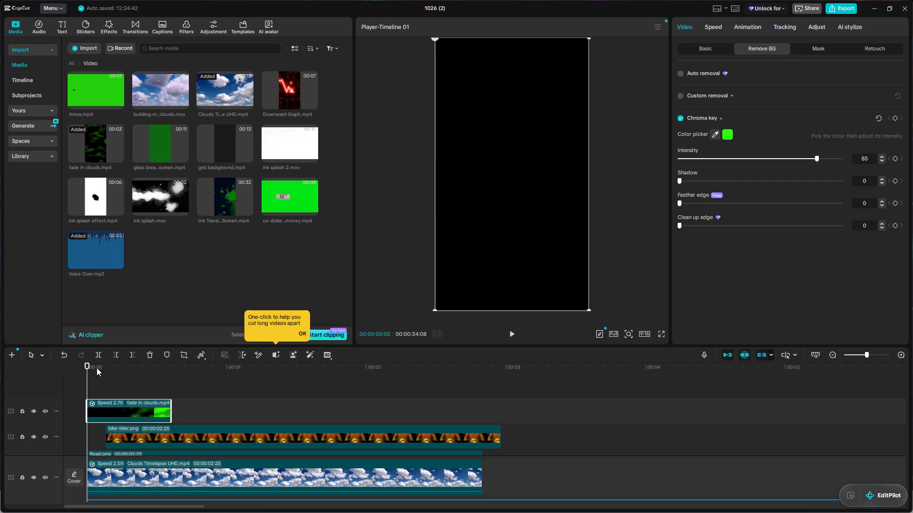
drag(86, 365, 112, 380)
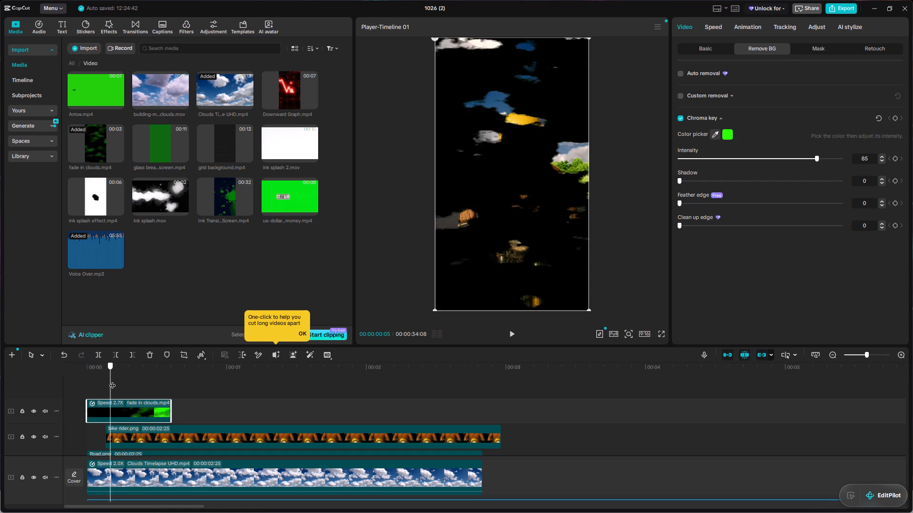
drag(112, 380, 72, 387)
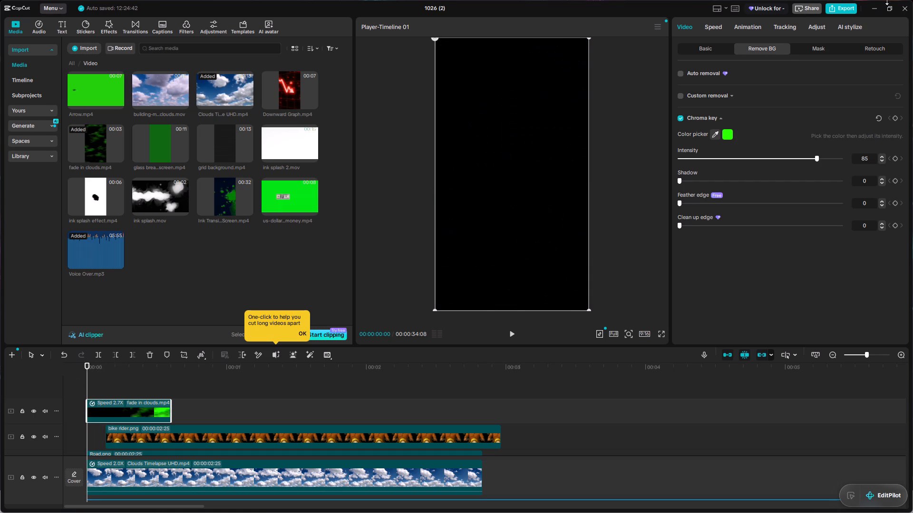
click(718, 23)
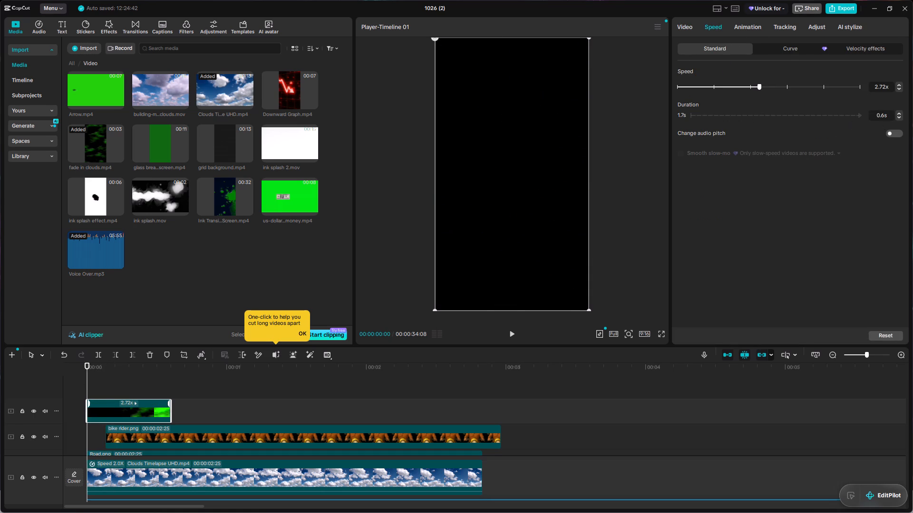
click(686, 28)
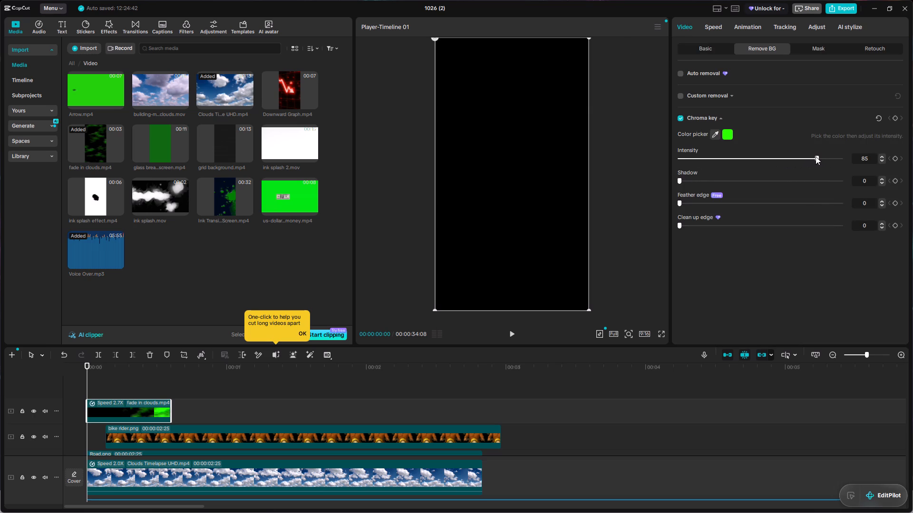
drag(816, 156, 783, 176)
Resample the chroma key colour of the fade in clouds.mp4 clip from its dark green area at 00:00:00:08.
drag(89, 364, 136, 376)
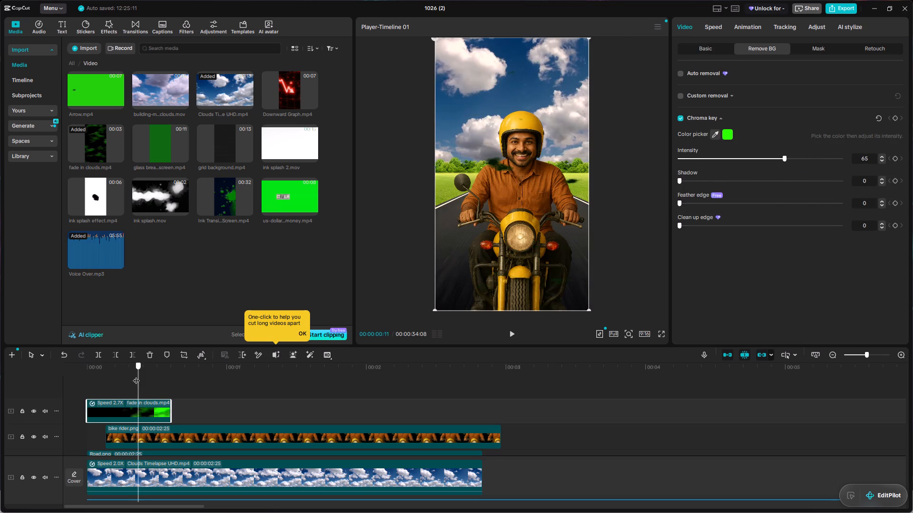
drag(136, 376, 125, 388)
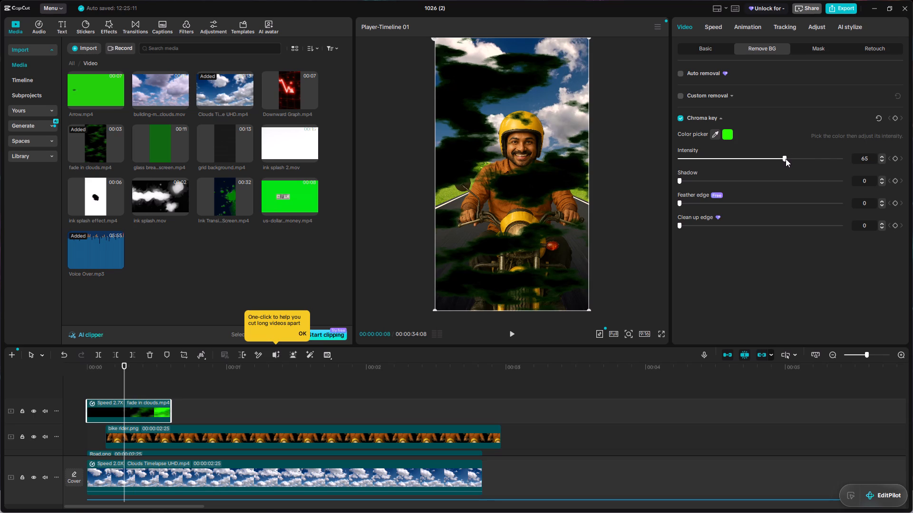
click(718, 137)
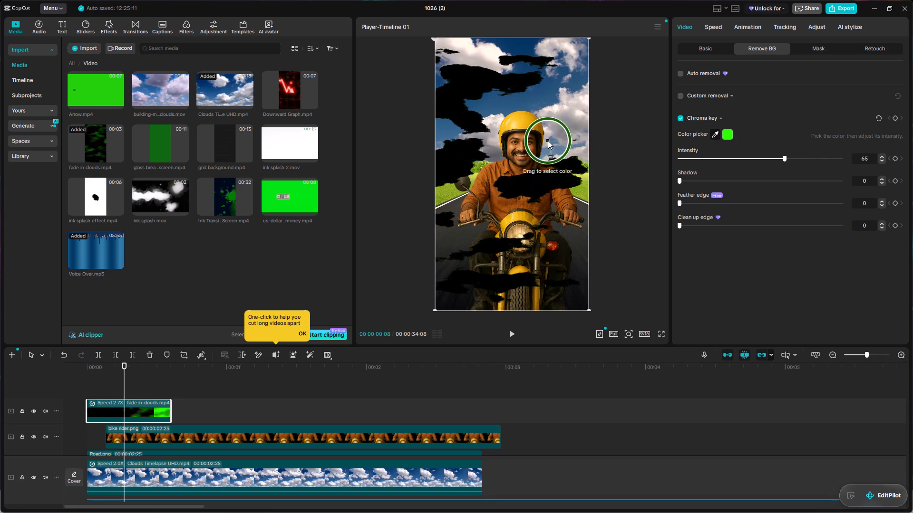
click(579, 133)
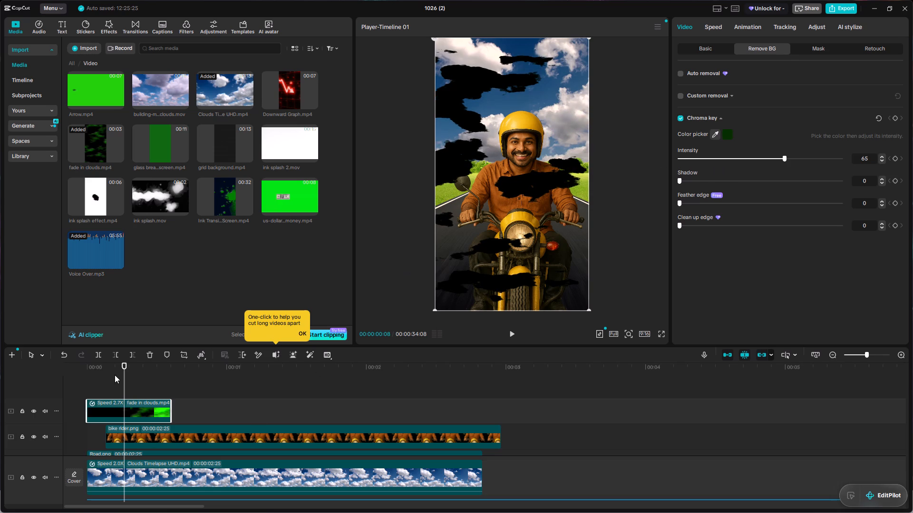
Scrub the opening and play it repeatedly from 00:00:00:00 to examine the cloud reveal with the dark green key.
drag(125, 363, 142, 376)
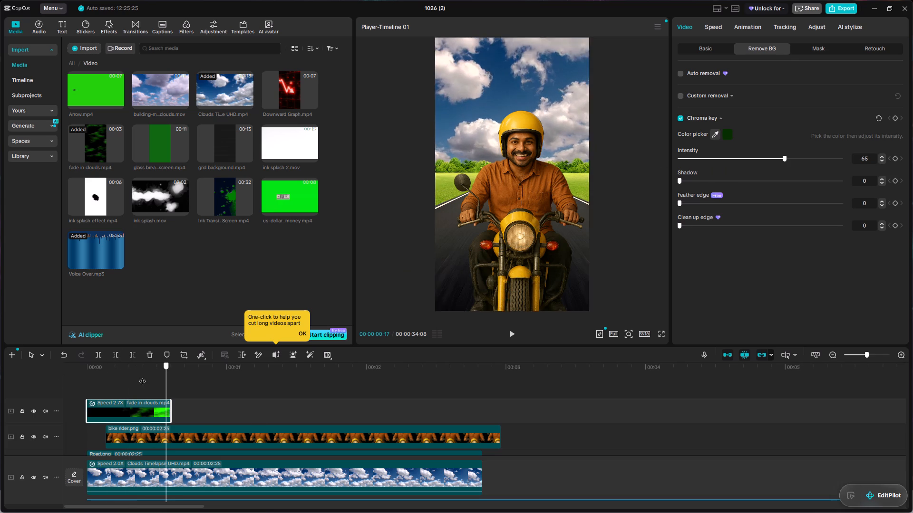
drag(142, 376, 94, 401)
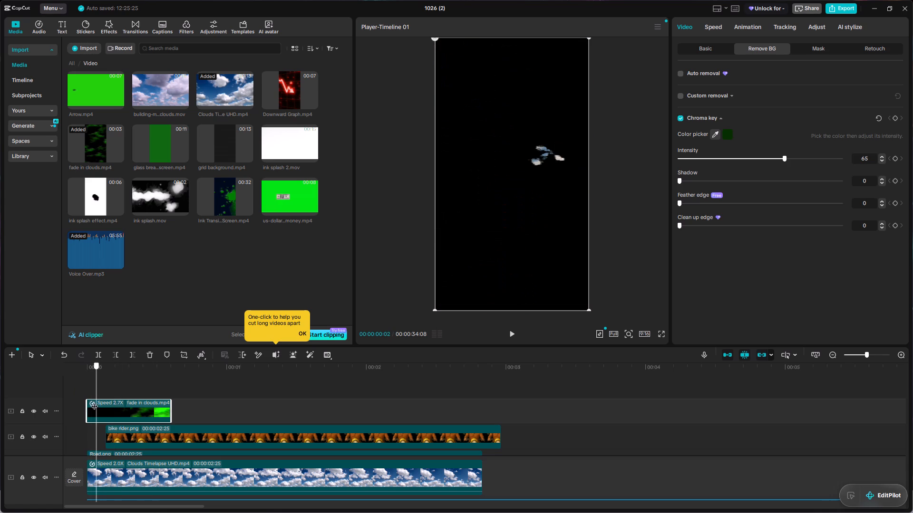
drag(94, 401, 75, 399)
click(75, 399)
key(space)
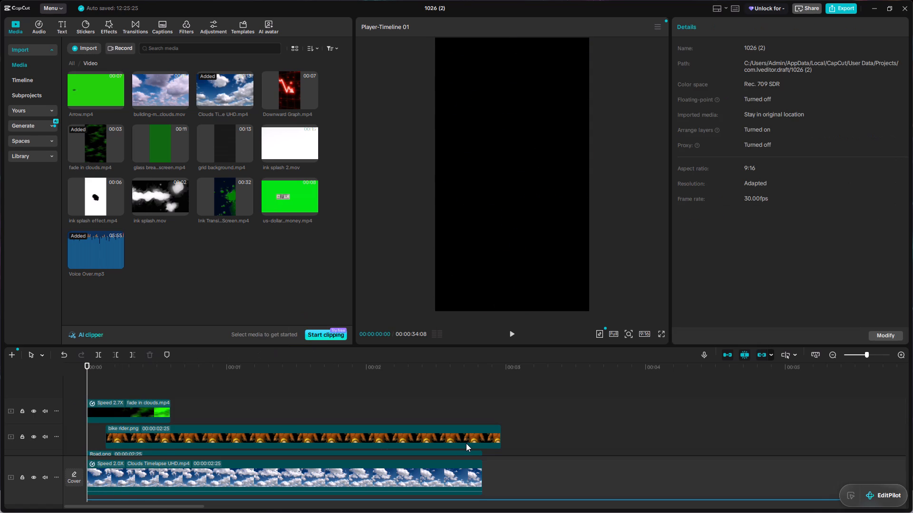
key(space)
drag(172, 366, 160, 367)
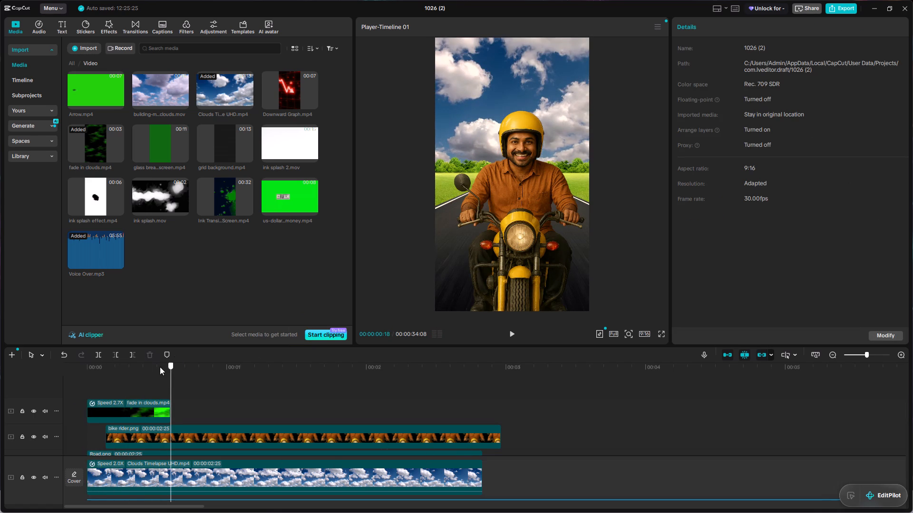
drag(160, 367, 0, 385)
key(space)
key(space)
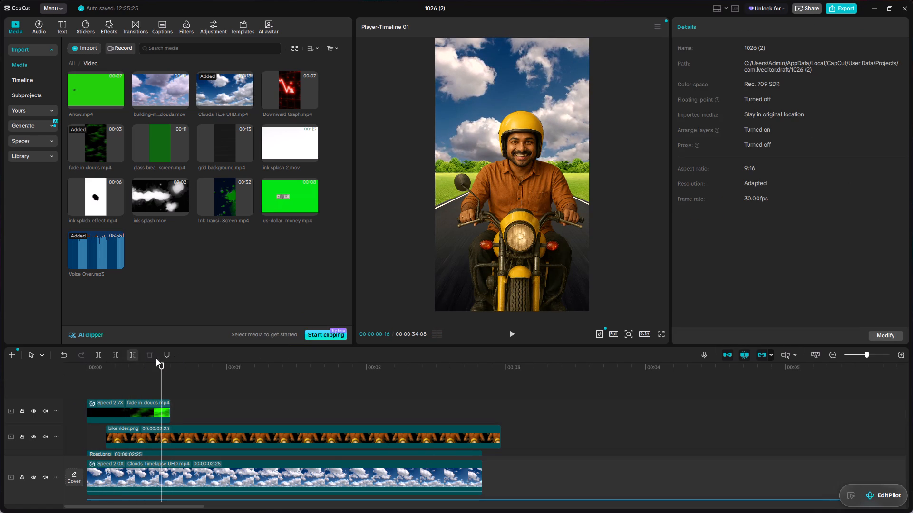
drag(160, 364, 0, 400)
key(space)
key(space)
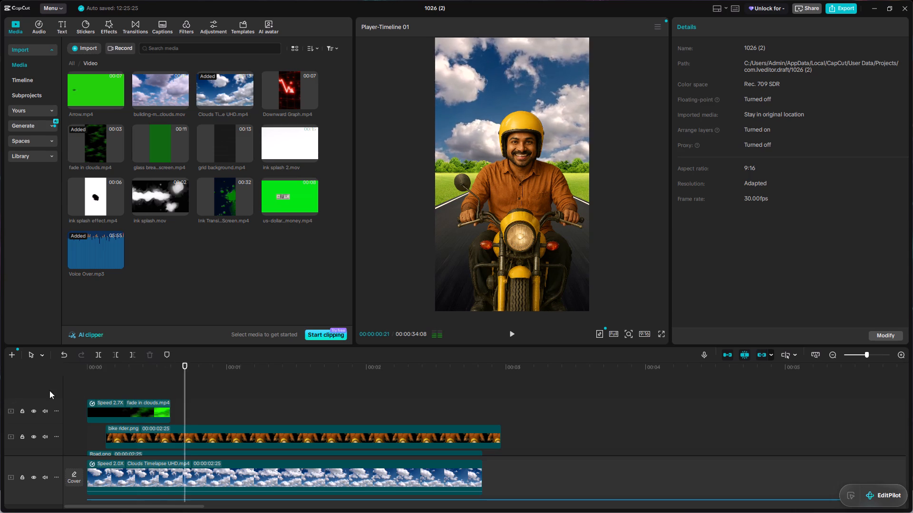
key(space)
key(space)
key(space)
key(space)
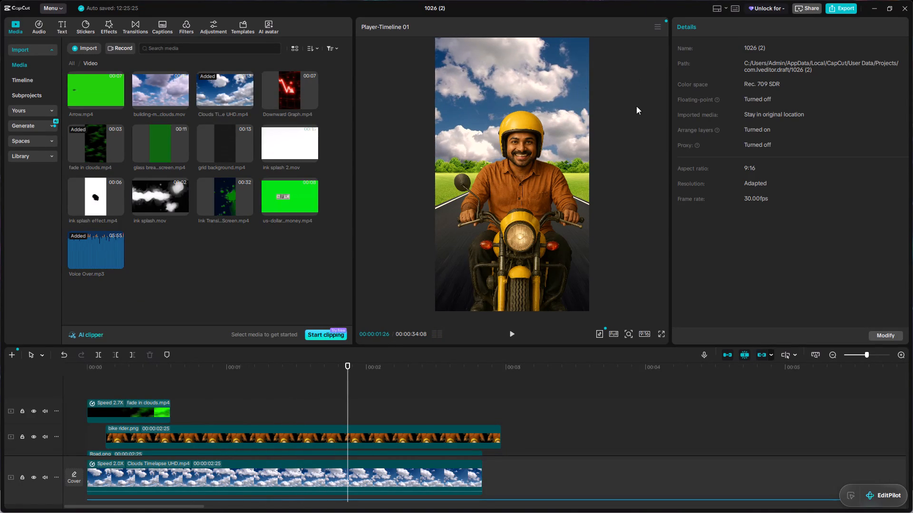
Hide the track that holds the fade in clouds.mp4 clip.
click(35, 409)
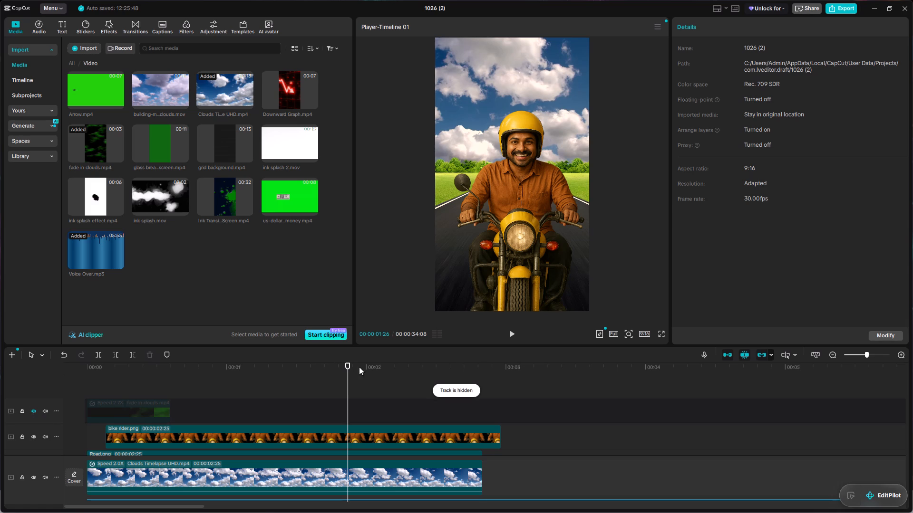
Shift the bike rider.png clip later on its track so it starts at 00:00:00:09.
drag(348, 364, 0, 354)
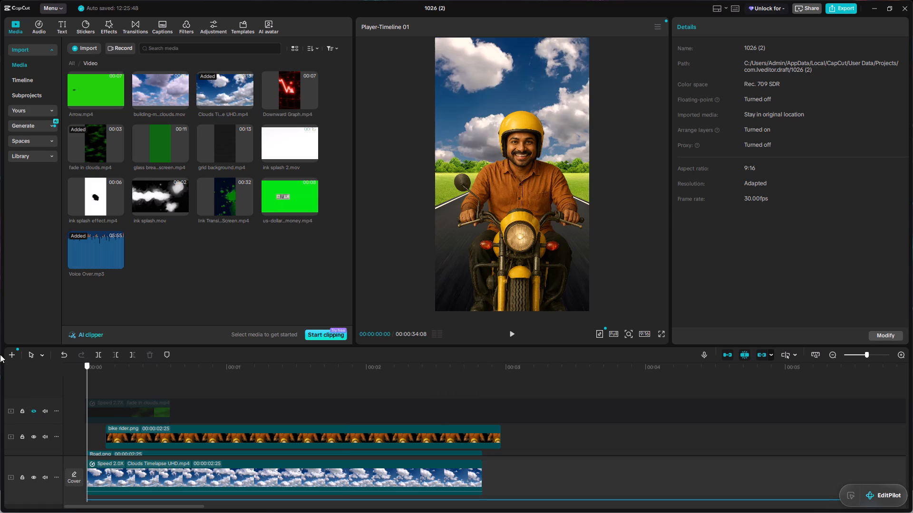
drag(0, 354, 0, 350)
click(223, 436)
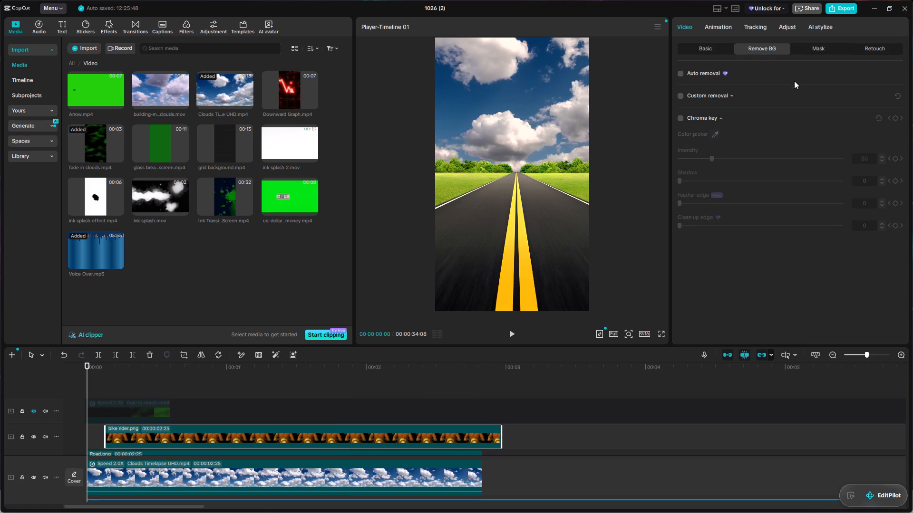
click(695, 48)
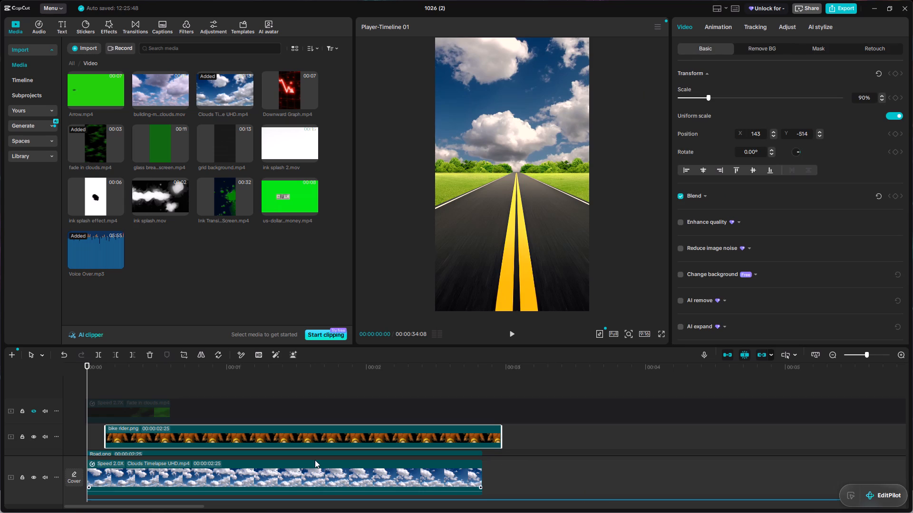
drag(253, 437, 278, 438)
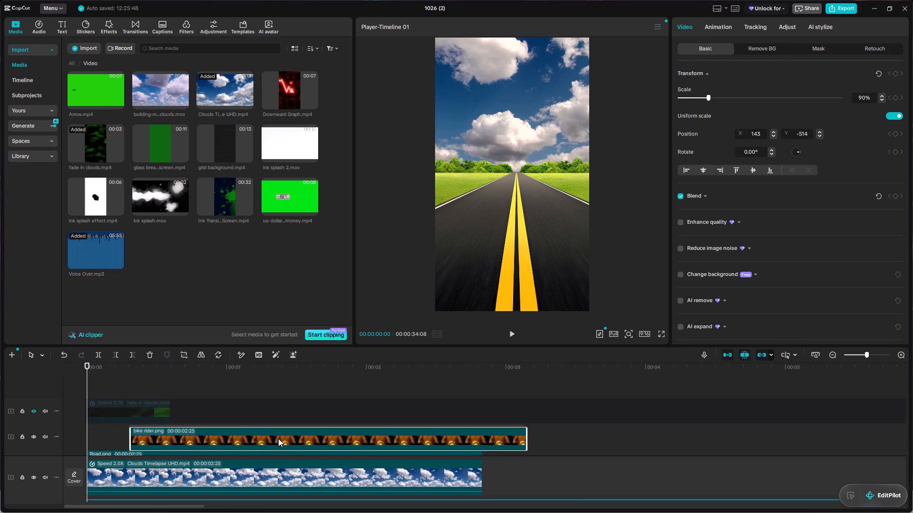
drag(278, 438, 278, 437)
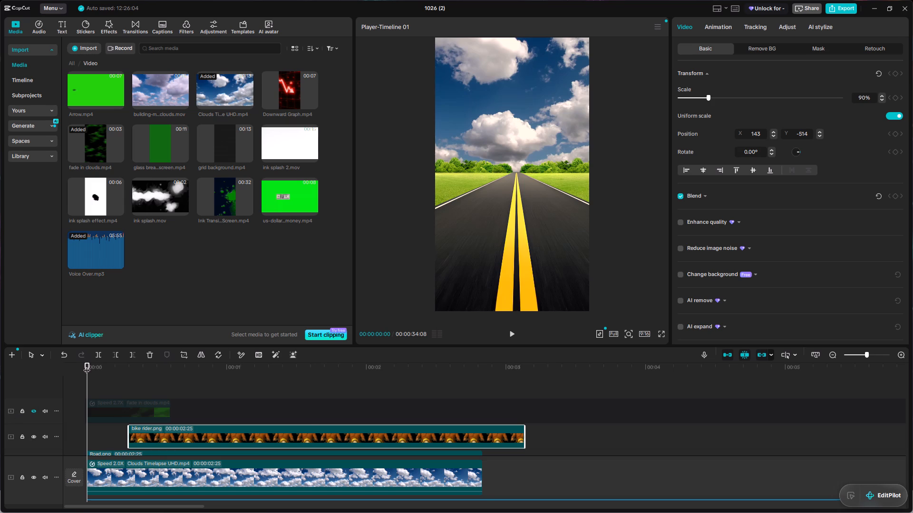
Add a position keyframe to the bike rider.png clip at 00:00:00:17.
drag(87, 365, 168, 398)
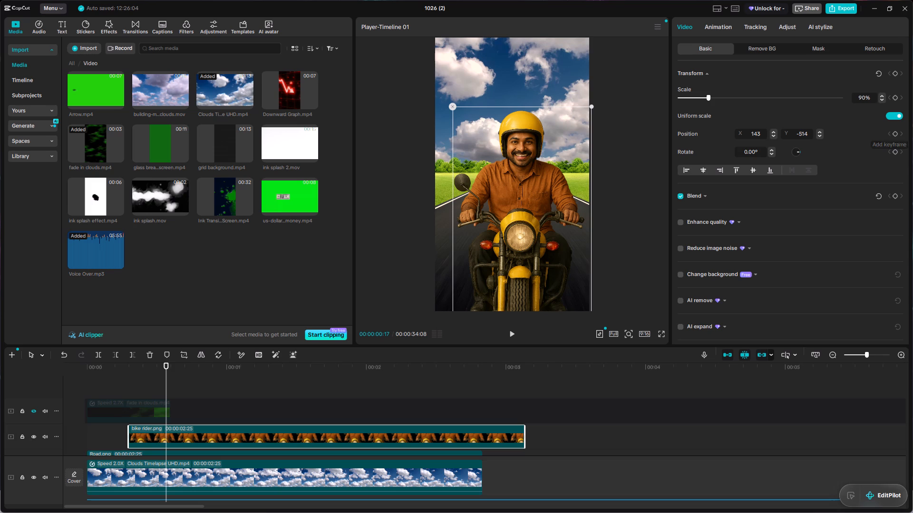
click(894, 133)
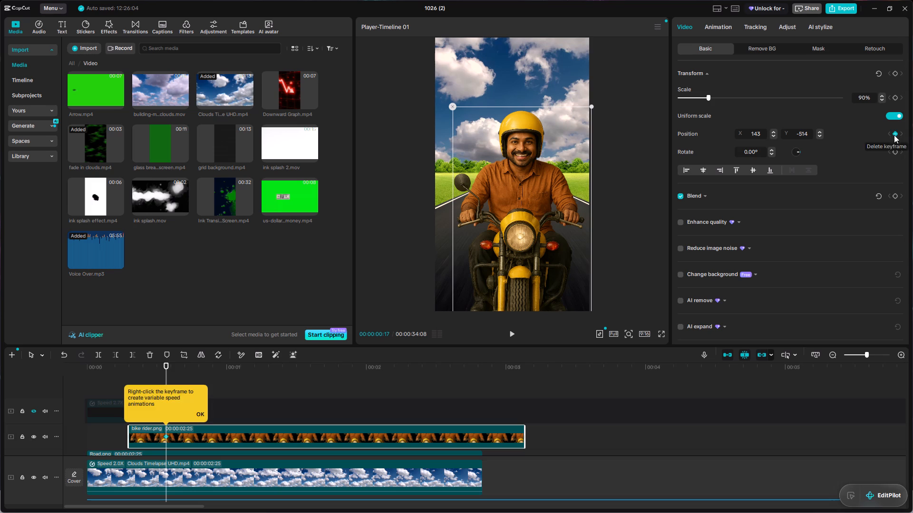
At 00:00:00:09, the start of the bike rider.png clip, set its Y position to -100.
drag(168, 363, 164, 366)
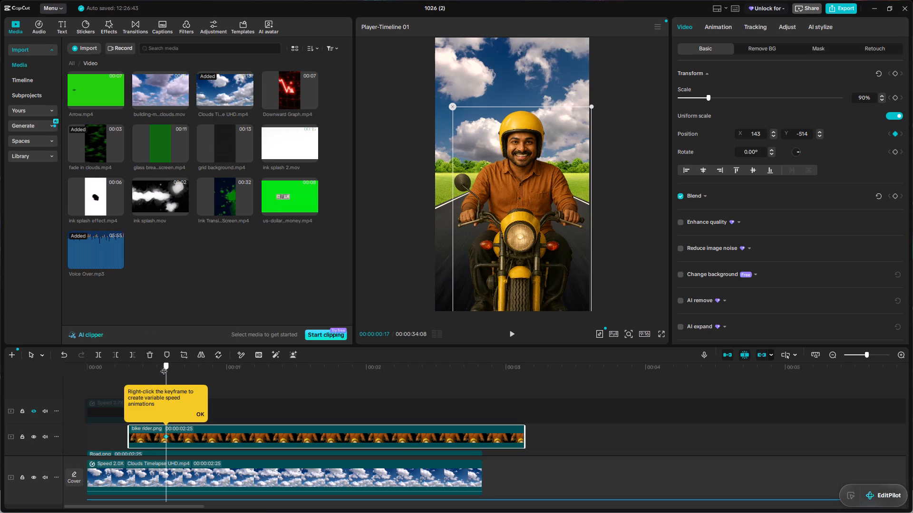
drag(164, 366, 152, 370)
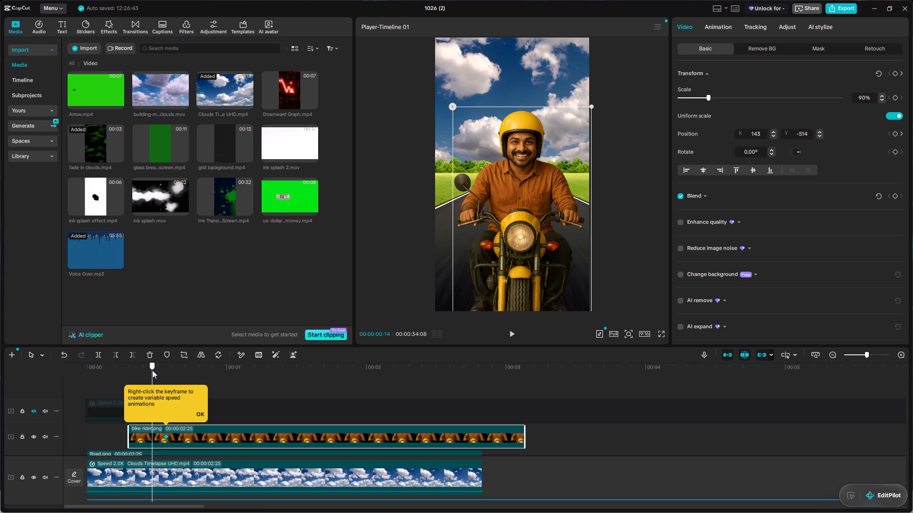
drag(152, 370, 129, 392)
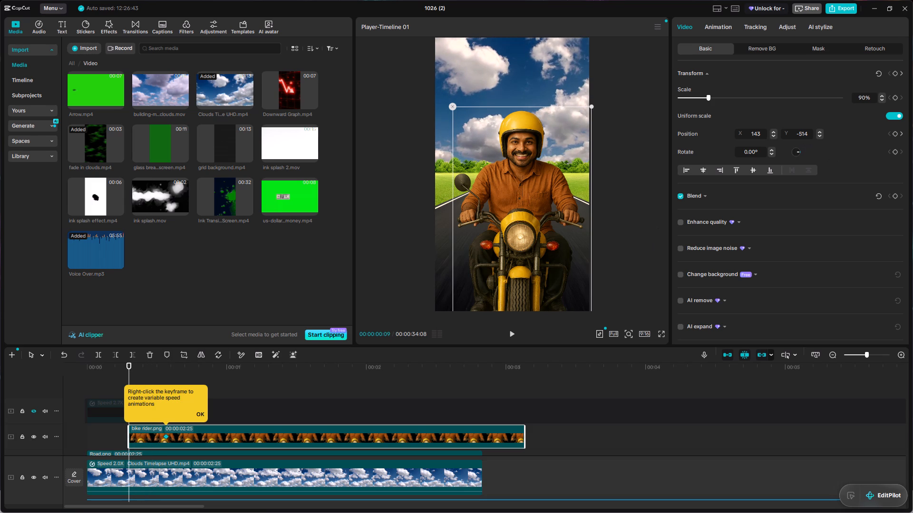
double_click(804, 133)
click(804, 133)
key(BackSpace)
key(minus)
text(100)
key(Return)
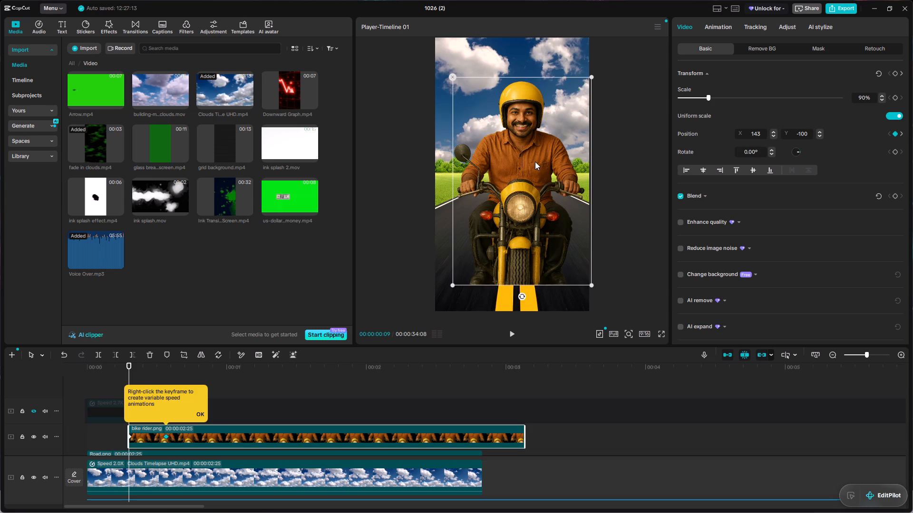
Move the bike rider down out of the frame at 00:00:00:09, to about X 146, Y -3423.
drag(535, 161, 534, 395)
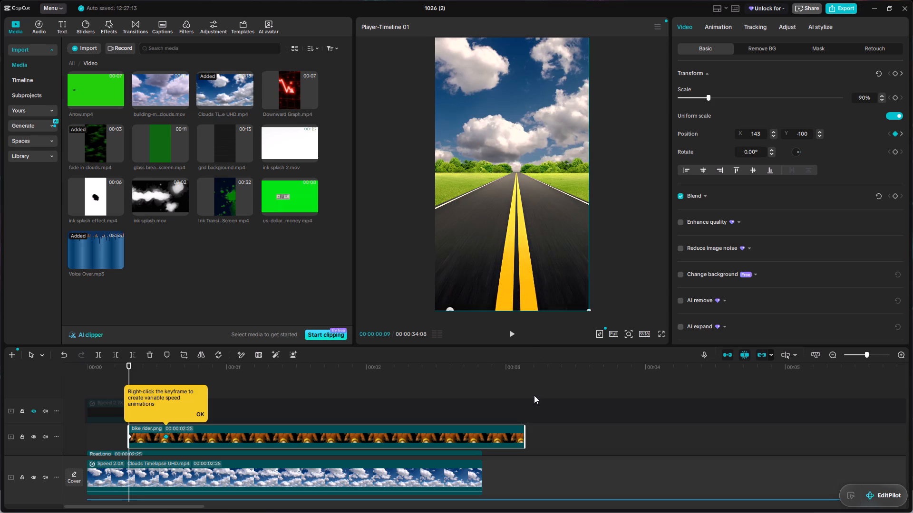
drag(534, 395, 535, 399)
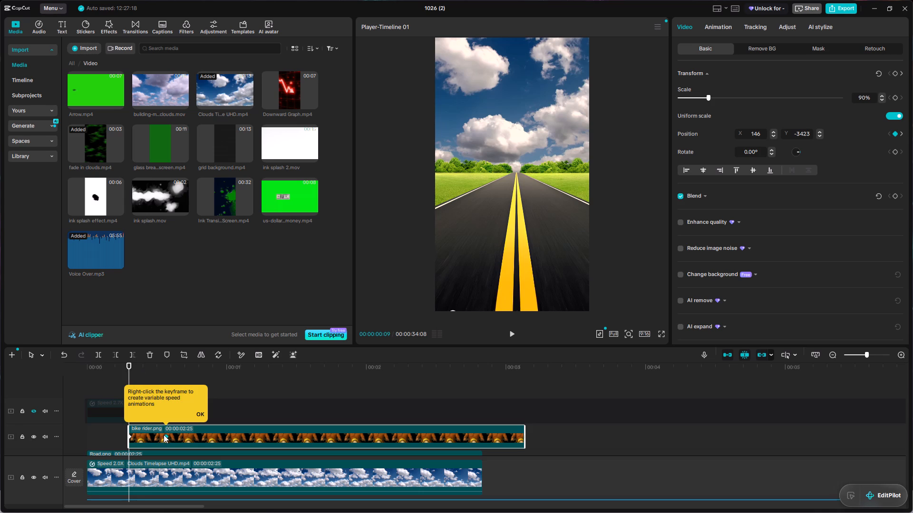
Shift the bike rider.png clip's second position keyframe later, to about 00:00:00:20.
drag(166, 436, 174, 437)
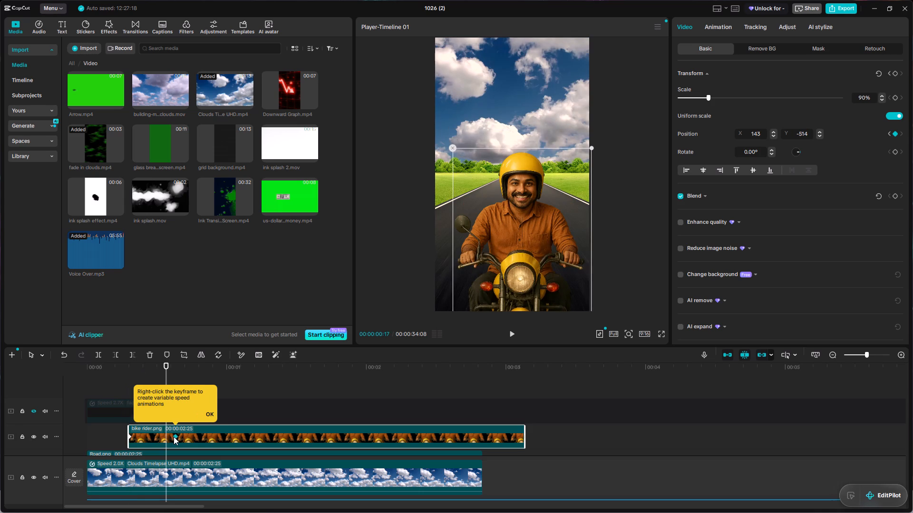
drag(174, 437, 180, 437)
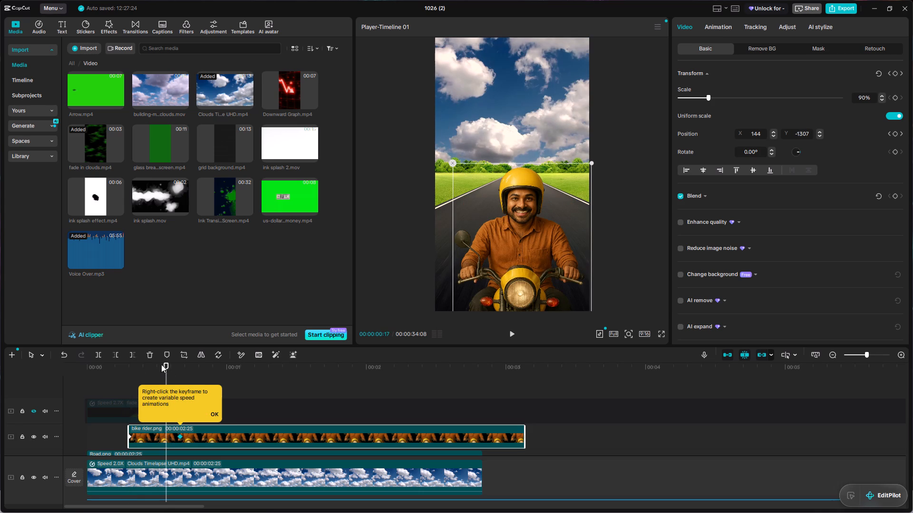
Play the opening repeatedly from 00:00:00:00 to examine the bike rider's entrance, and dismiss the keyframe hint.
drag(168, 363, 1, 397)
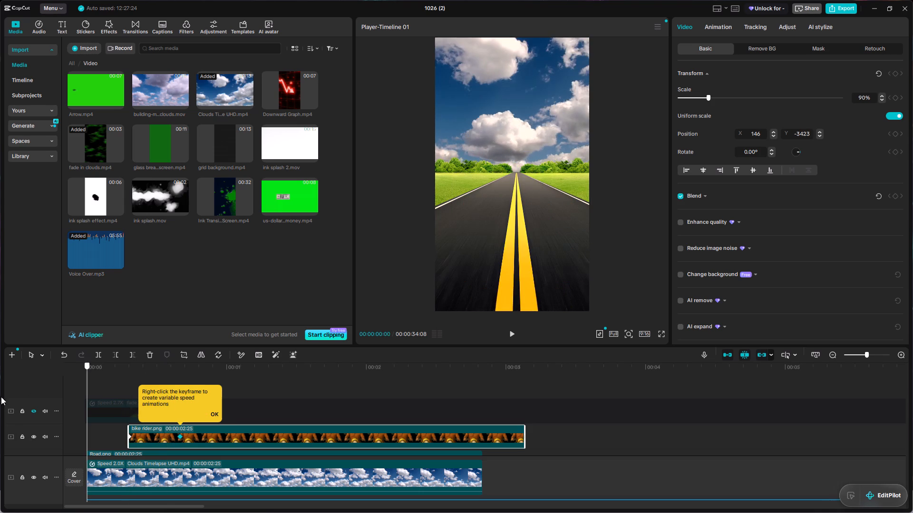
drag(1, 397, 0, 398)
key(space)
key(space)
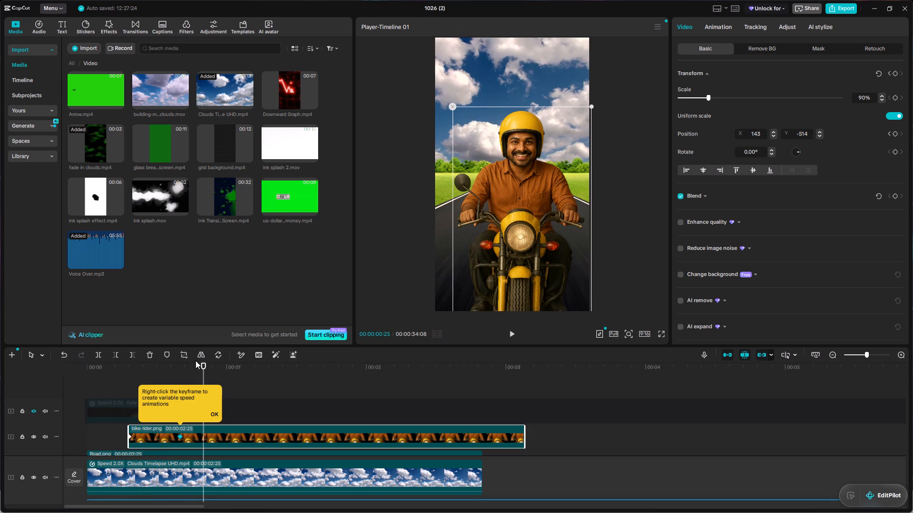
drag(205, 366, 4, 395)
key(space)
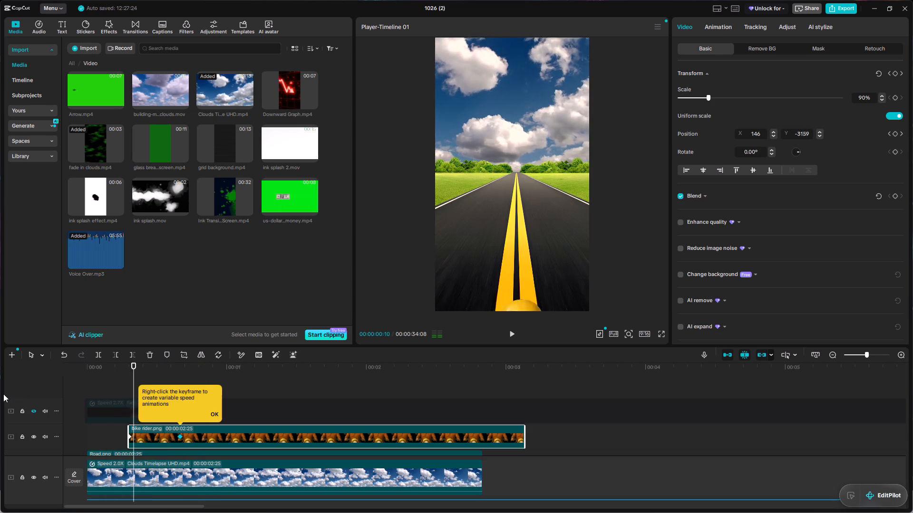
key(space)
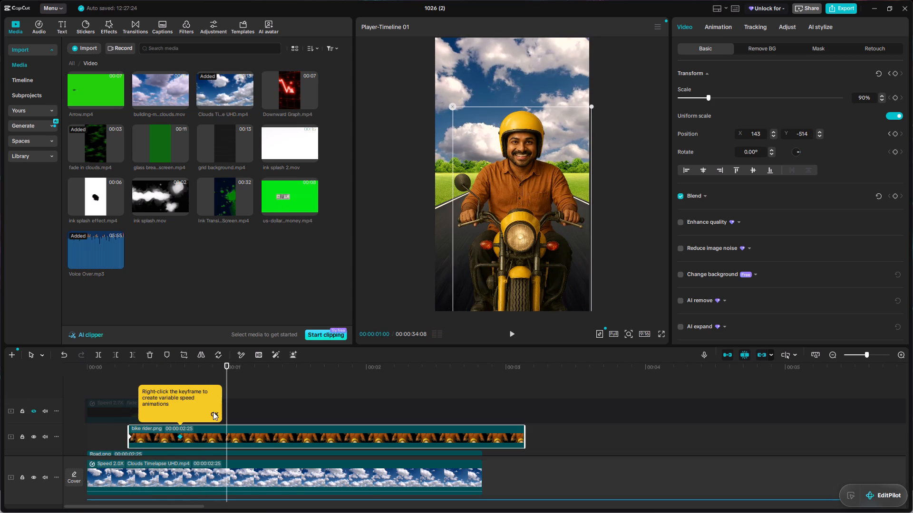
click(213, 413)
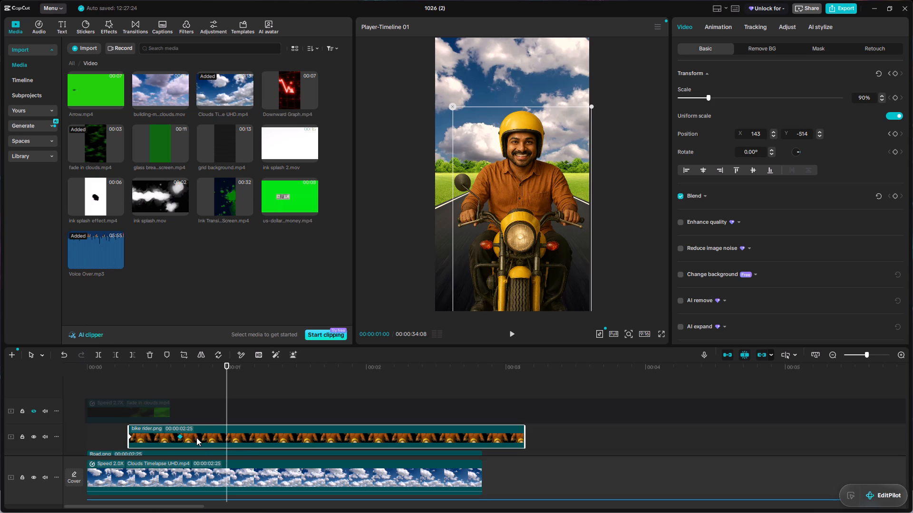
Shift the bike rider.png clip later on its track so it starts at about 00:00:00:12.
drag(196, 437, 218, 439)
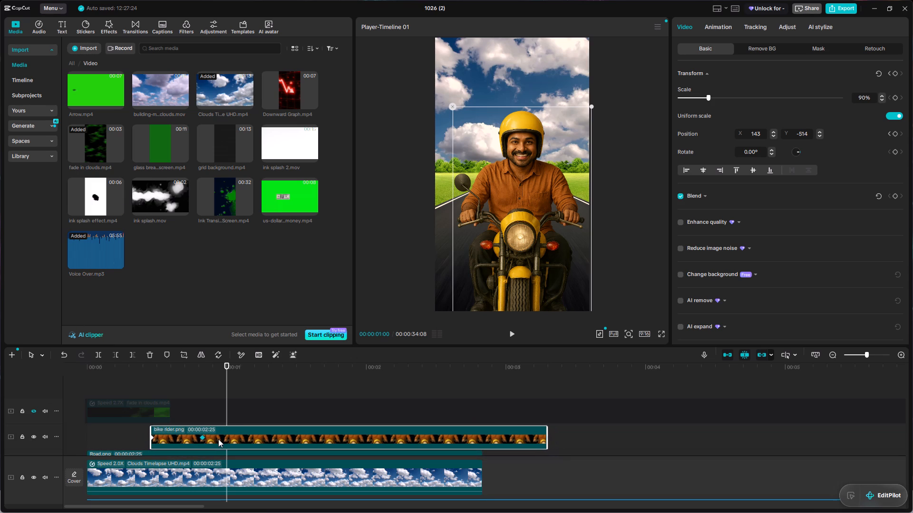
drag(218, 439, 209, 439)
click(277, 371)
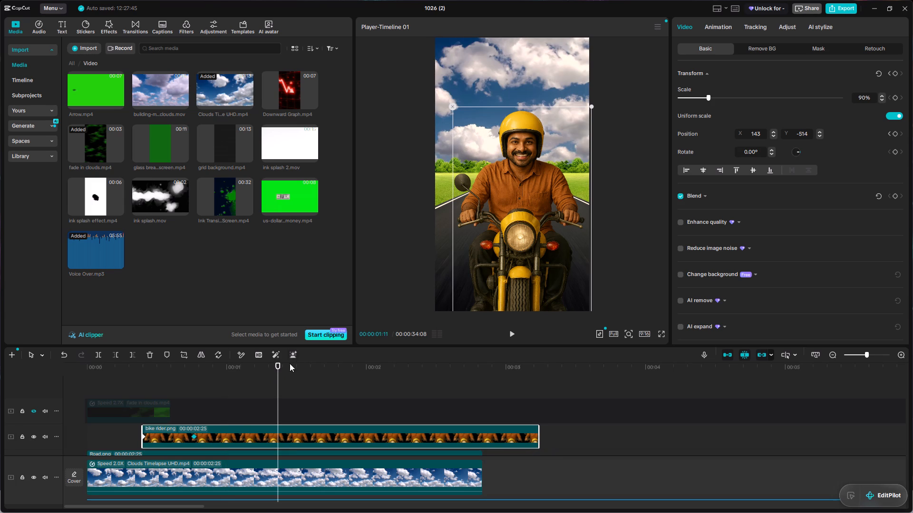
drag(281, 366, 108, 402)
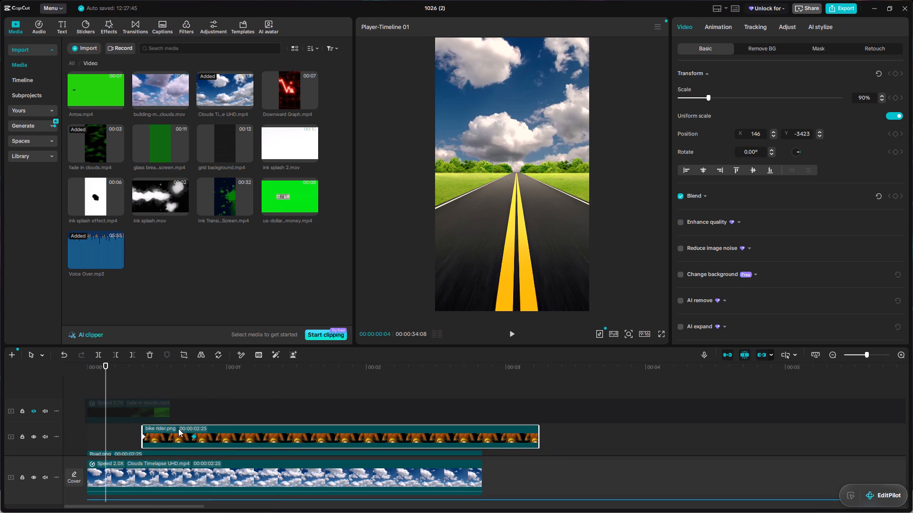
Try the Ease preset curve on the bike rider.png clip's second position keyframe, and settle on Cubic Out.
right_click(194, 435)
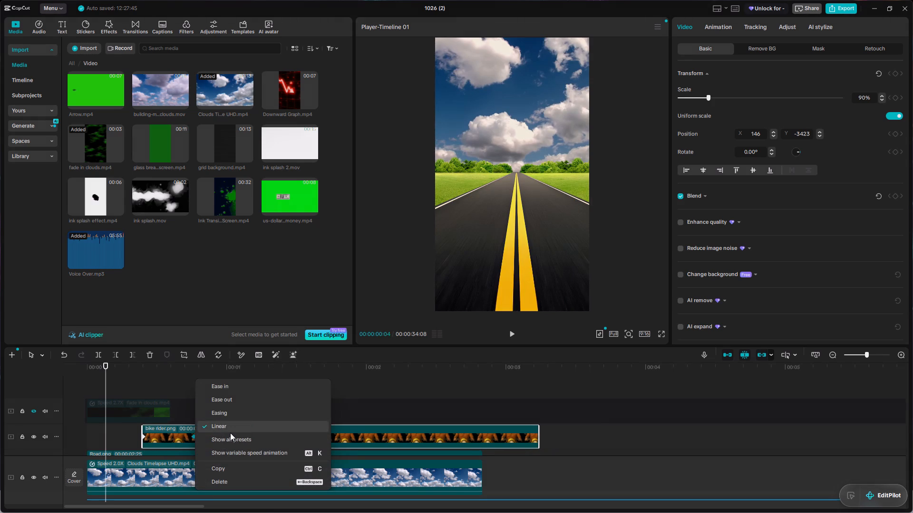
click(251, 439)
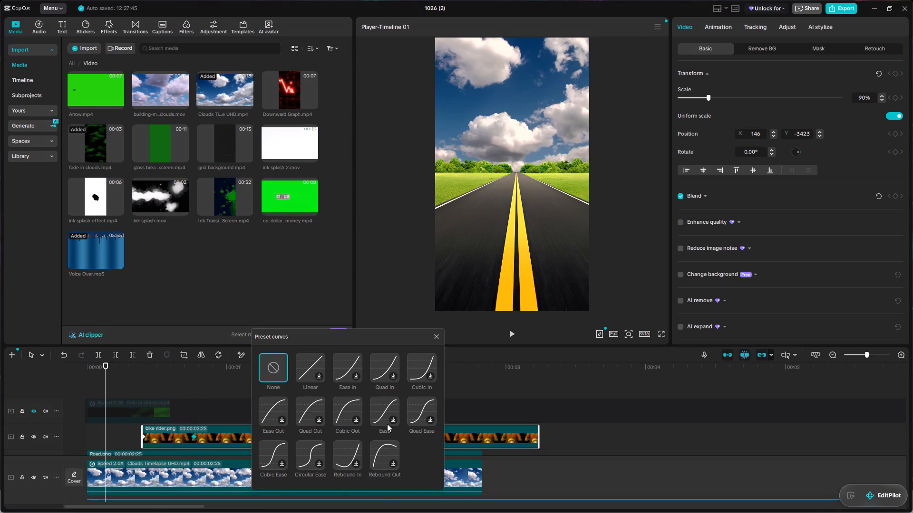
click(392, 418)
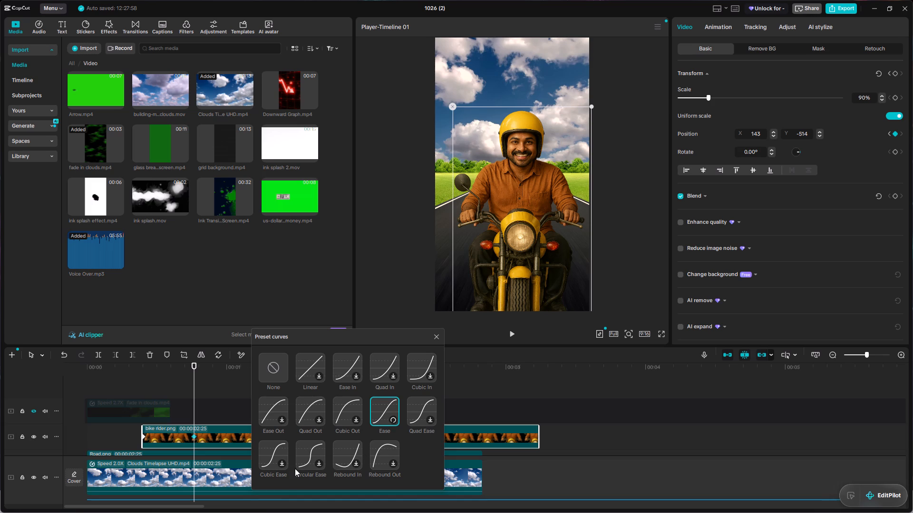
click(356, 418)
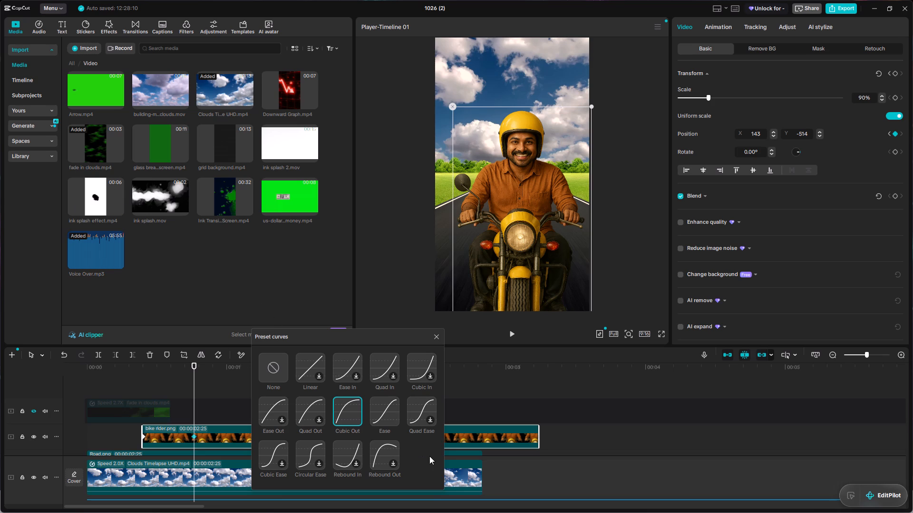
click(348, 414)
Apply the Cubic Out preset curve to the bike rider.png clip's first position keyframe and close the preset curves.
click(144, 435)
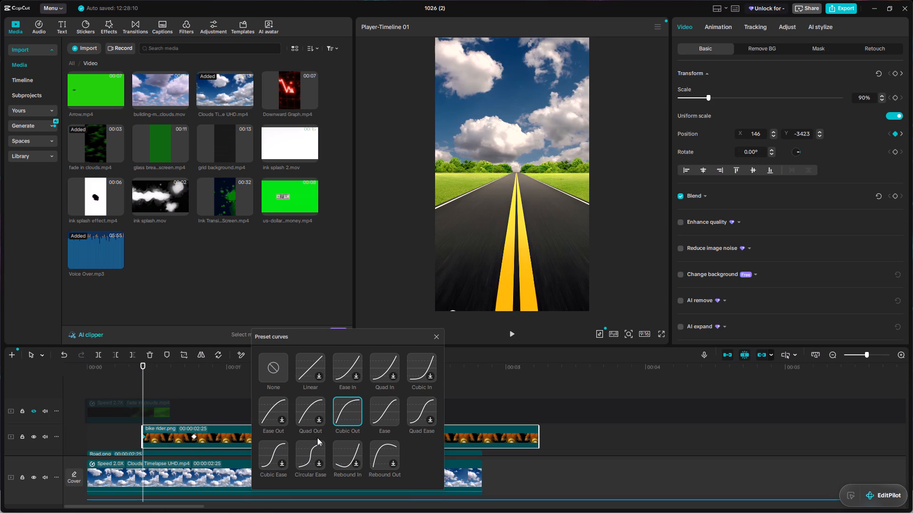
click(345, 417)
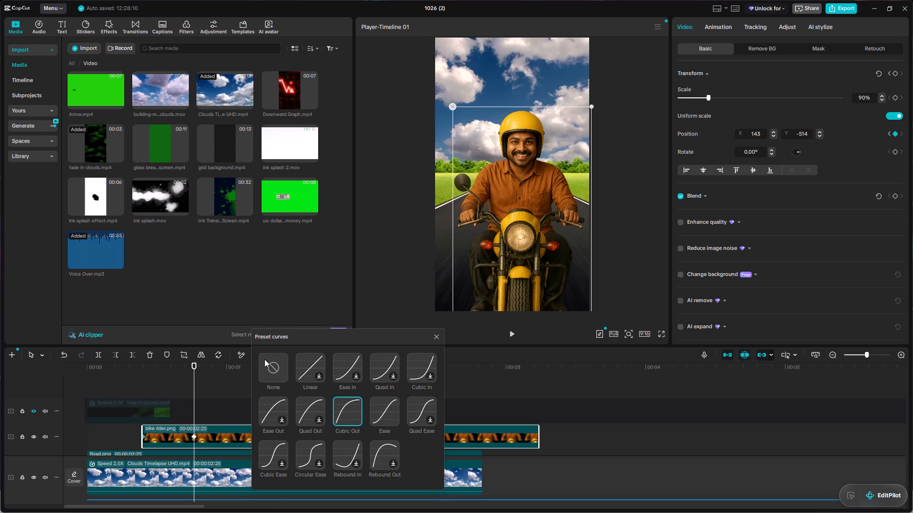
click(543, 399)
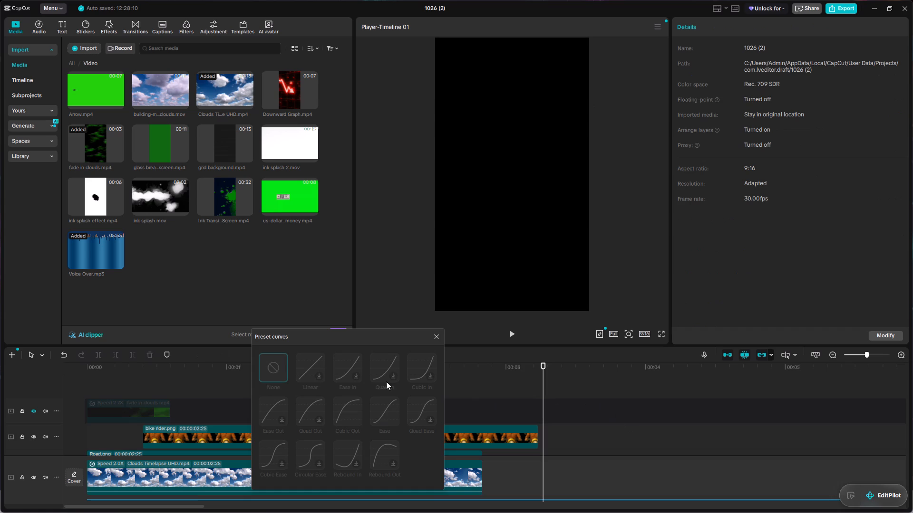
drag(544, 361, 321, 403)
drag(321, 403, 226, 414)
click(435, 335)
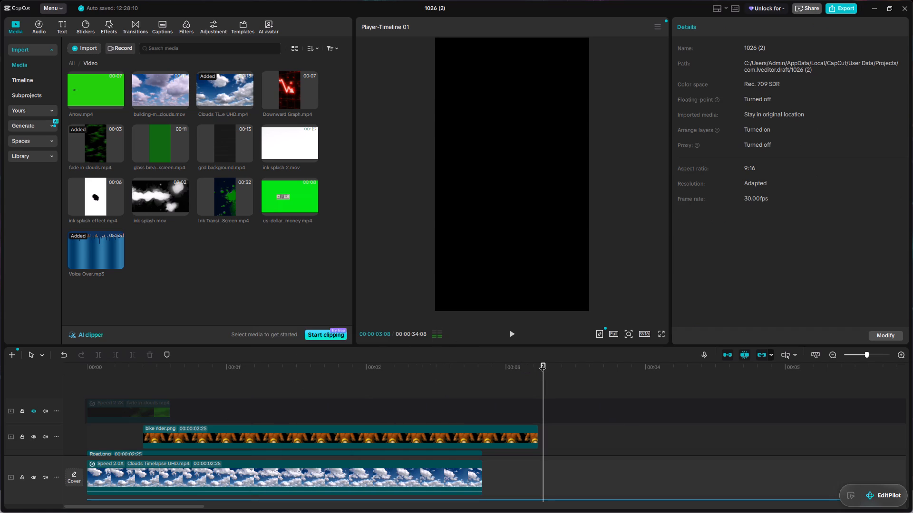
Play the eased entrance from the start and shift the bike rider.png clip earlier to begin at about 00:00:00:07.
drag(543, 363, 0, 418)
key(space)
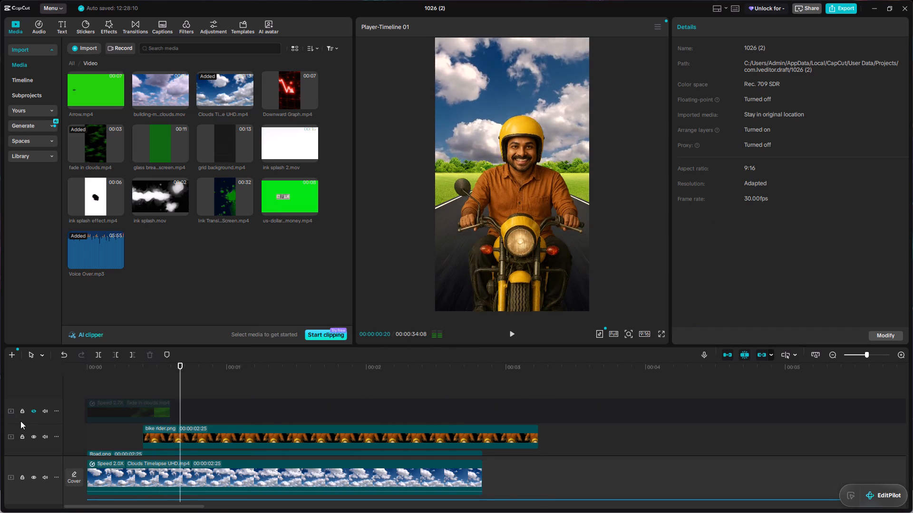
key(space)
drag(231, 432, 212, 435)
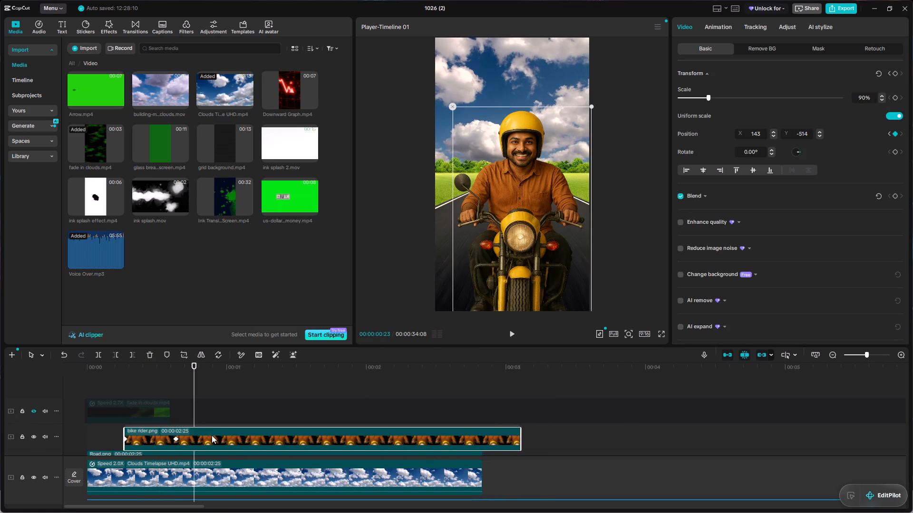
drag(212, 435, 209, 435)
Unhide the fade in clouds.mp4 track and play the opening from 00:00:00:00 with the bike rider's entrance.
drag(193, 361, 0, 401)
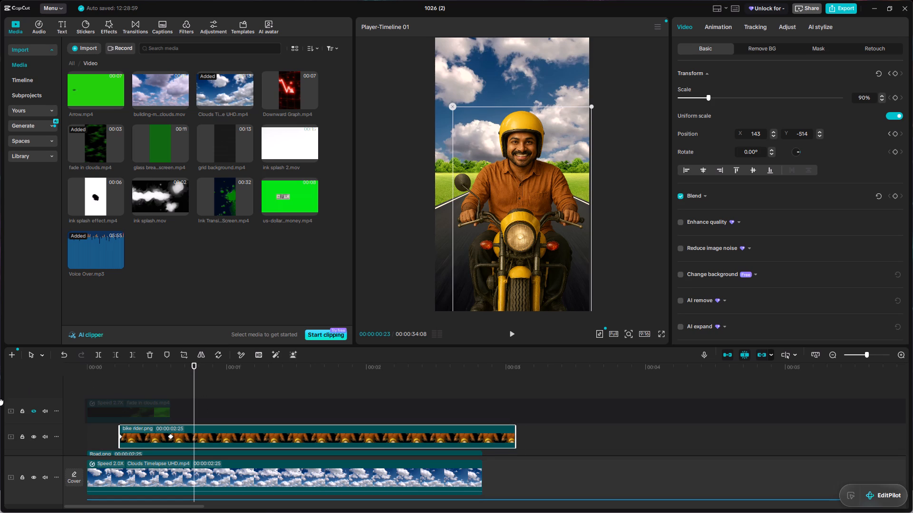
drag(0, 401, 7, 399)
drag(192, 363, 0, 410)
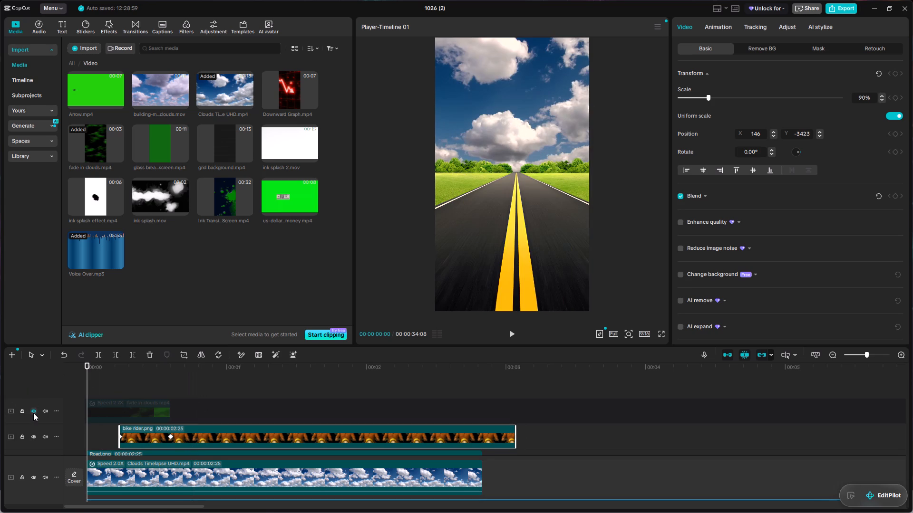
click(33, 411)
key(space)
key(space)
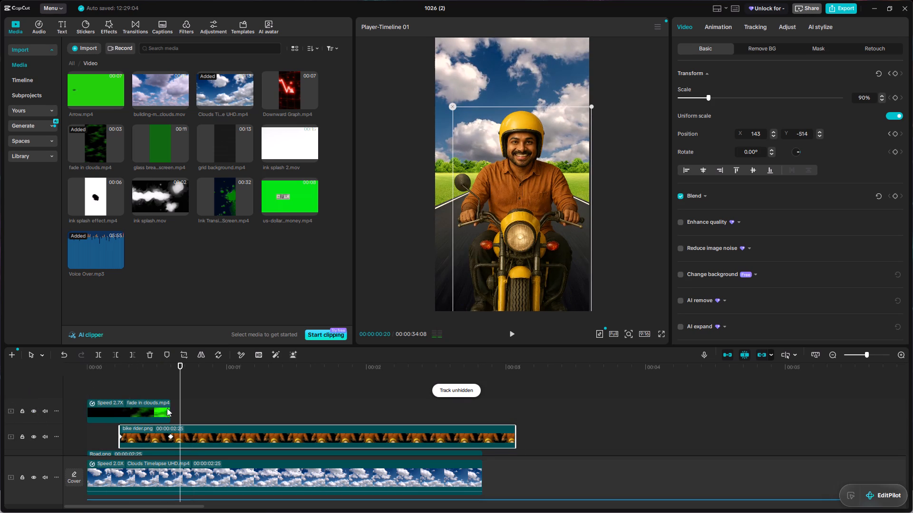
Play the opening repeatedly from 00:00:00:00 to check the cloud reveal and the bike rider's entrance timing.
drag(180, 366, 0, 410)
key(space)
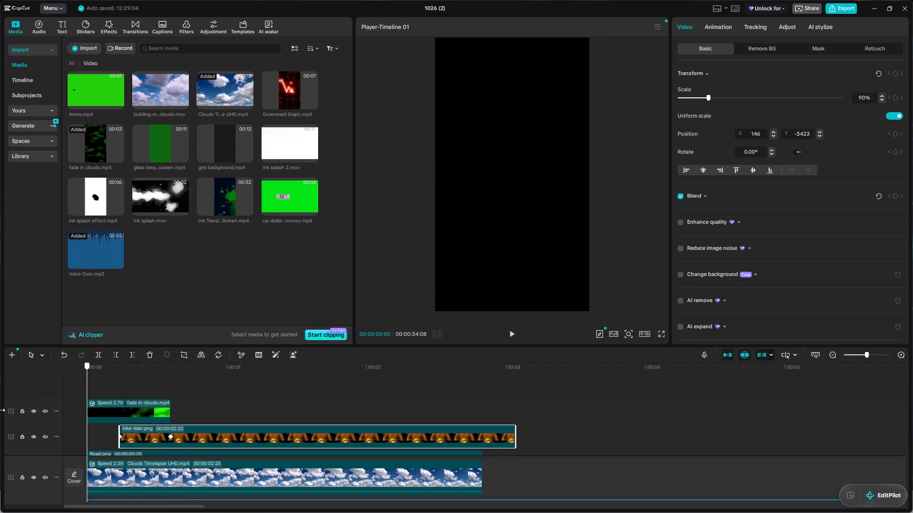
key(space)
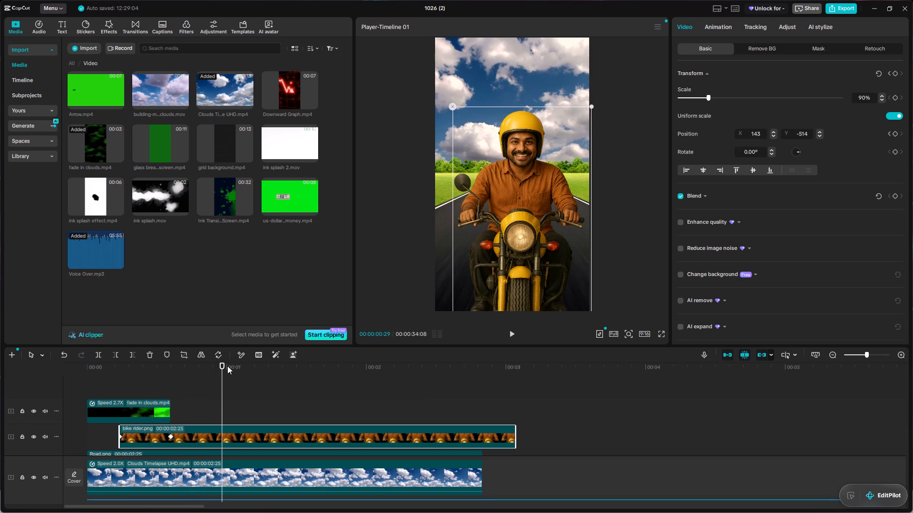
drag(223, 365, 0, 409)
key(space)
key(space)
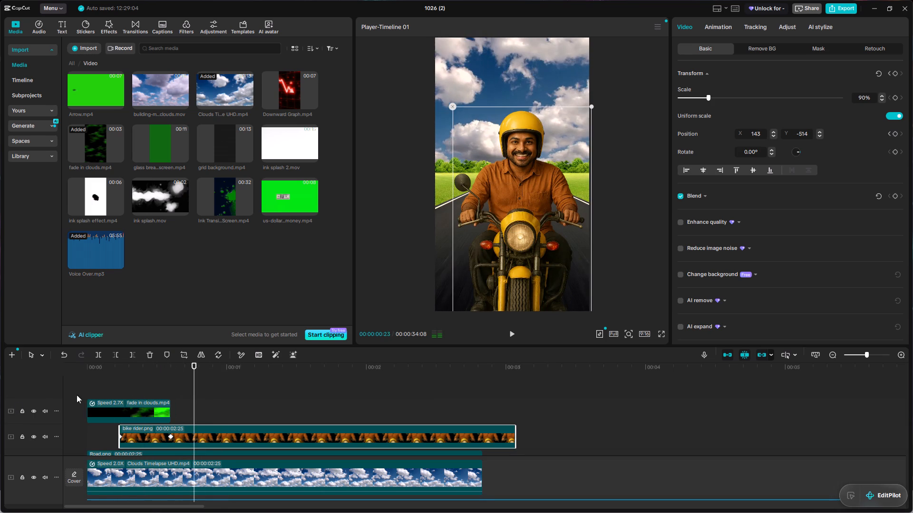
drag(207, 364, 0, 403)
key(space)
key(space)
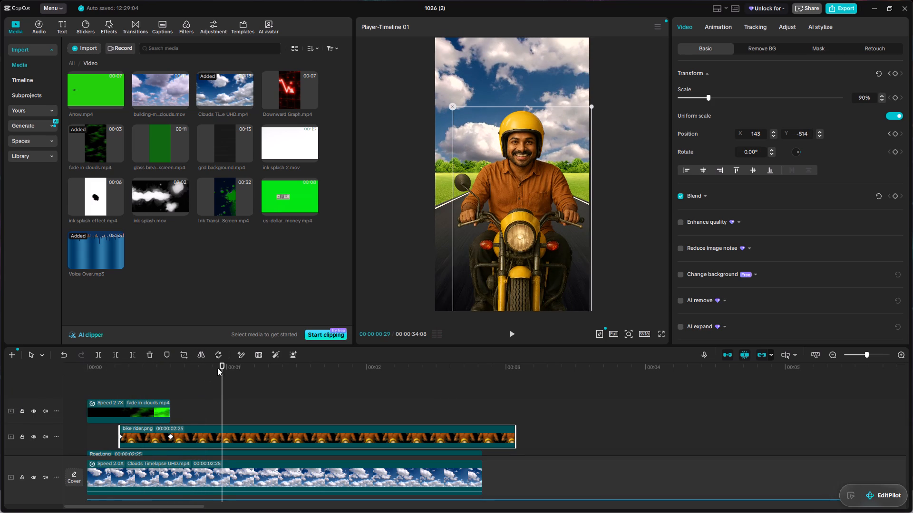
drag(223, 363, 0, 401)
key(space)
key(space)
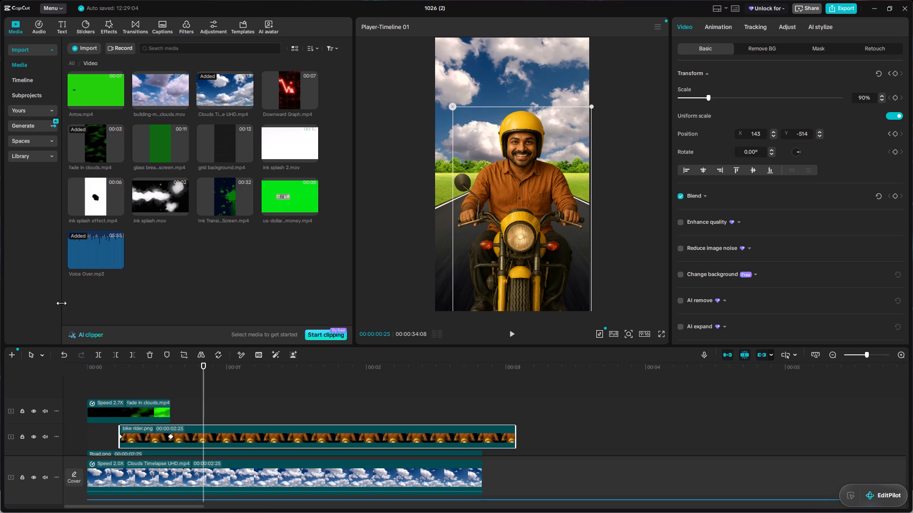
Preview the Cubic Out preset curve on the bike rider.png clip's second position keyframe several times and close the preset curves.
click(171, 436)
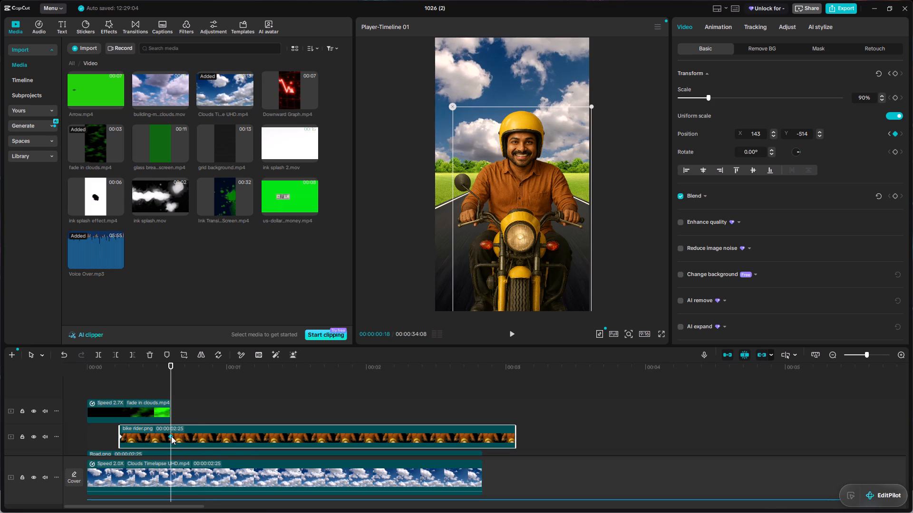
right_click(169, 436)
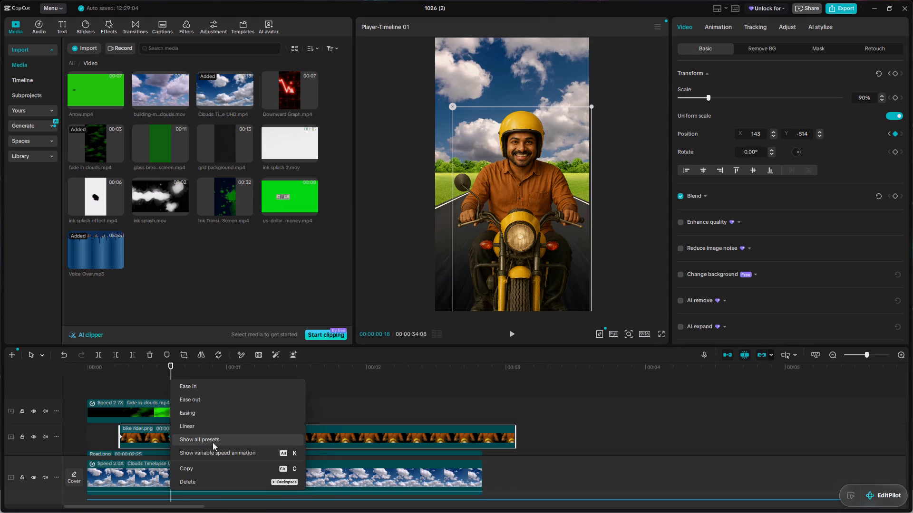
click(213, 441)
triple_click(312, 413)
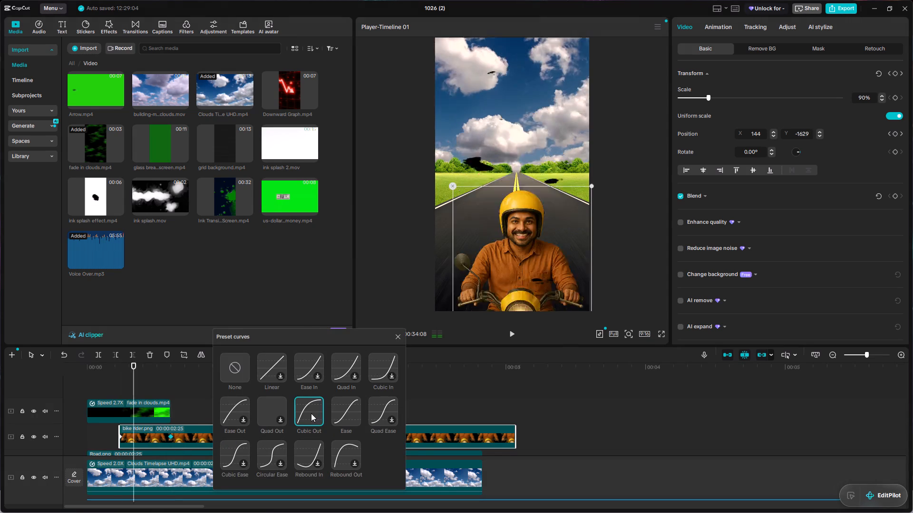
click(311, 413)
triple_click(311, 413)
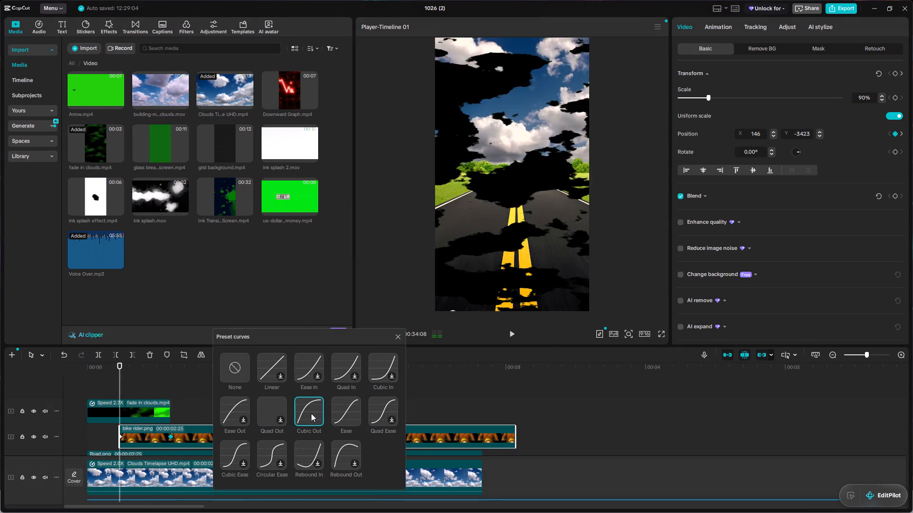
triple_click(311, 413)
click(311, 413)
click(396, 338)
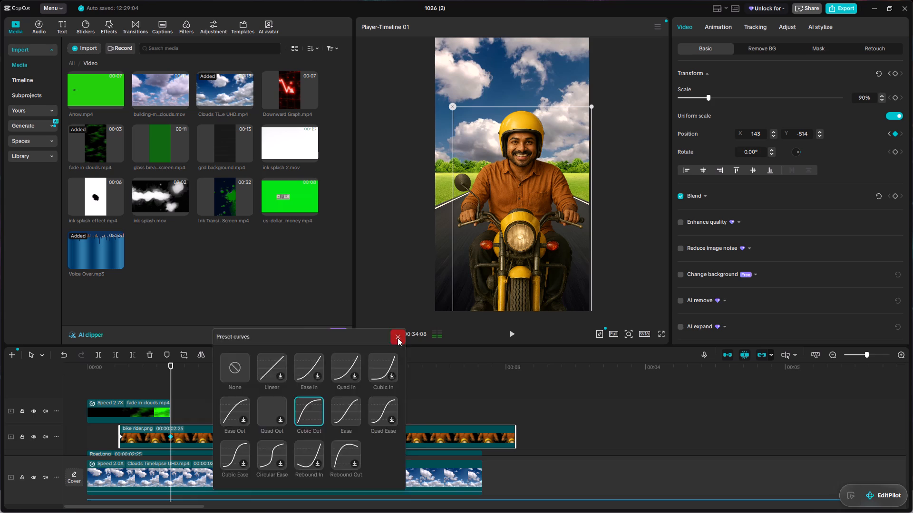
Preview Cubic Out on the bike rider.png clip's first position keyframe, set its preset curve to None, and close the preset curves.
click(121, 437)
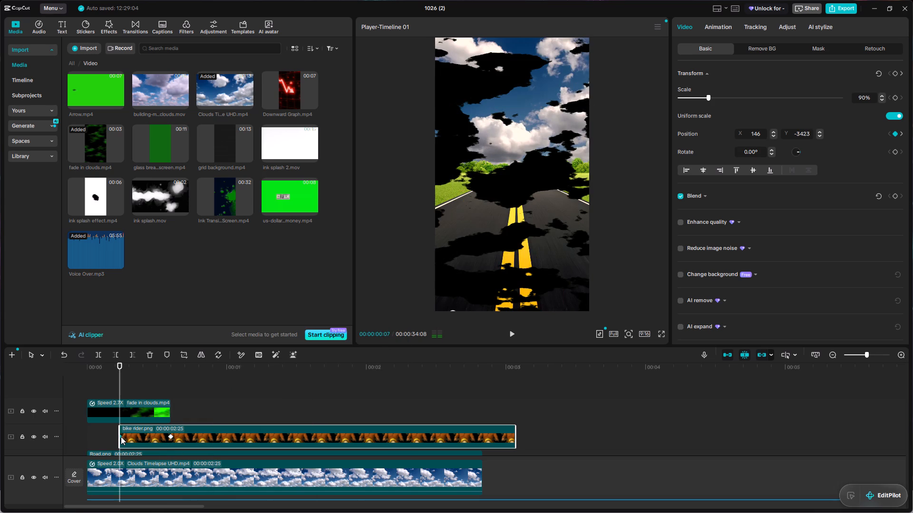
right_click(121, 437)
click(136, 441)
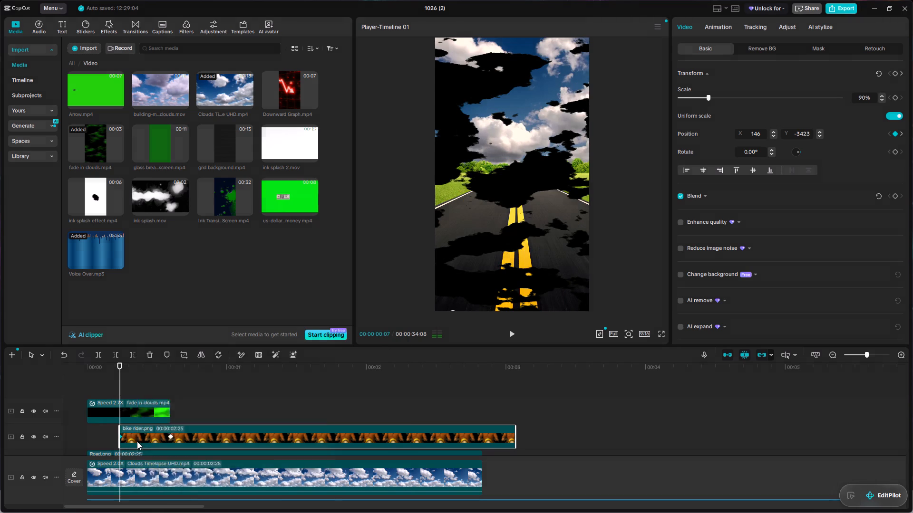
click(234, 419)
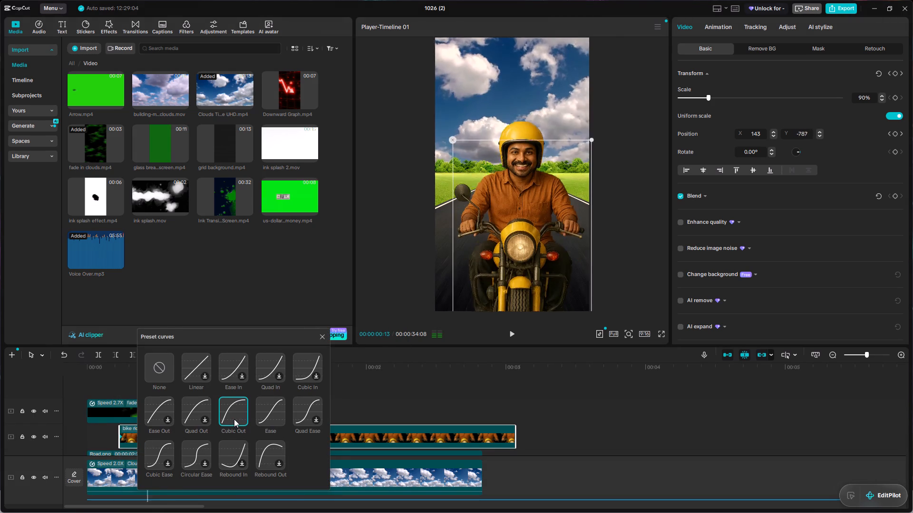
triple_click(234, 419)
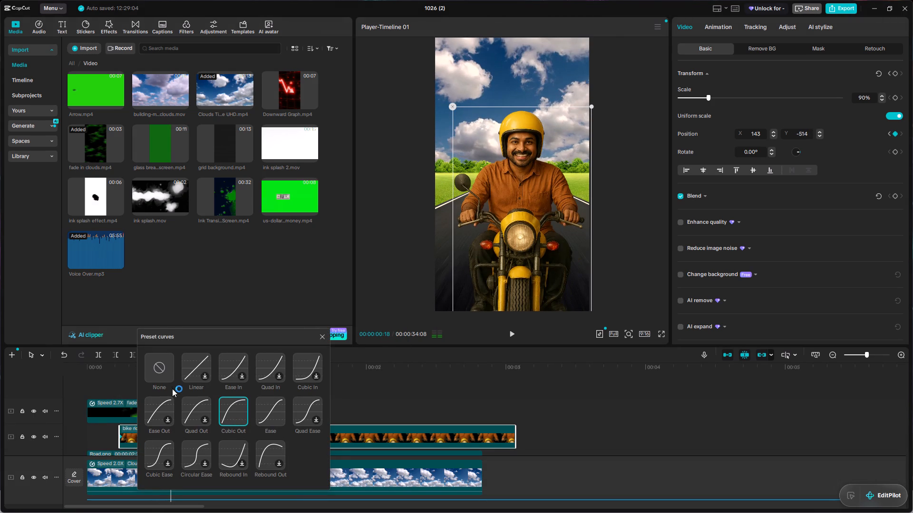
click(163, 366)
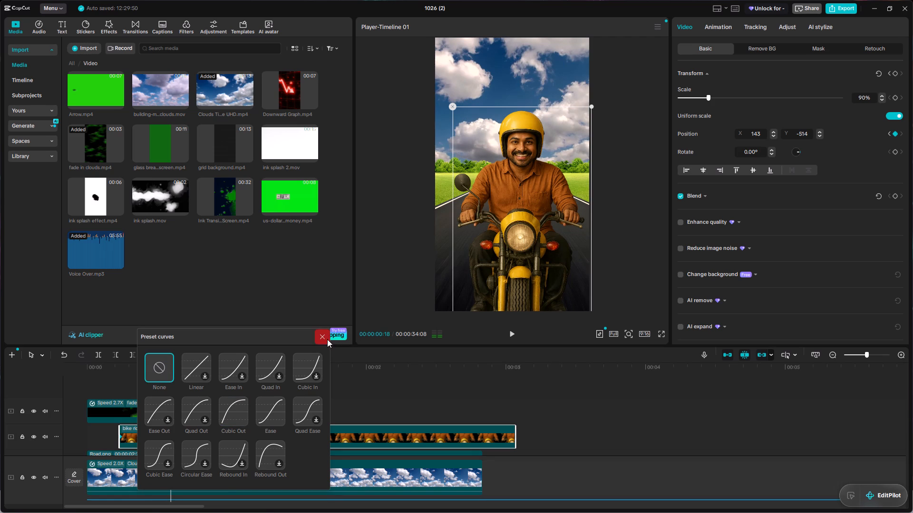
click(327, 339)
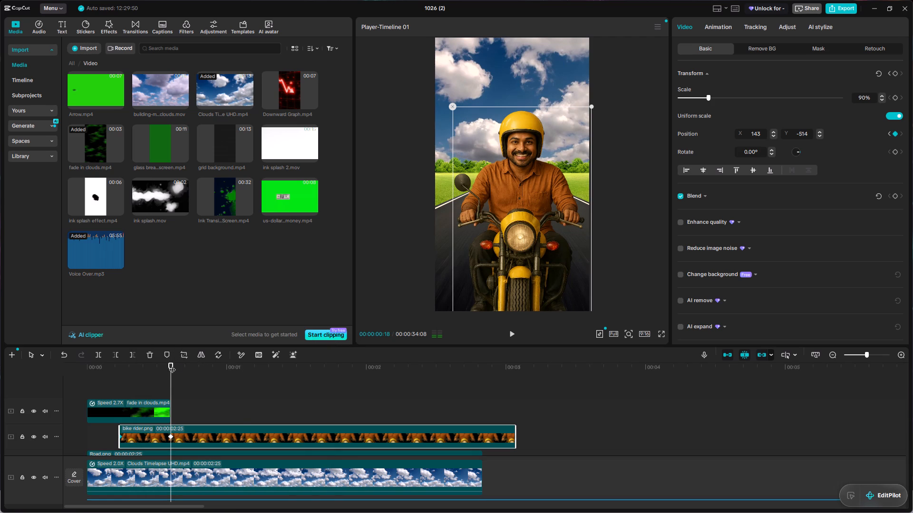
Replay the opening from 00:00:00:00 several times to examine the bike rider's entrance motion.
drag(172, 365, 83, 406)
key(space)
key(space)
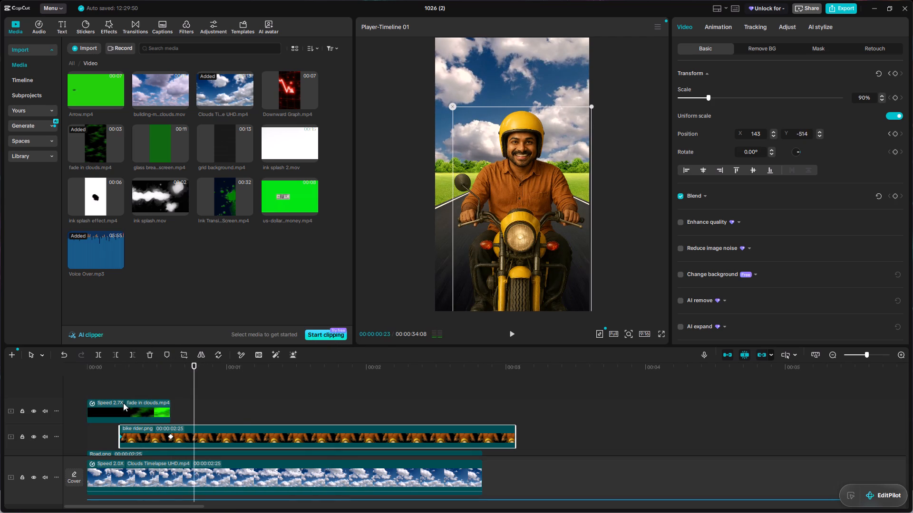
drag(196, 361, 191, 366)
drag(192, 366, 0, 416)
key(space)
key(space)
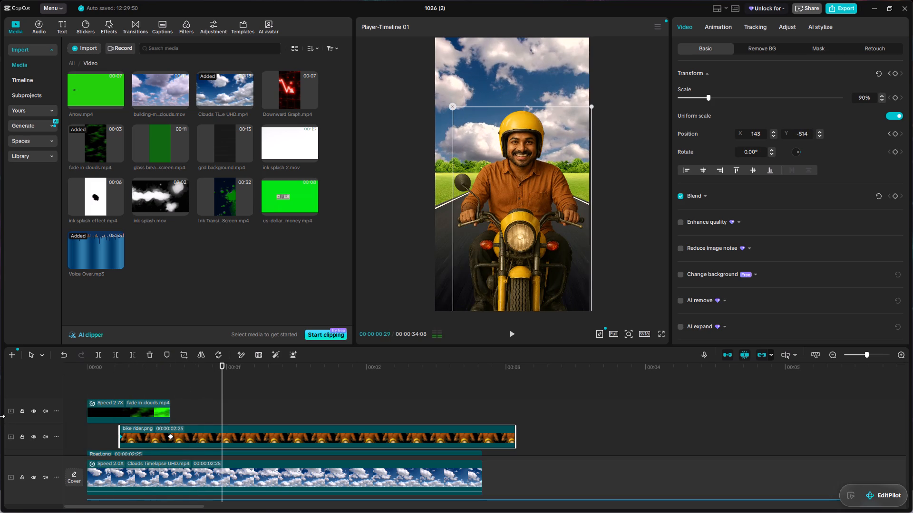
drag(222, 366, 222, 366)
drag(222, 366, 0, 424)
key(space)
key(space)
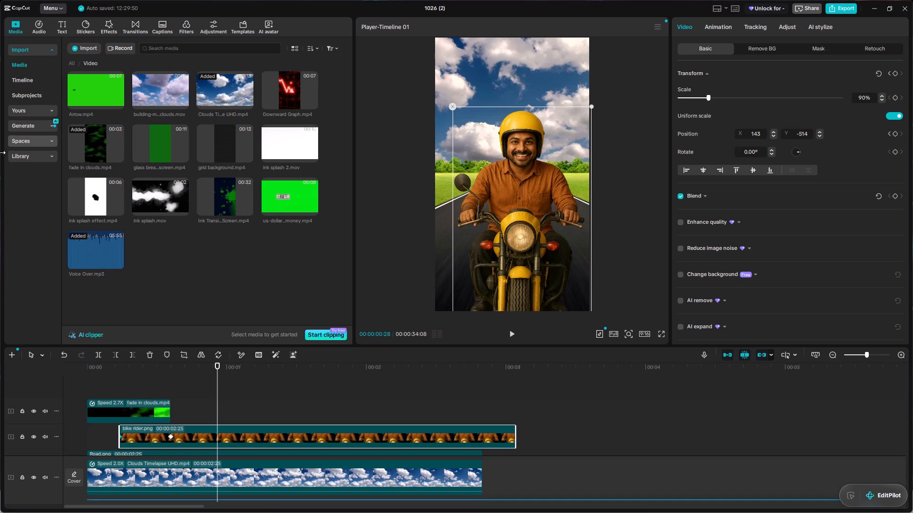
Add a scale keyframe at 90% to the bike rider.png clip at its second position keyframe, 00:00:00:18.
click(172, 436)
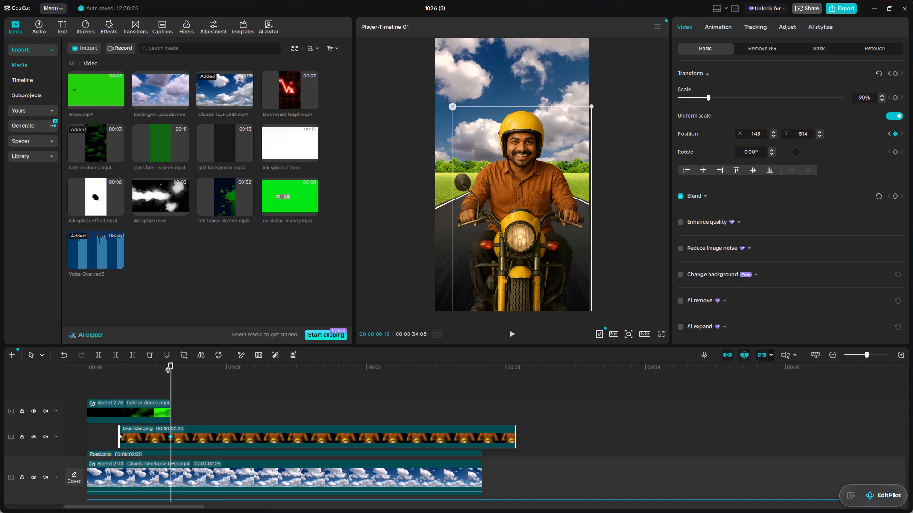
drag(171, 362, 520, 446)
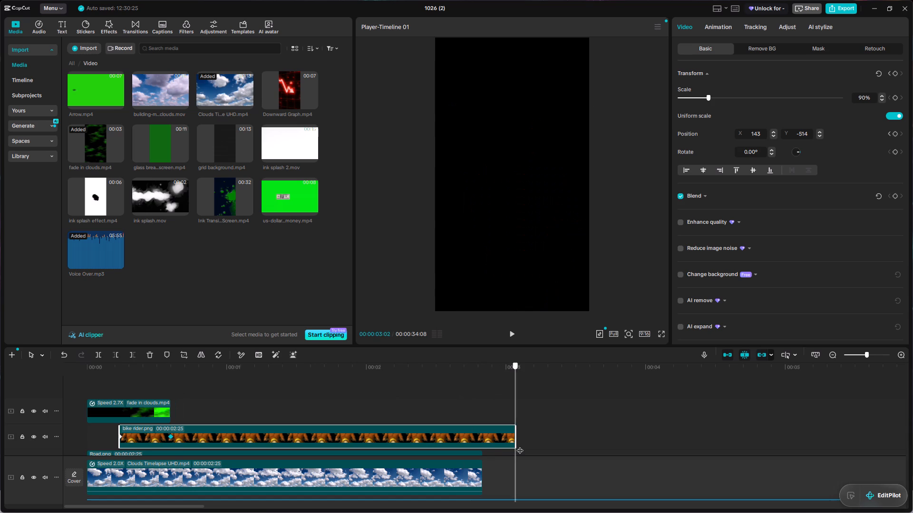
drag(520, 446, 172, 472)
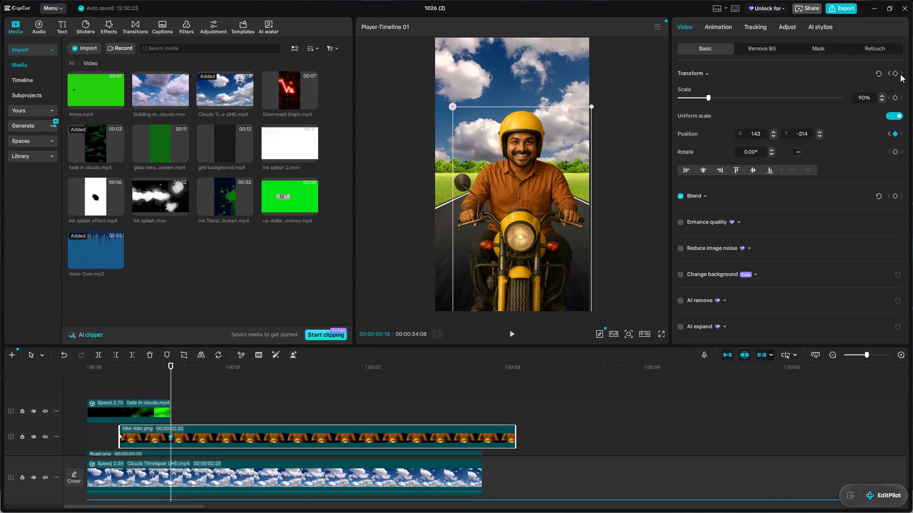
click(896, 97)
Set the bike rider.png clip's scale to 96% at 00:00:02:25, where the Clouds Timelapse UHD.mp4 clip ends.
drag(169, 365, 493, 429)
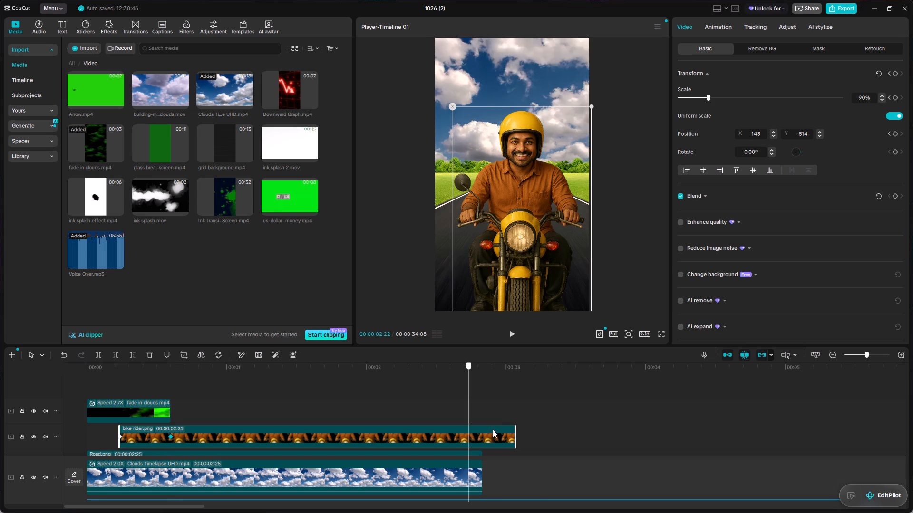
drag(493, 429, 480, 475)
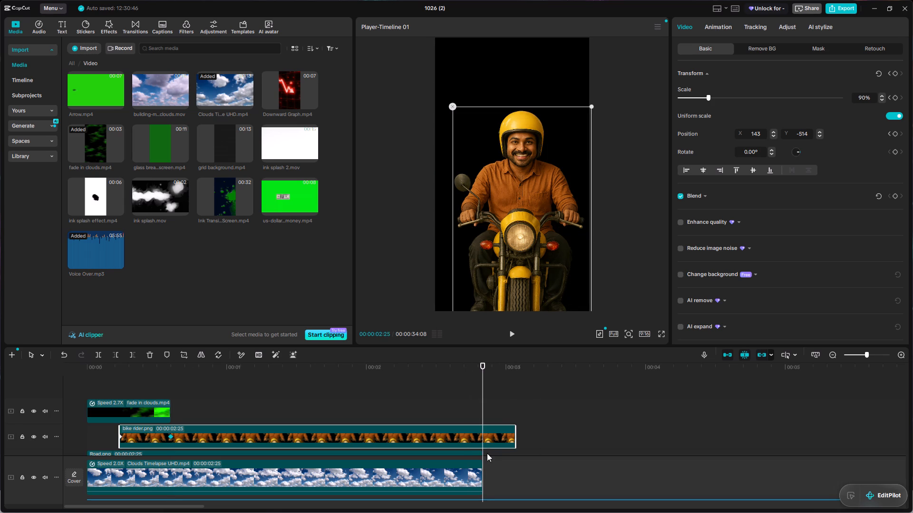
double_click(865, 98)
key(BackSpace)
key(9)
key(6)
key(Return)
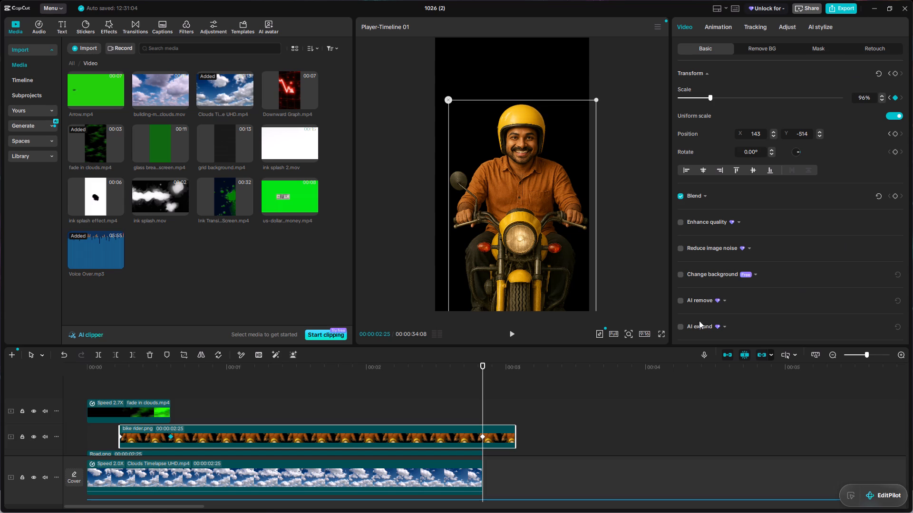
Trim the bike rider.png clip's end to 00:00:02:25, matching the Clouds Timelapse UHD.mp4 clip, and play the slow zoom from 00:00:00:00.
drag(514, 440, 480, 442)
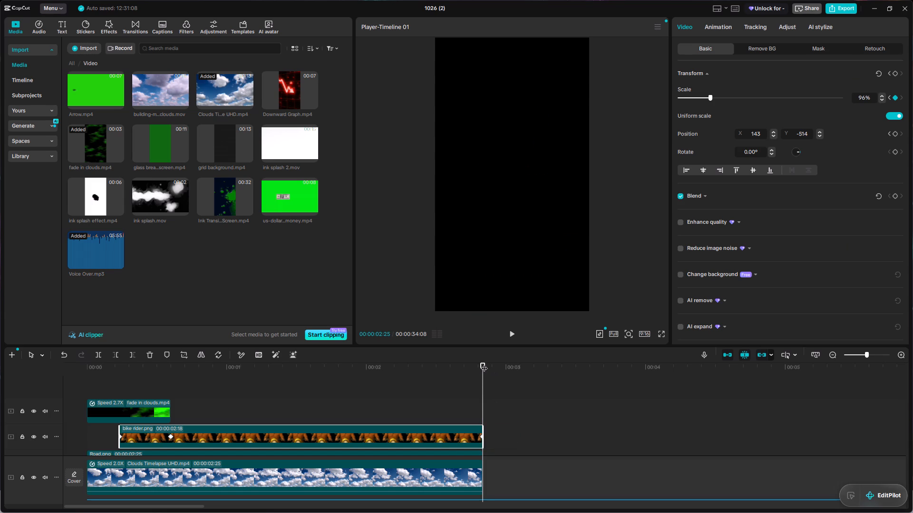
drag(482, 363, 113, 399)
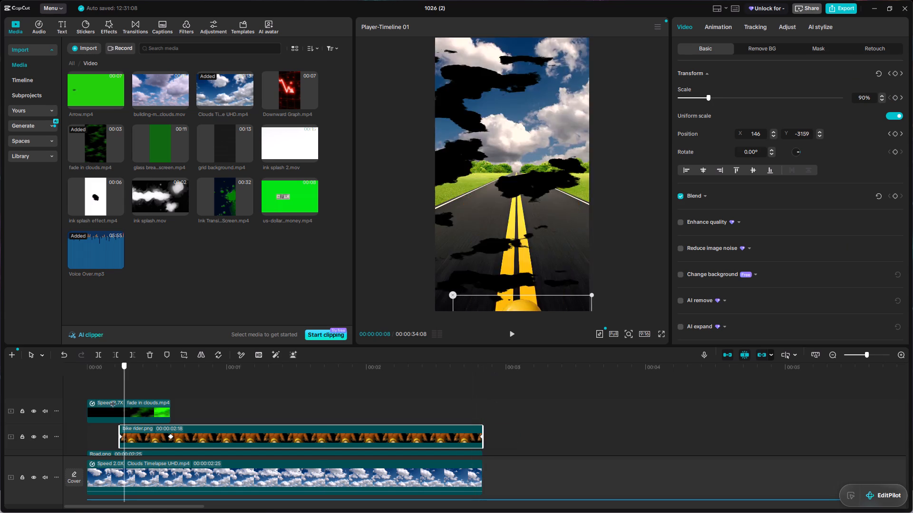
drag(113, 399, 87, 415)
key(space)
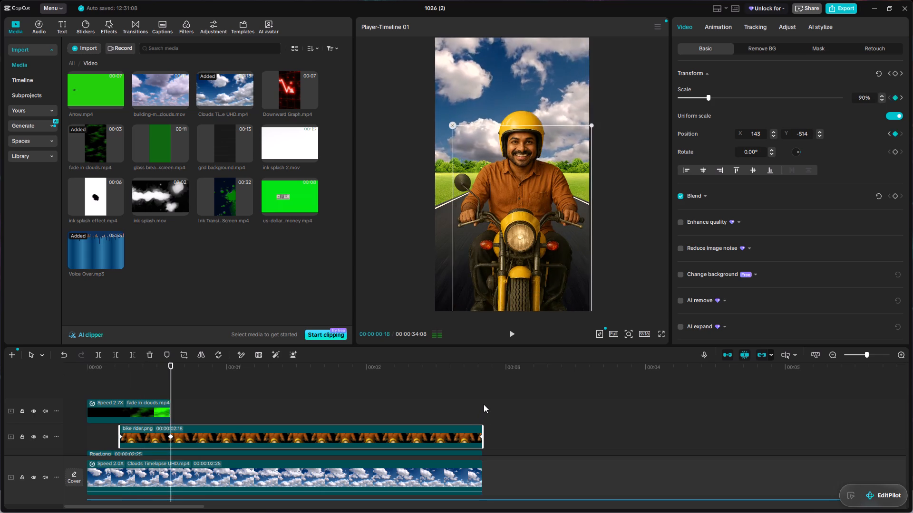
key(space)
key(space)
key(space)
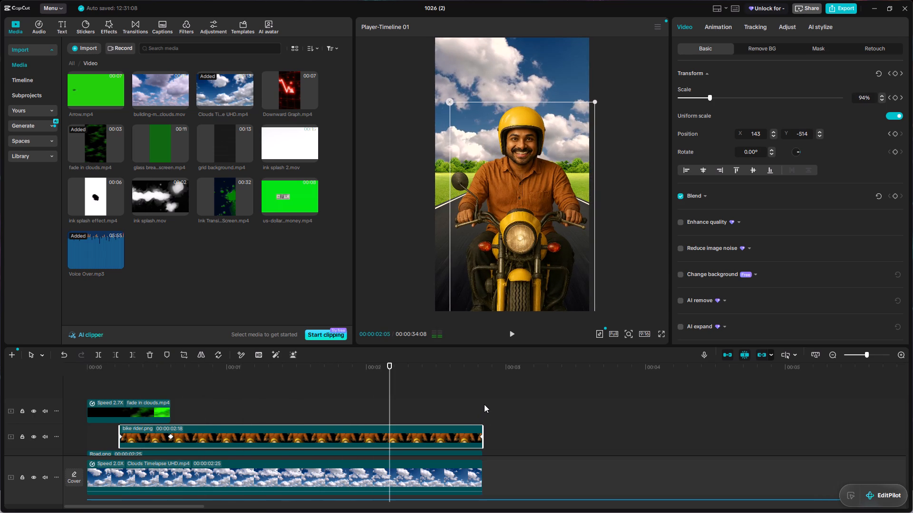
Replay the opening several times from 00:00:00:00 to examine the bike rider's entrance and slow zoom.
key(space)
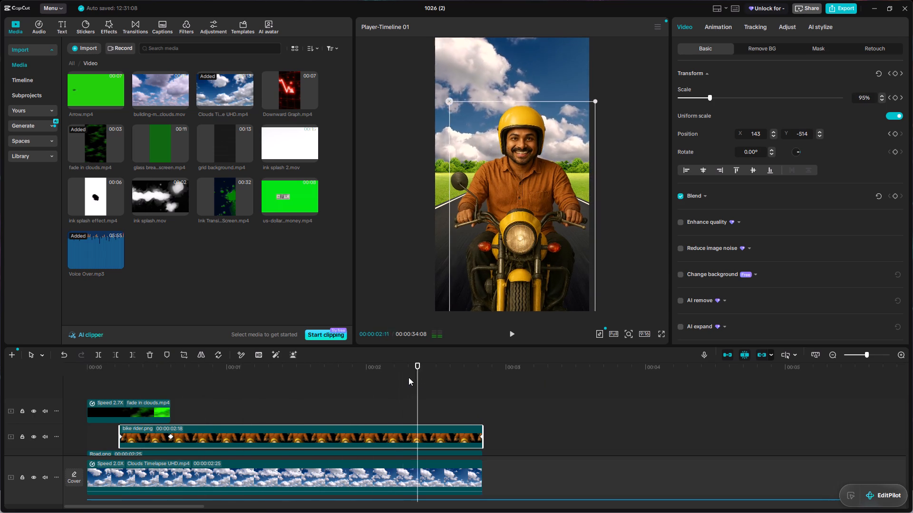
key(space)
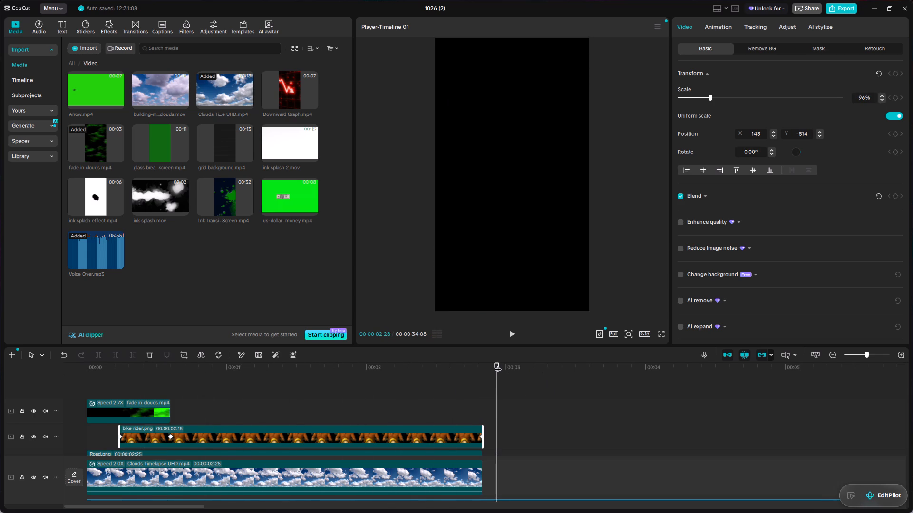
drag(498, 364, 28, 421)
key(space)
key(space)
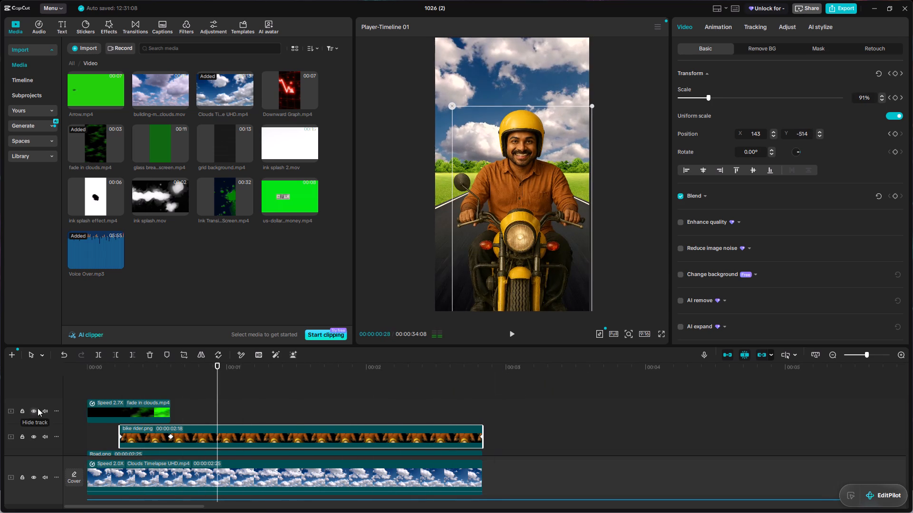
drag(216, 363, 16, 400)
key(space)
key(space)
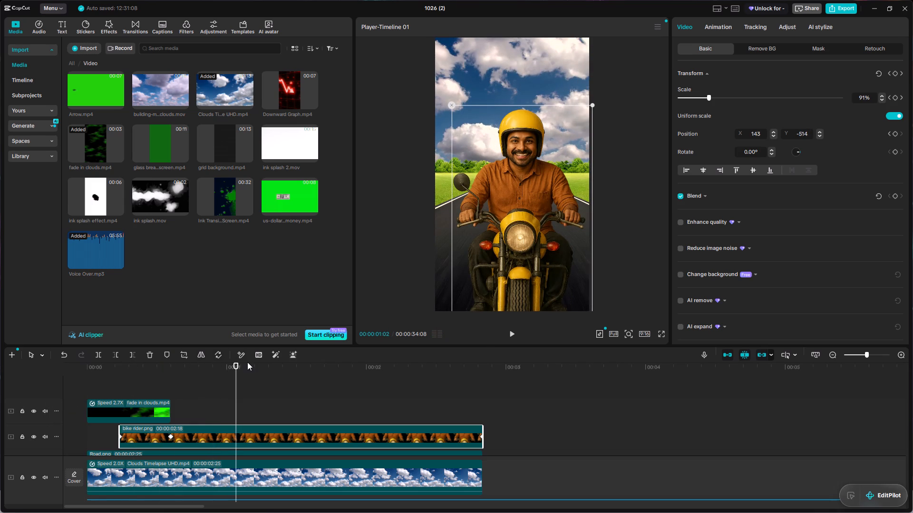
drag(235, 367, 0, 417)
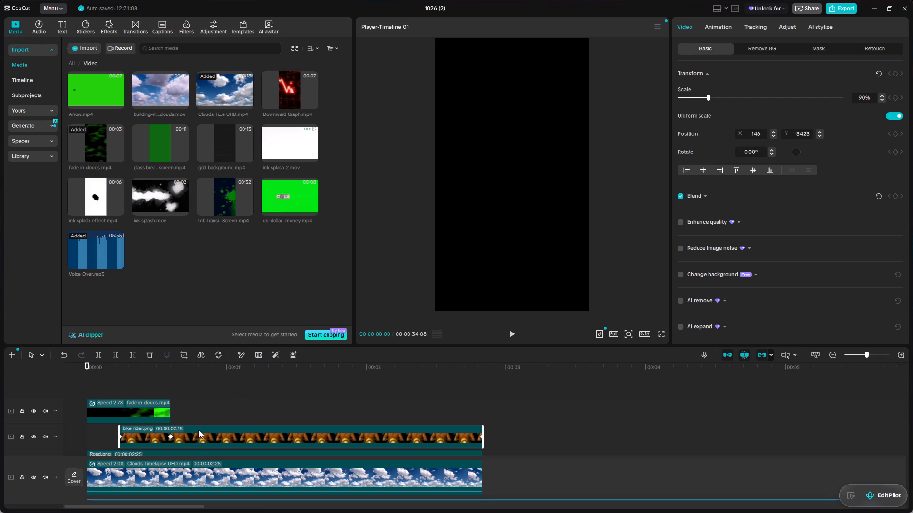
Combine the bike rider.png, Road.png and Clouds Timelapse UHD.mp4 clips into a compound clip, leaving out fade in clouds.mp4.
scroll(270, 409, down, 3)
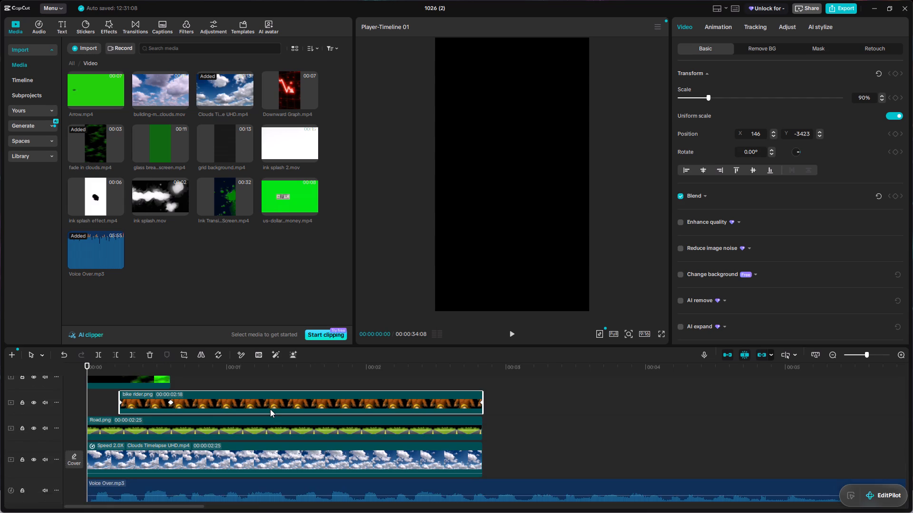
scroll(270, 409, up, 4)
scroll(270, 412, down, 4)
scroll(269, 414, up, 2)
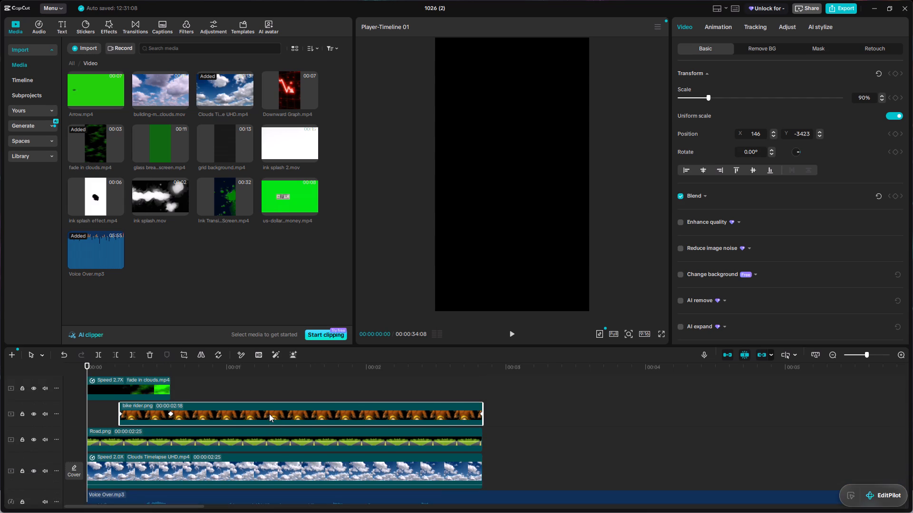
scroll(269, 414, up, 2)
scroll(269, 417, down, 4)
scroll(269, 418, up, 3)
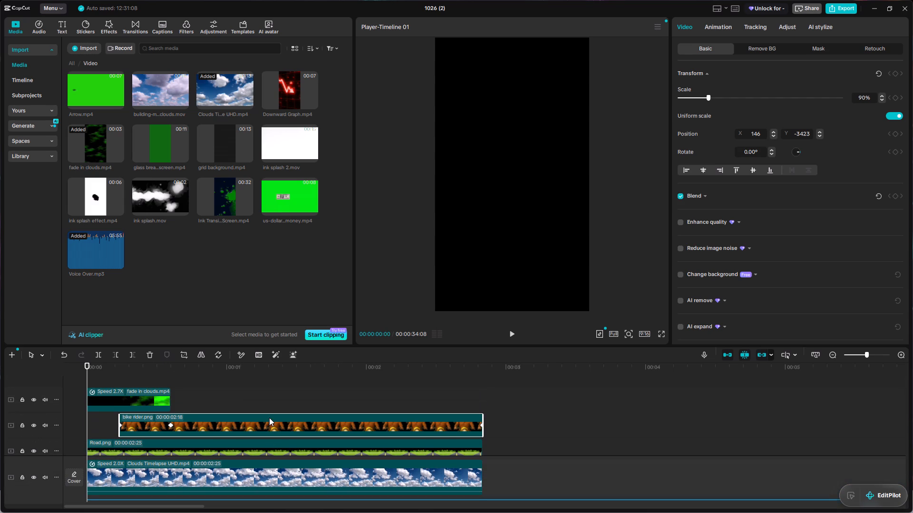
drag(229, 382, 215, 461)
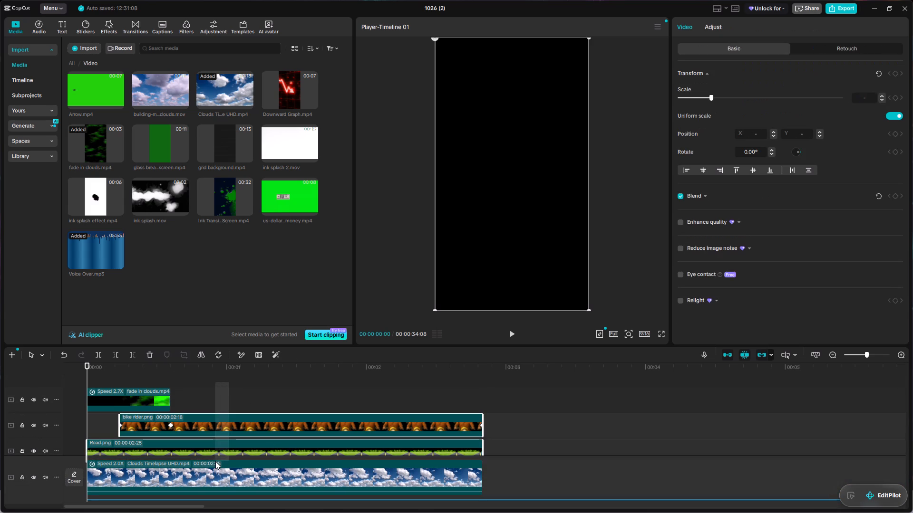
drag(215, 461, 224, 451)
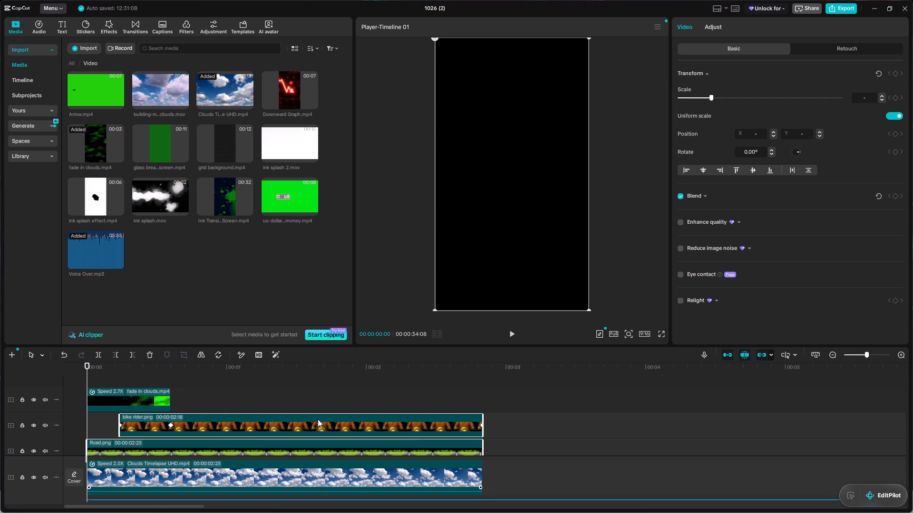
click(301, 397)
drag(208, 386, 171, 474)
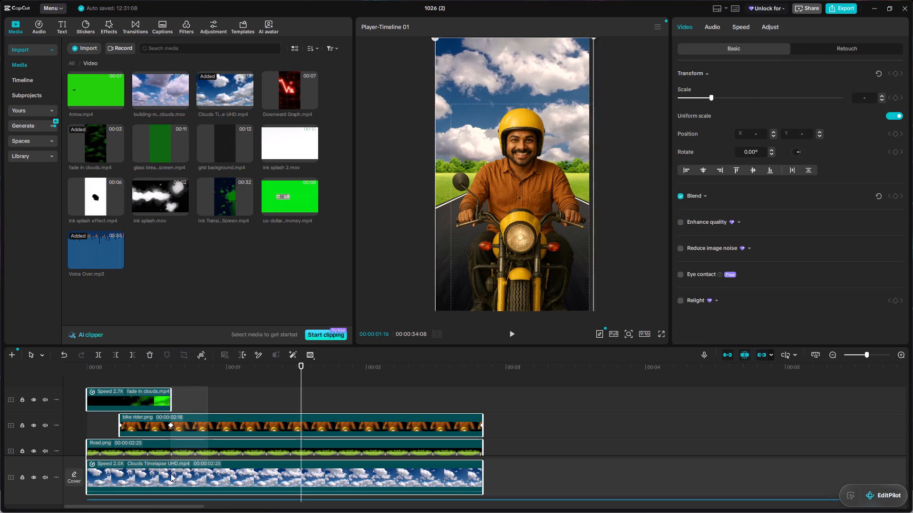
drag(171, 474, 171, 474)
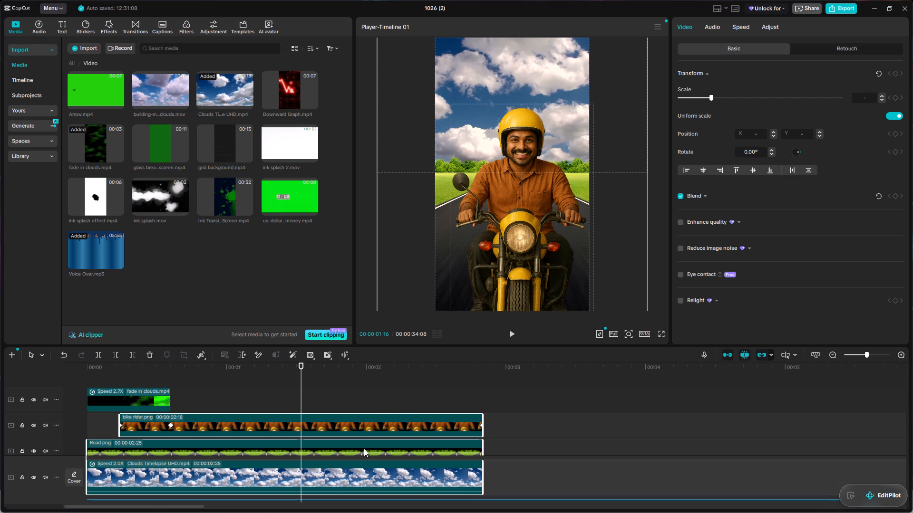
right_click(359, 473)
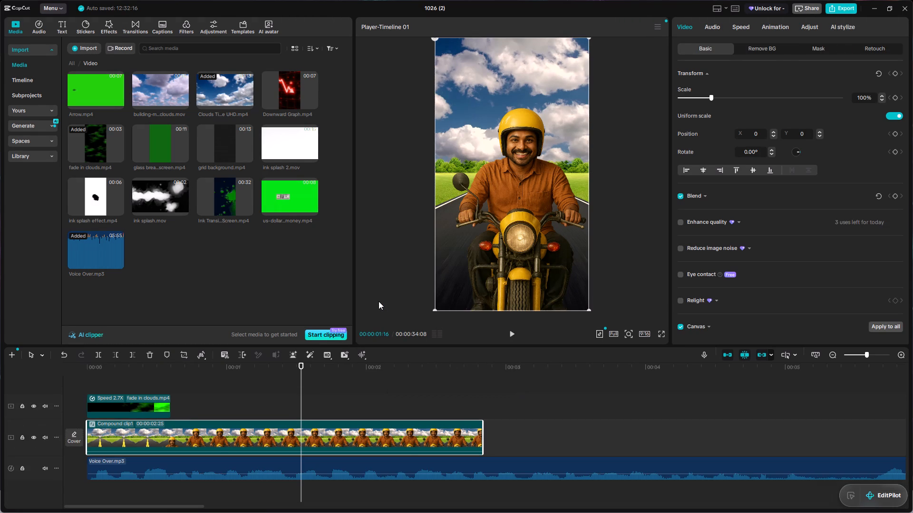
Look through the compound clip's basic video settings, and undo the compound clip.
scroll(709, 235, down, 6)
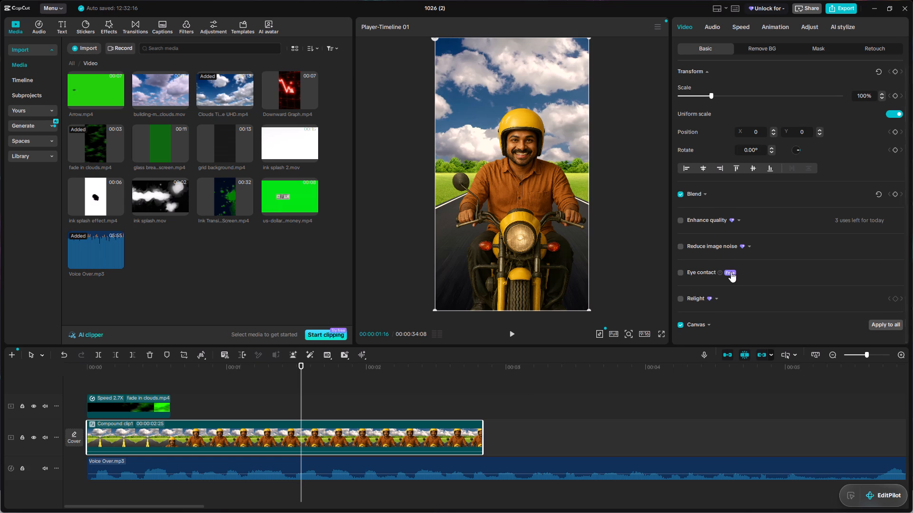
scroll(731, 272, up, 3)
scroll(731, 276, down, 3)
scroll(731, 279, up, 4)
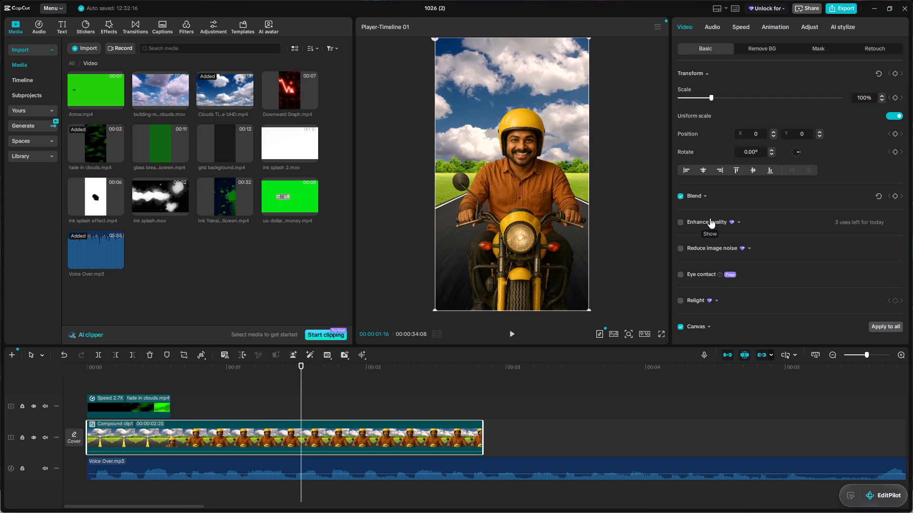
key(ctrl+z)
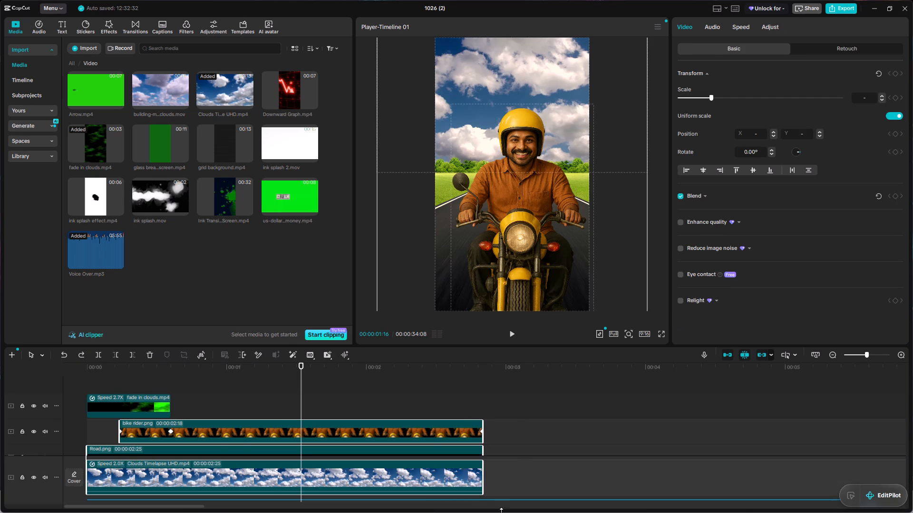
Combine the fade in clouds.mp4, bike rider.png, Road.png and Clouds Timelapse UHD.mp4 clips into one compound clip.
scroll(515, 450, down, 5)
scroll(527, 436, up, 4)
click(223, 404)
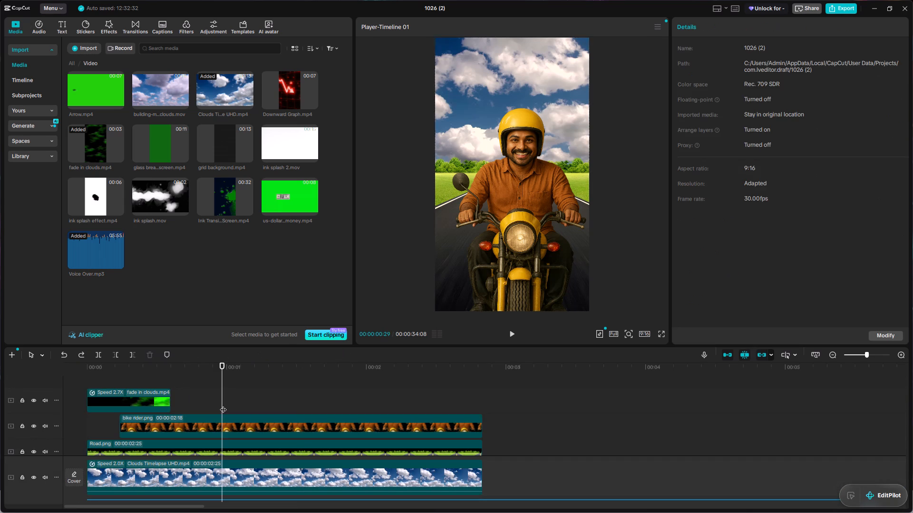
drag(97, 382, 131, 405)
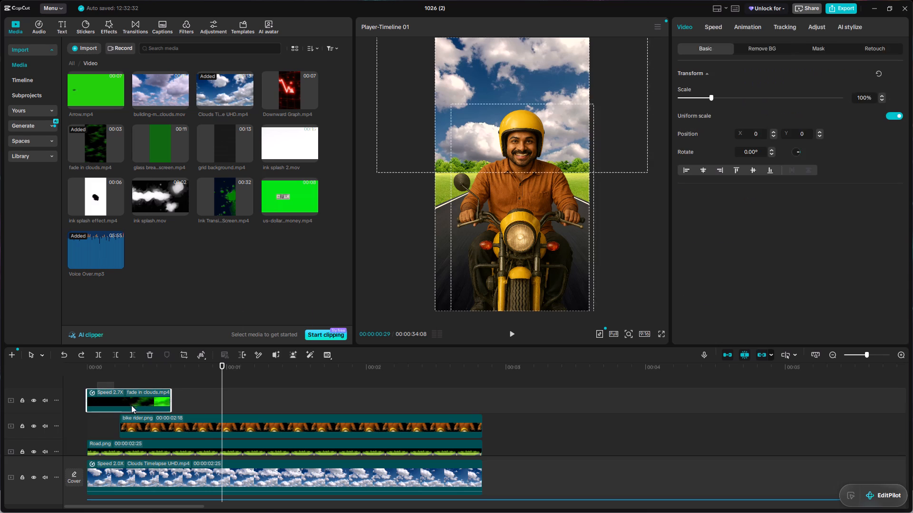
drag(131, 405, 211, 488)
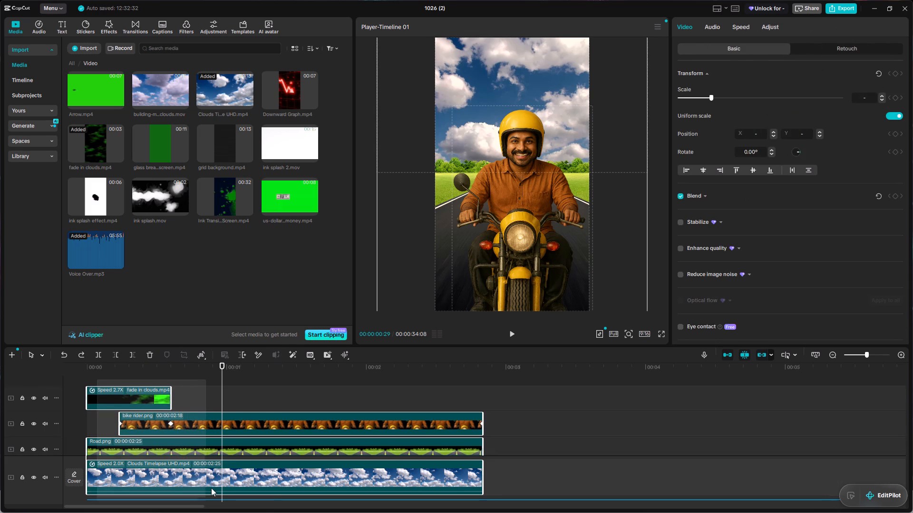
drag(211, 488, 288, 485)
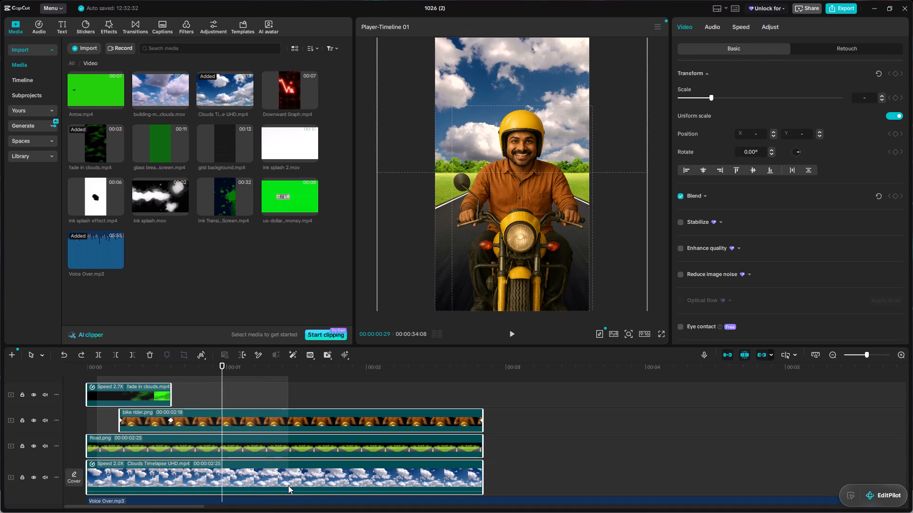
drag(288, 485, 289, 485)
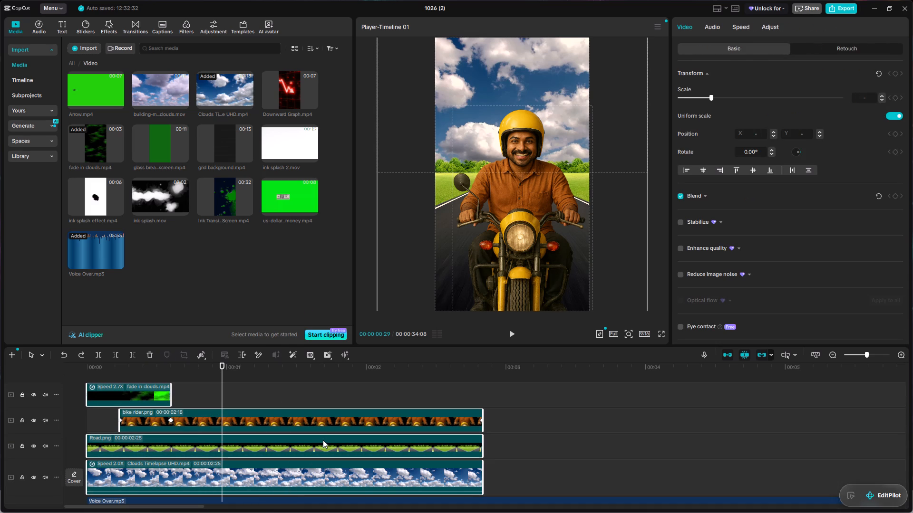
key(alt+g)
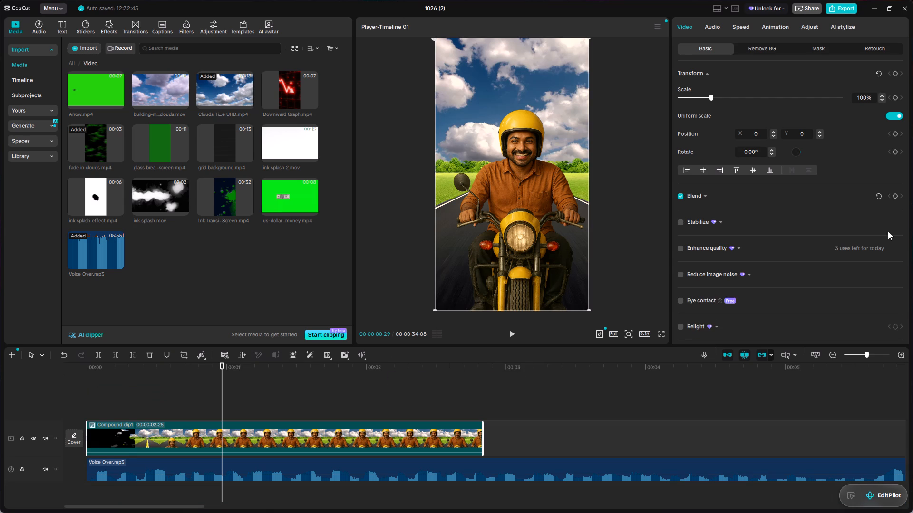
Enable Motion blur on the compound clip.
scroll(760, 252, down, 8)
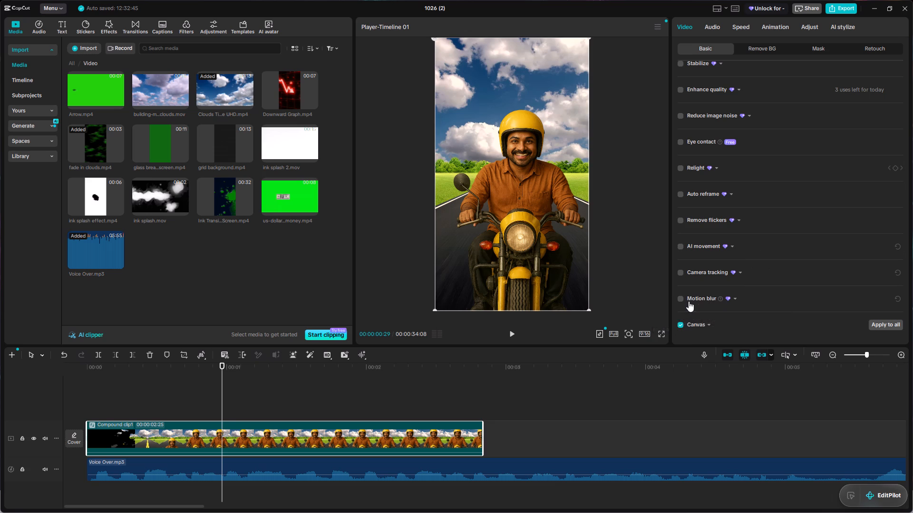
click(679, 298)
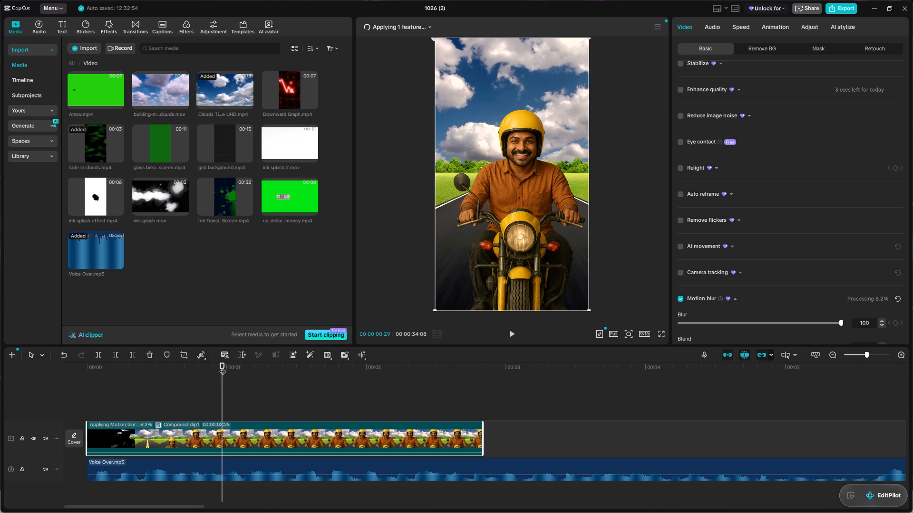
Play the opening from 00:00:00:00 twice while the motion blur is processing.
drag(223, 361, 187, 385)
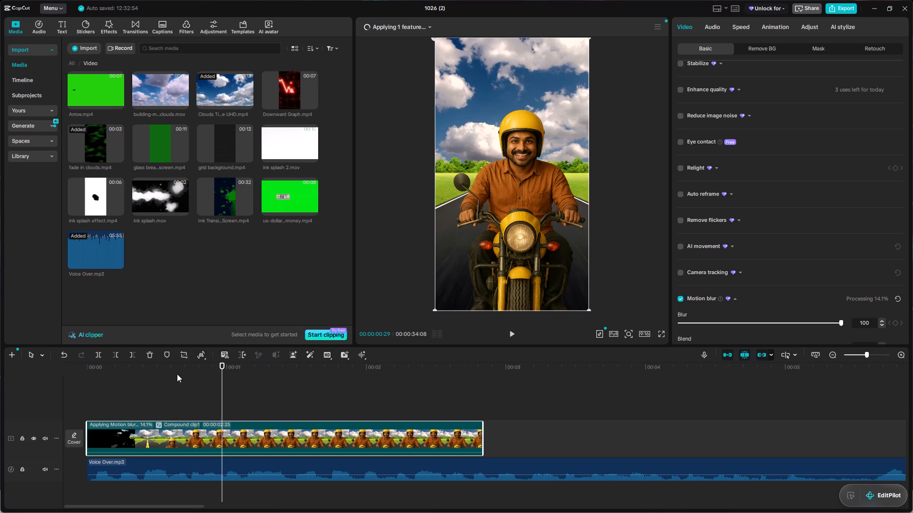
click(91, 379)
drag(89, 379, 76, 385)
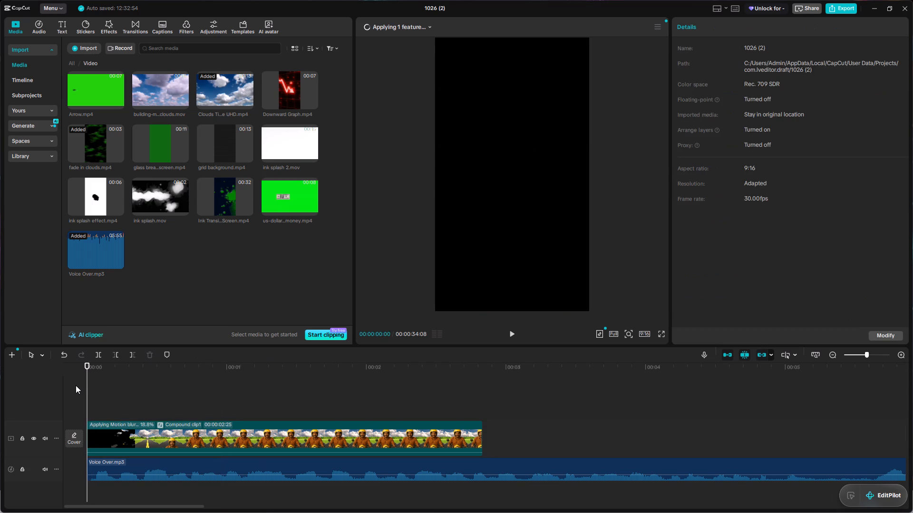
key(space)
key(space)
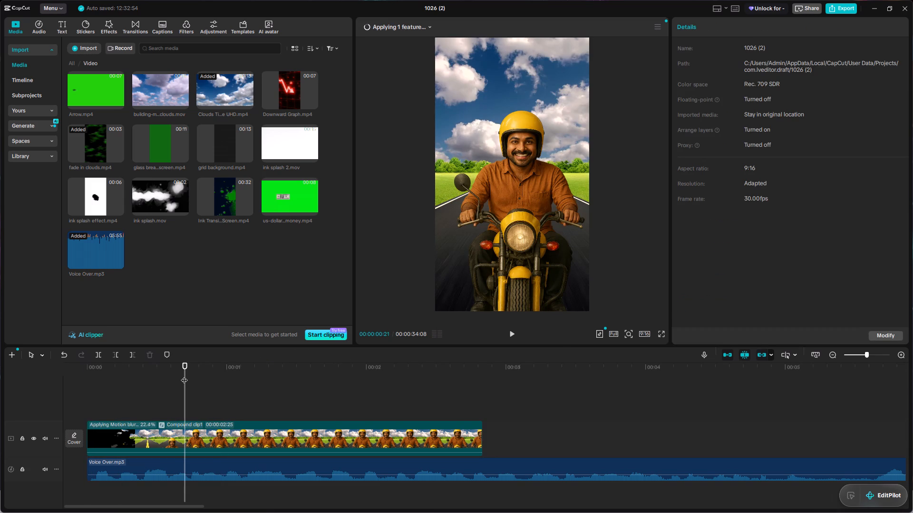
drag(184, 375, 45, 420)
key(space)
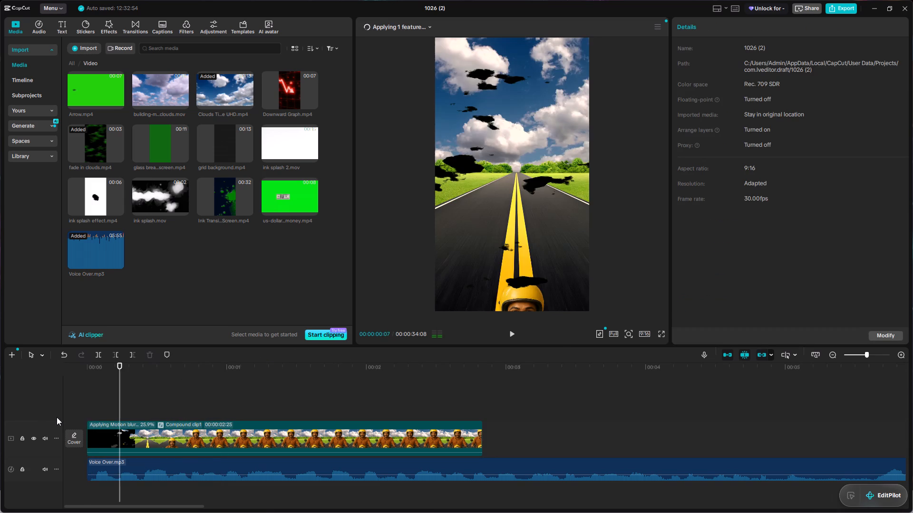
key(space)
Review the compound clip's Motion blur settings and play the processed footage in short stretches from 00:00:00:27 past the clip's end.
click(237, 424)
scroll(892, 238, down, 5)
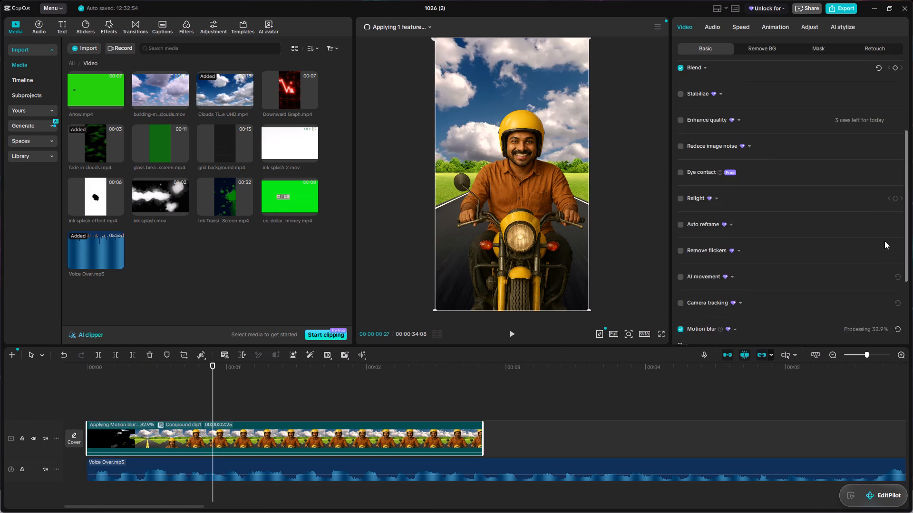
scroll(884, 241, down, 4)
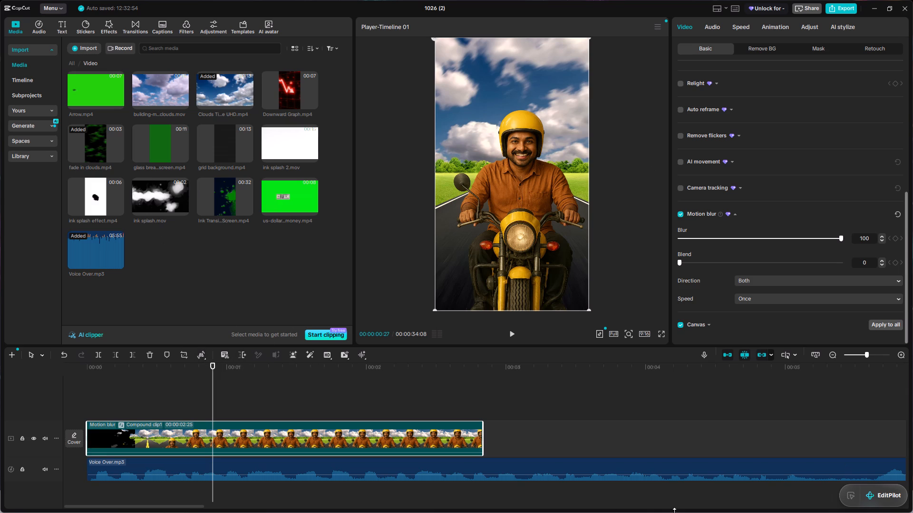
key(space)
key(space)
key(space)
key(space)
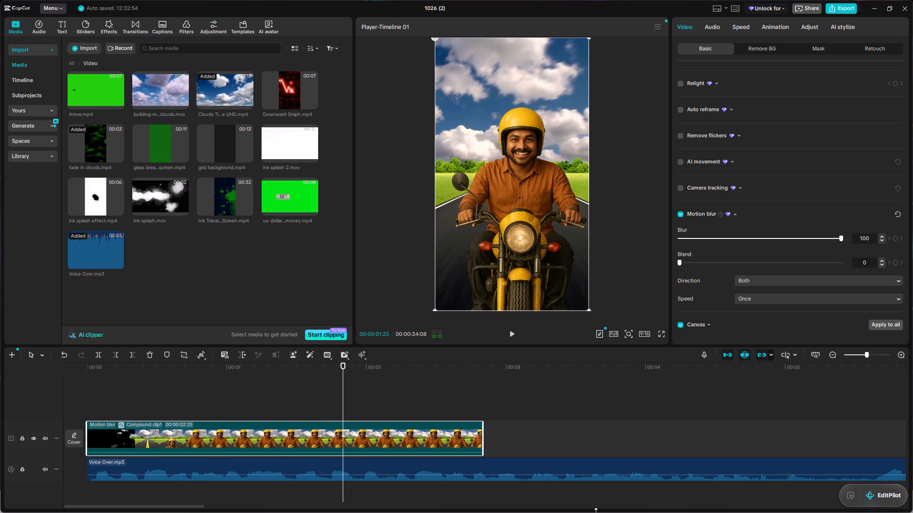
key(space)
key(space)
key(space)
key(space)
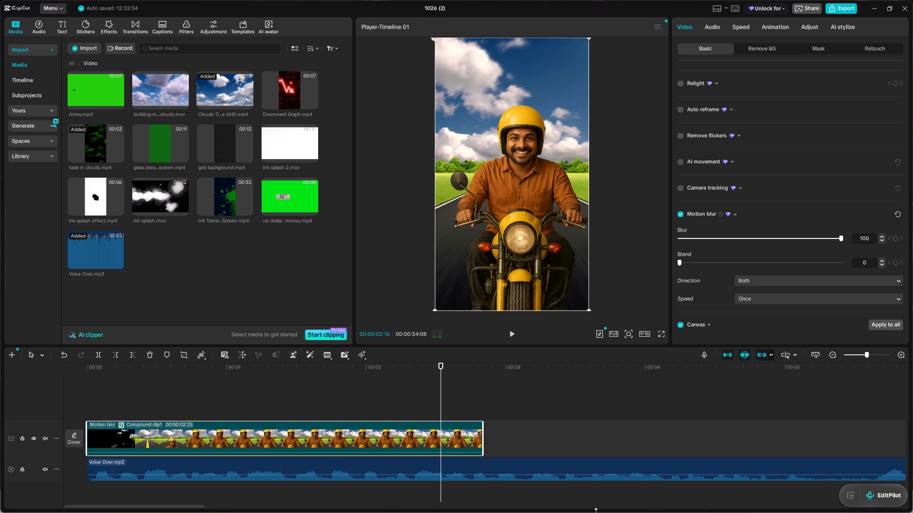
key(space)
key(space)
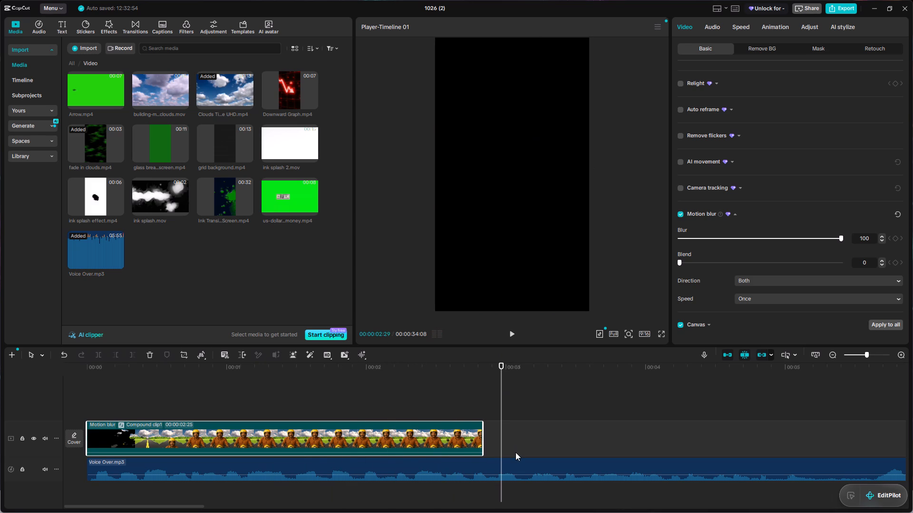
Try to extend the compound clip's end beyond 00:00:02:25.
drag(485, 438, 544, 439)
Replay the compound clip from 00:00:00:00 to examine the motion blur on the bike rider's entrance.
drag(502, 363, 503, 363)
drag(503, 363, 55, 418)
key(space)
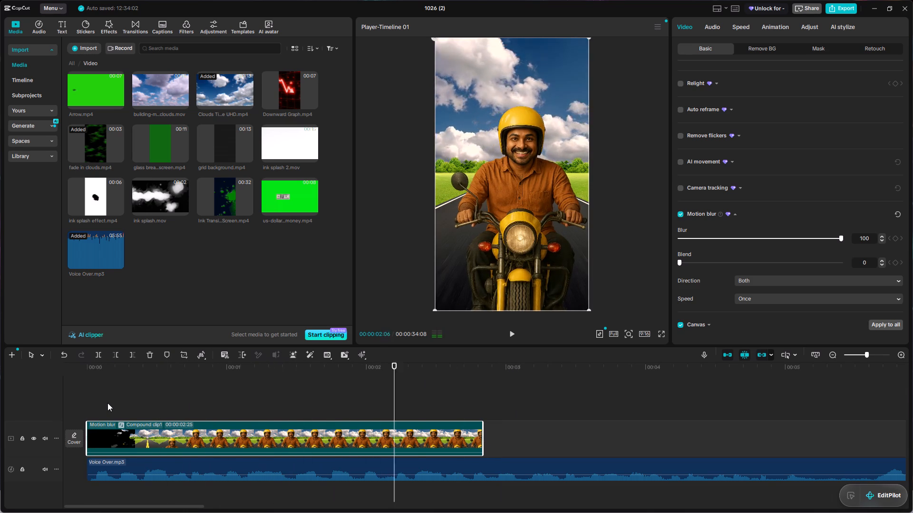
Undo the motion blur and the compound clip so the opening layers are separate clips again.
key(space)
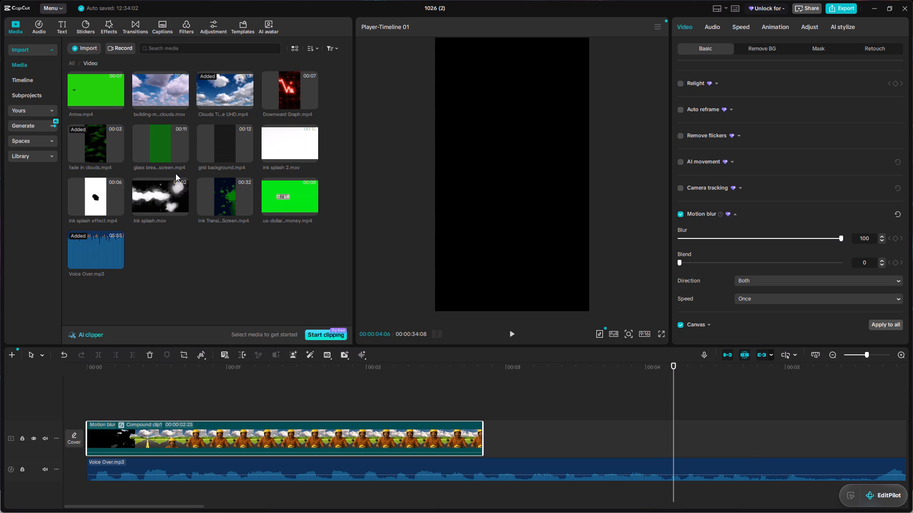
key(ctrl+z)
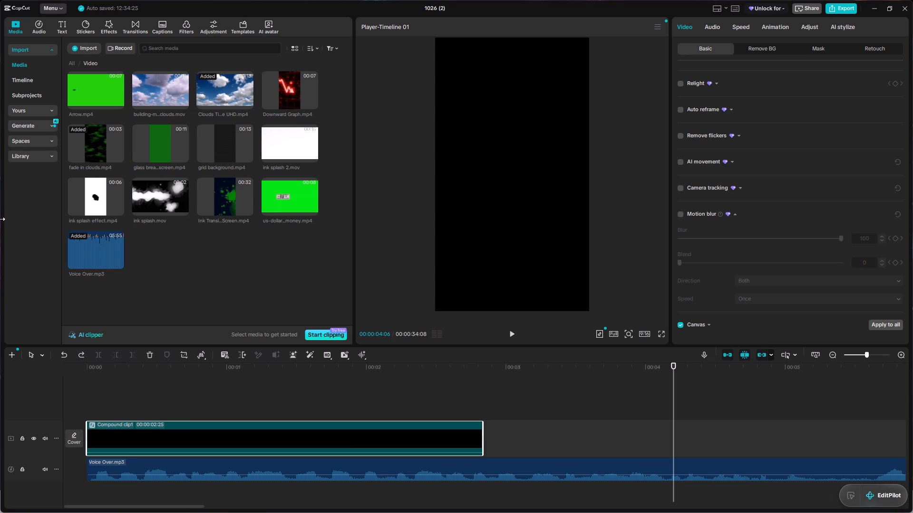
key(ctrl+z)
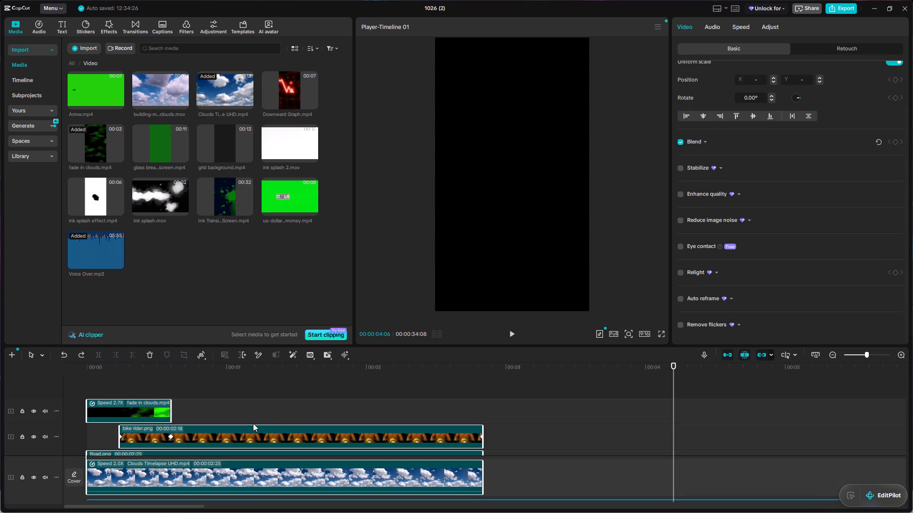
Play the voice-over in short stretches from about 00:00:02:17 to locate the phrase break, and park the playhead at 00:00:05:19.
scroll(302, 412, down, 6)
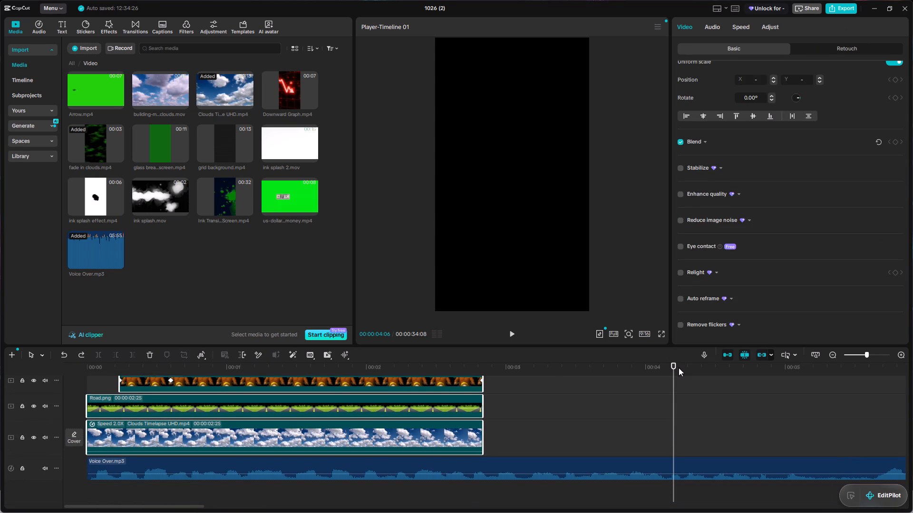
drag(673, 365, 402, 437)
key(space)
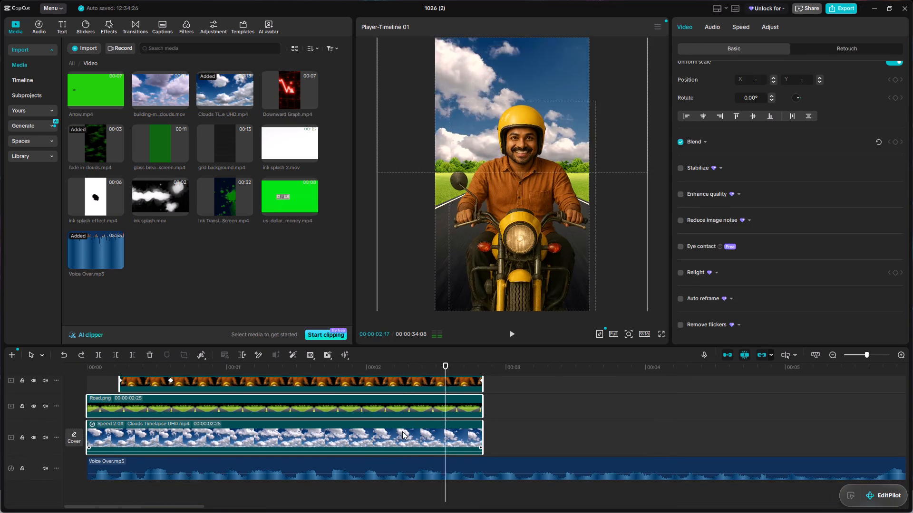
key(space)
key(space)
key(space)
key(space)
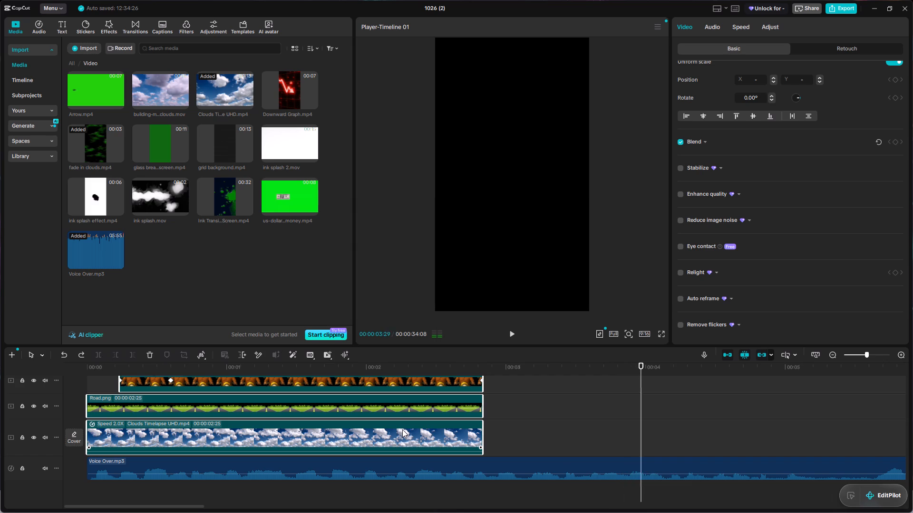
key(space)
key(space)
key(space)
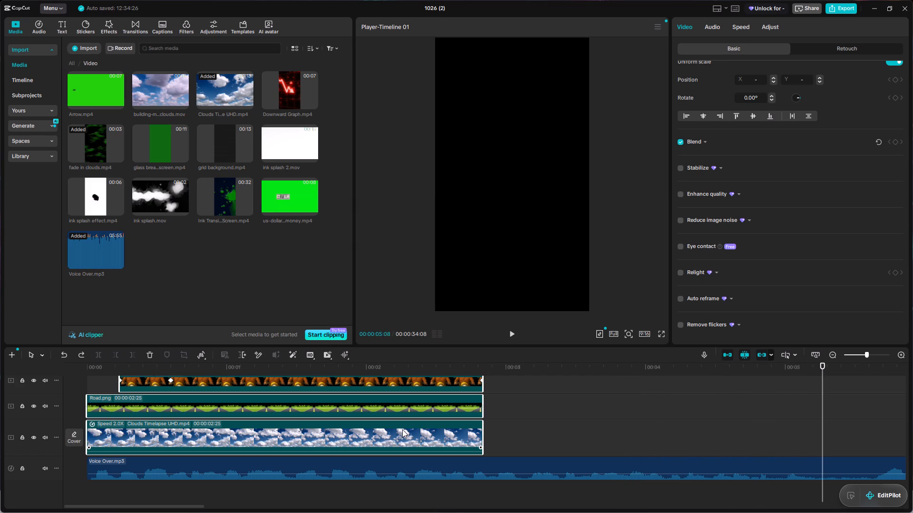
key(space)
key(space)
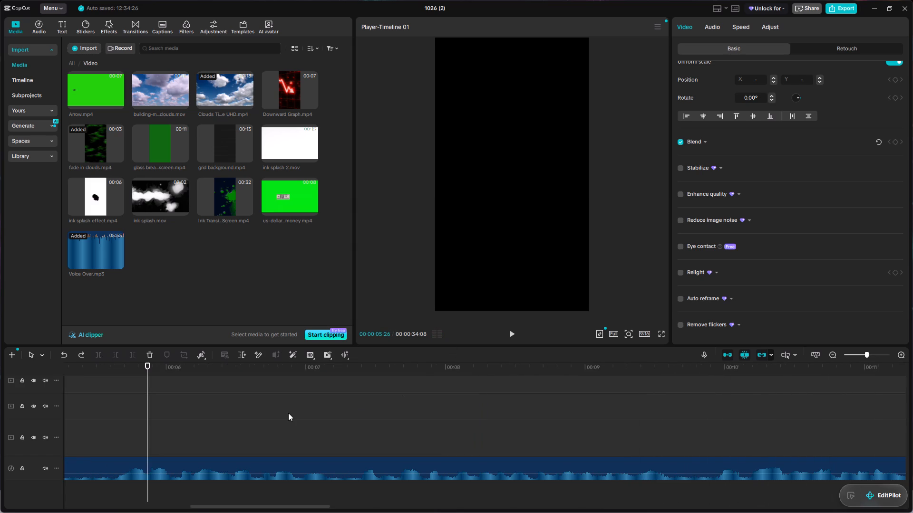
drag(148, 365, 148, 370)
drag(148, 370, 120, 413)
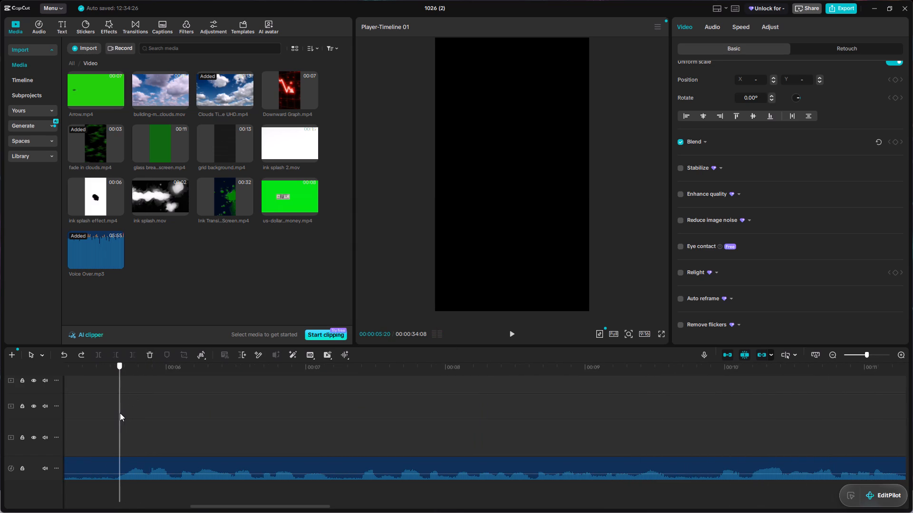
drag(120, 413, 114, 418)
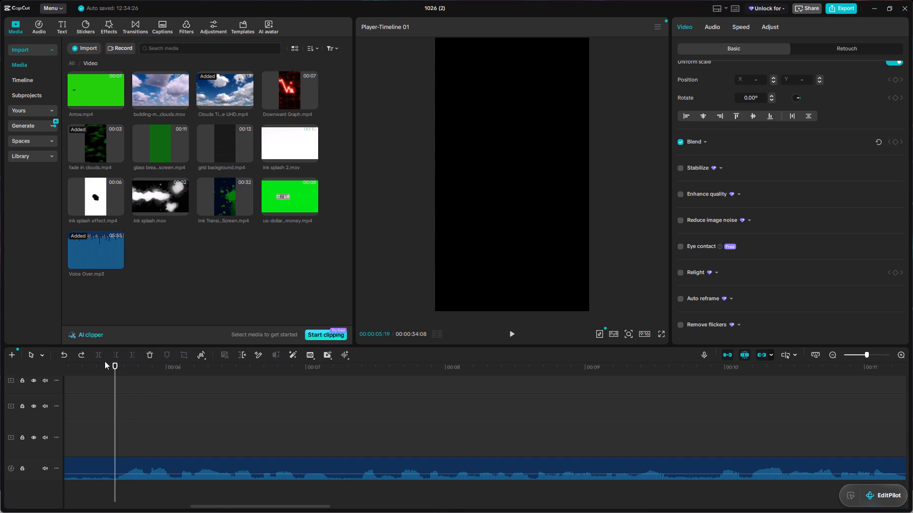
Extend all the selected opening layers together so the cloud, road and bike rider clips end at about 00:00:03:03.
key(ctrl+minus)
key(ctrl+minus)
key(ctrl+minus)
key(ctrl+minus)
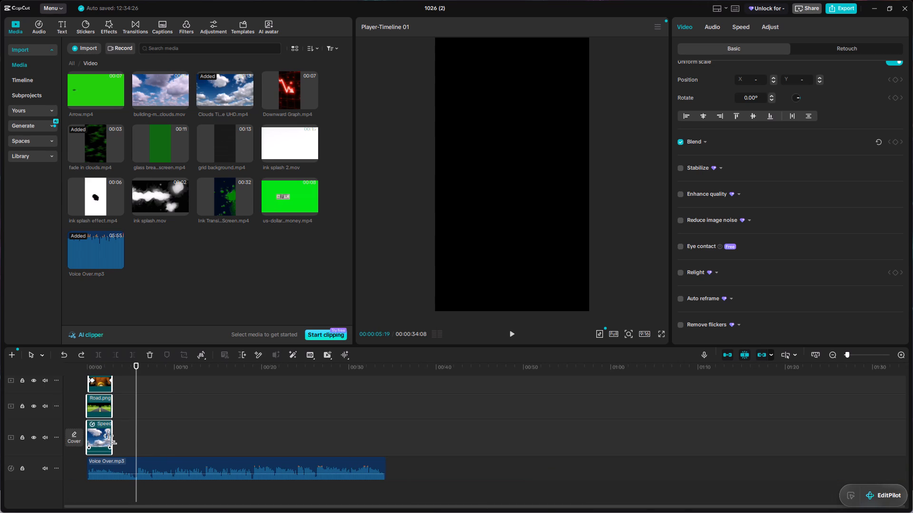
drag(112, 439, 143, 446)
drag(116, 405, 117, 403)
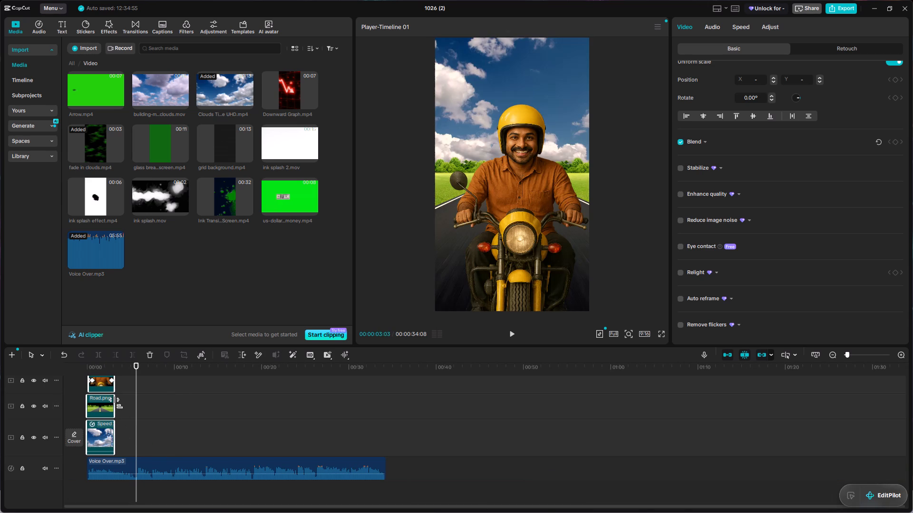
drag(117, 403, 137, 407)
drag(113, 443, 131, 445)
click(197, 442)
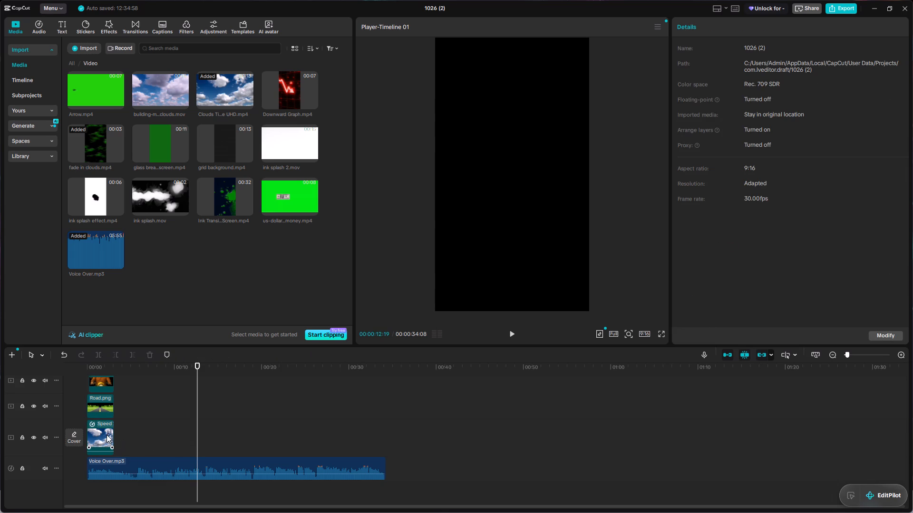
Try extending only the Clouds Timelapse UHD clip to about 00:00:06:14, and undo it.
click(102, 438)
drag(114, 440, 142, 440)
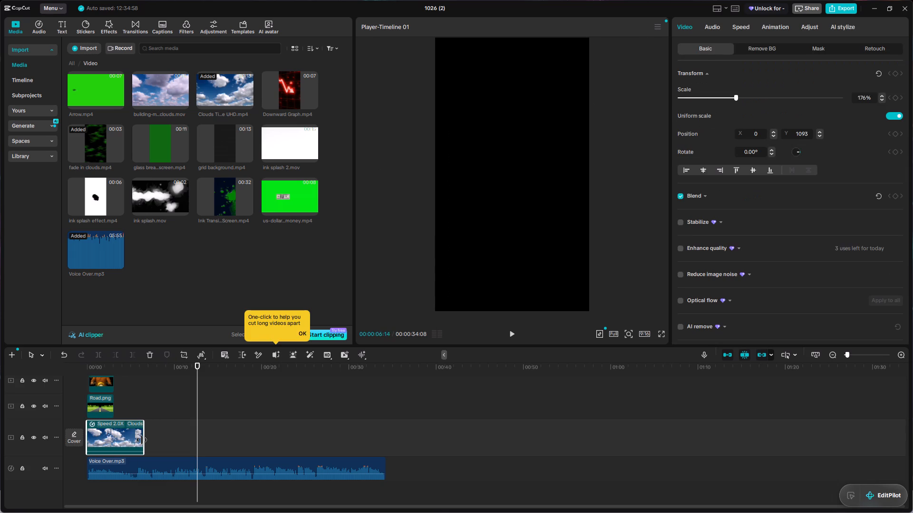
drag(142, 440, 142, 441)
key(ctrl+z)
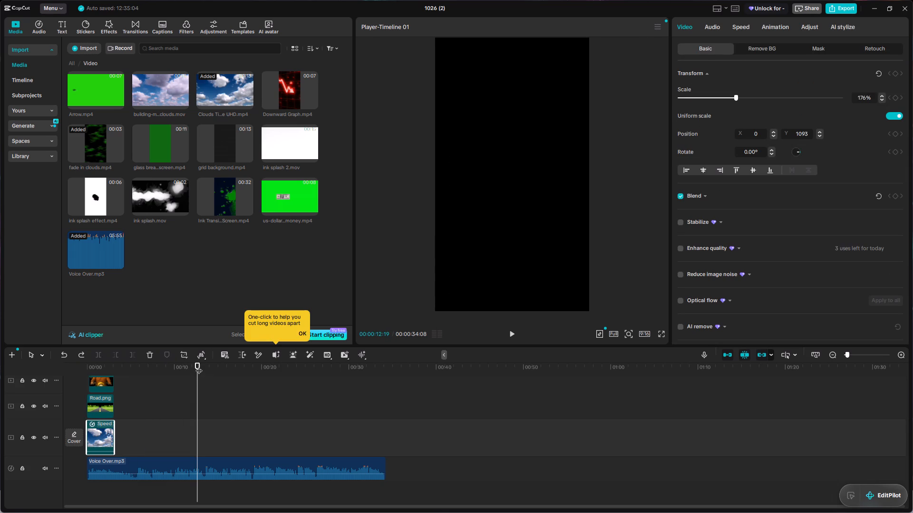
Replay the opening and voice-over in short stretches to find the cut point, stopping the playhead at 00:00:05:18.
drag(199, 365, 55, 415)
key(space)
key(space)
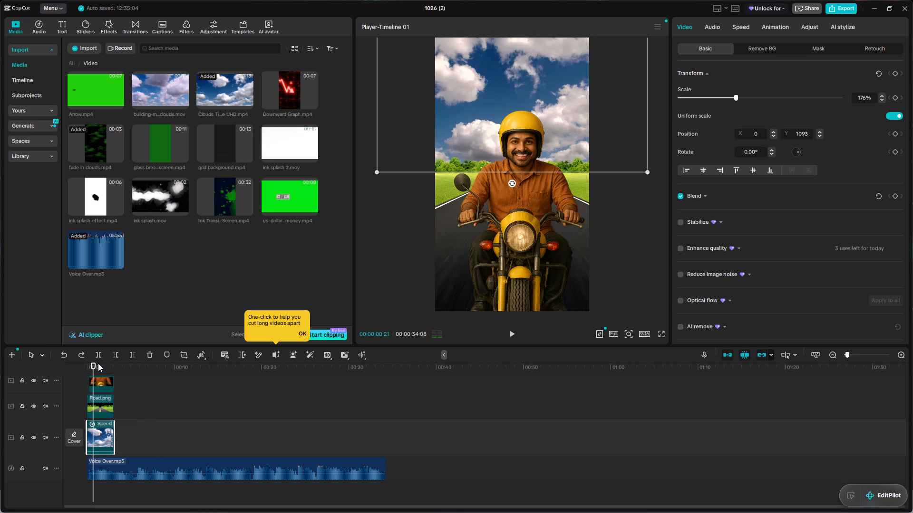
drag(94, 363, 112, 374)
key(space)
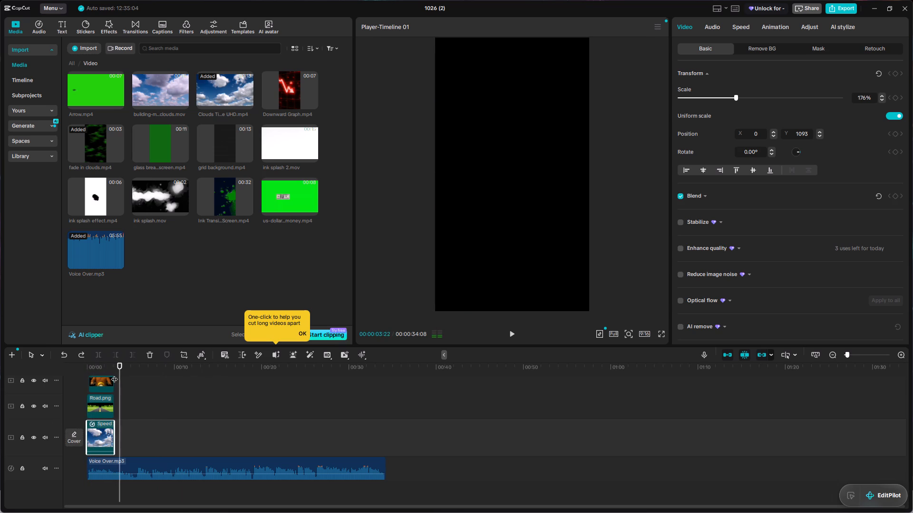
key(space)
key(space)
key(space)
key(space)
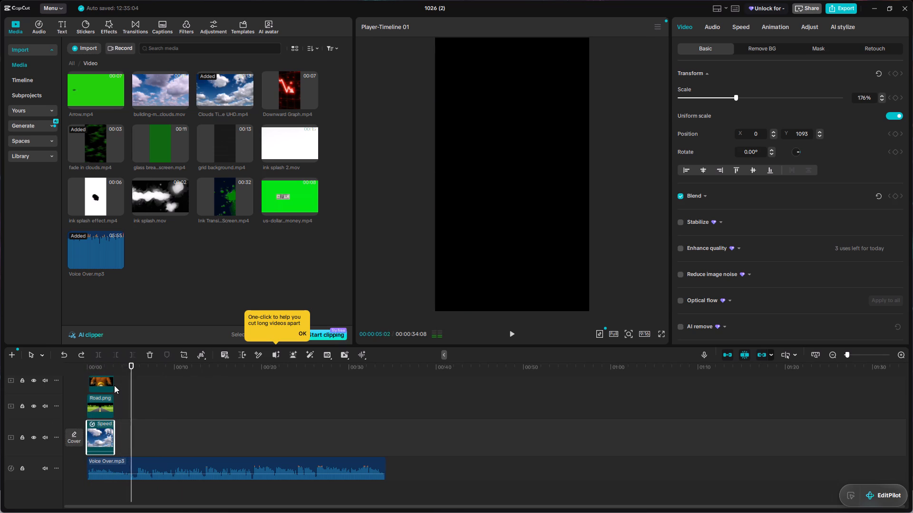
key(space)
key(space)
key(space)
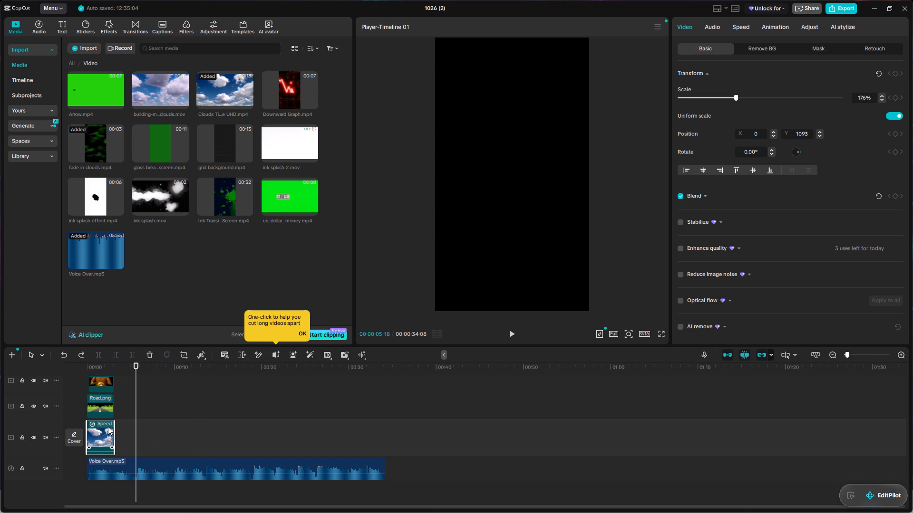
Extend the Clouds Timelapse UHD, Road.png and bike rider.png clips individually to end at 00:00:05:18.
drag(114, 427, 132, 432)
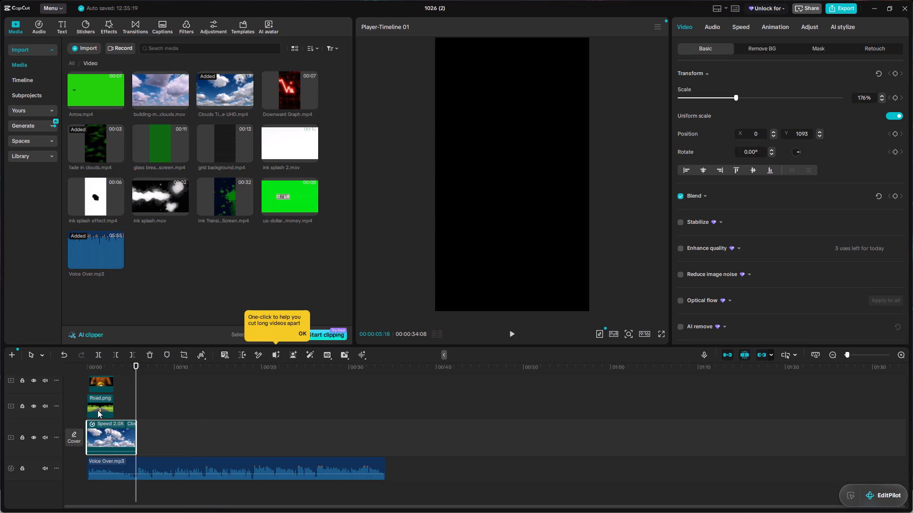
click(96, 406)
drag(113, 408, 131, 411)
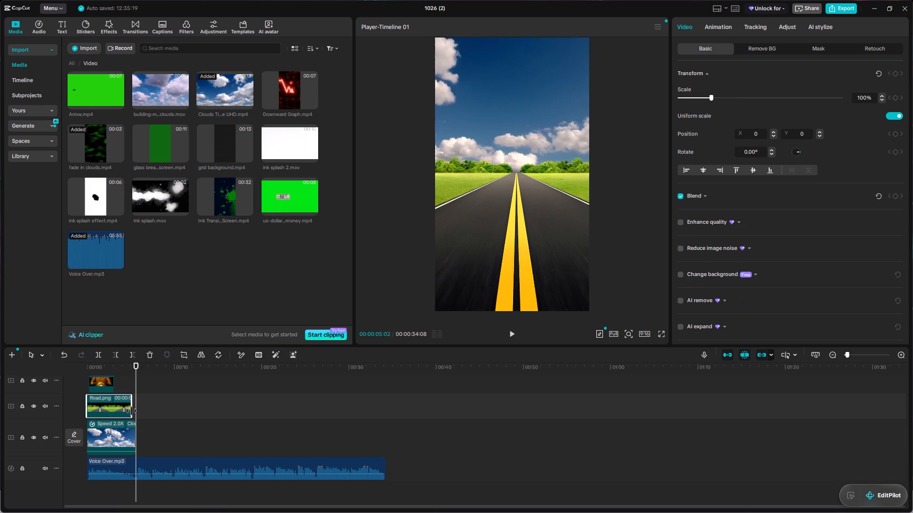
drag(131, 411, 133, 412)
click(106, 387)
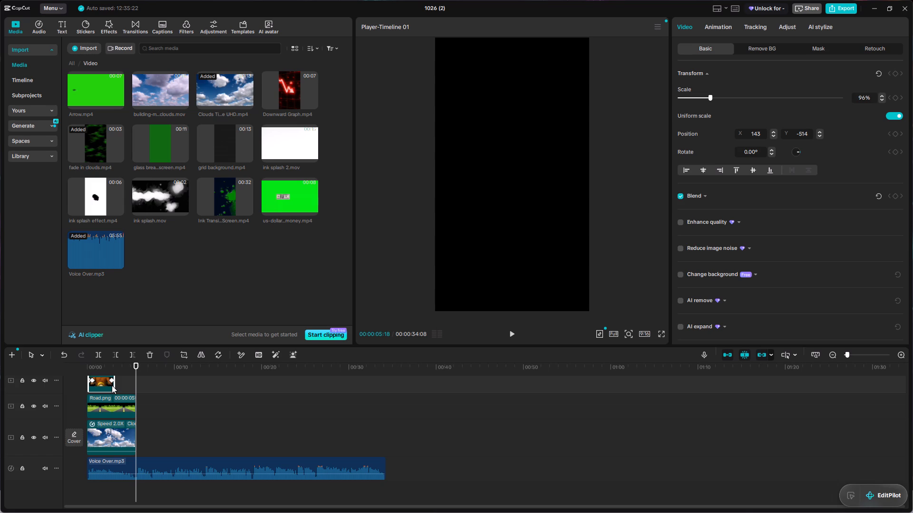
drag(116, 386, 135, 389)
Play the extended opening from 00:00:00:00 to about 00:00:05:09 to examine the bike rider's movement over the clouds and road.
scroll(431, 411, up, 3)
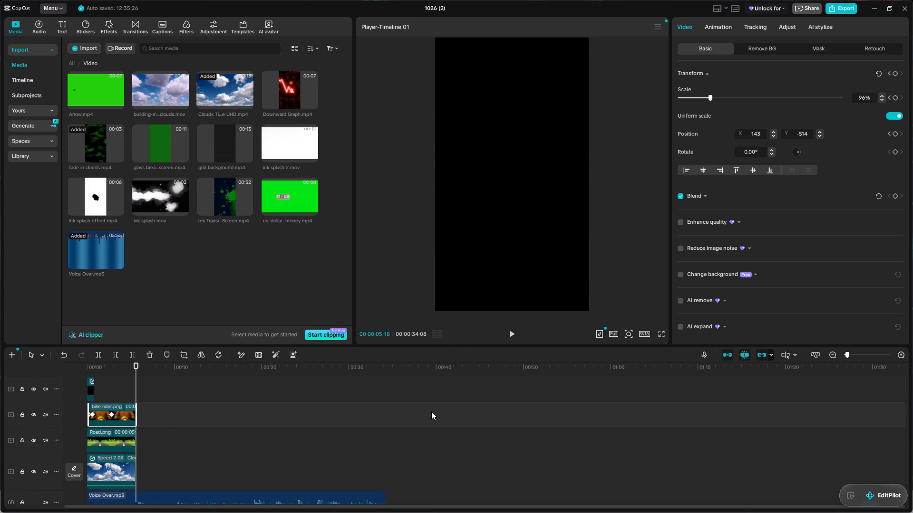
scroll(428, 414, up, 4)
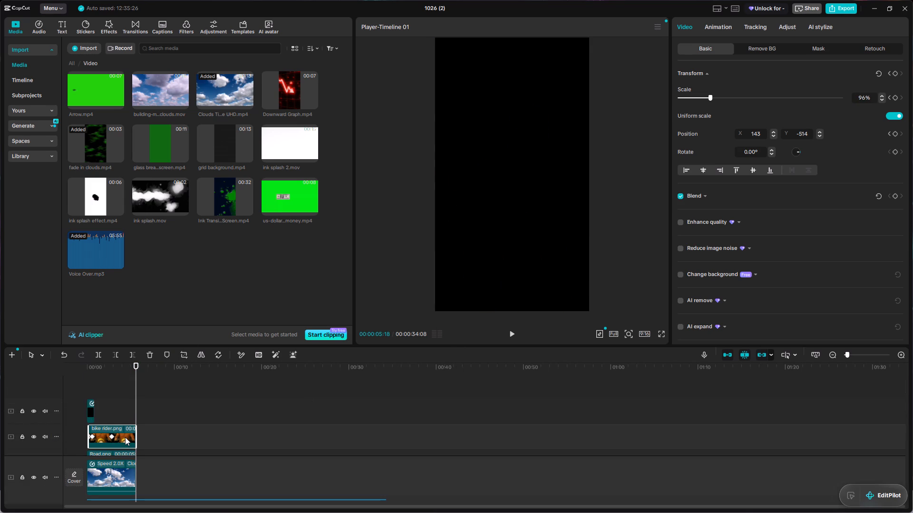
click(191, 443)
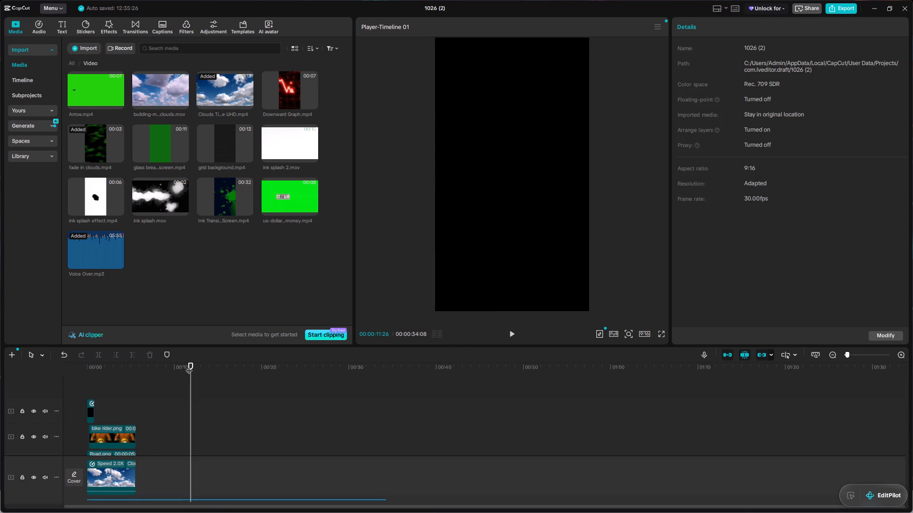
drag(192, 364, 83, 419)
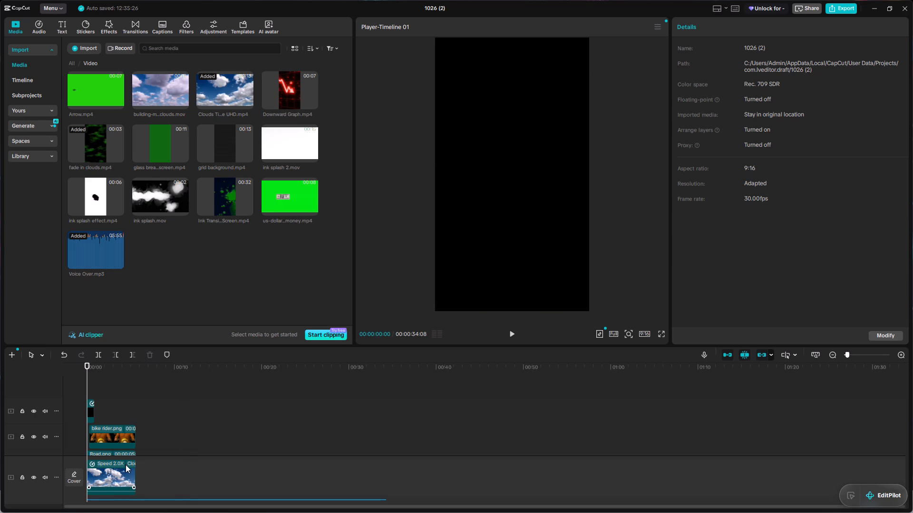
key(ctrl+equal)
key(ctrl+equal)
key(ctrl+equal)
key(ctrl+equal)
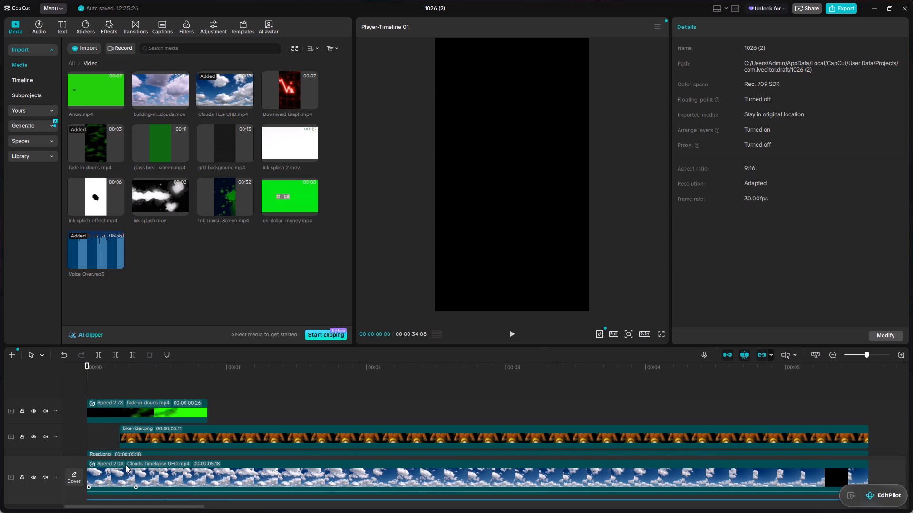
key(space)
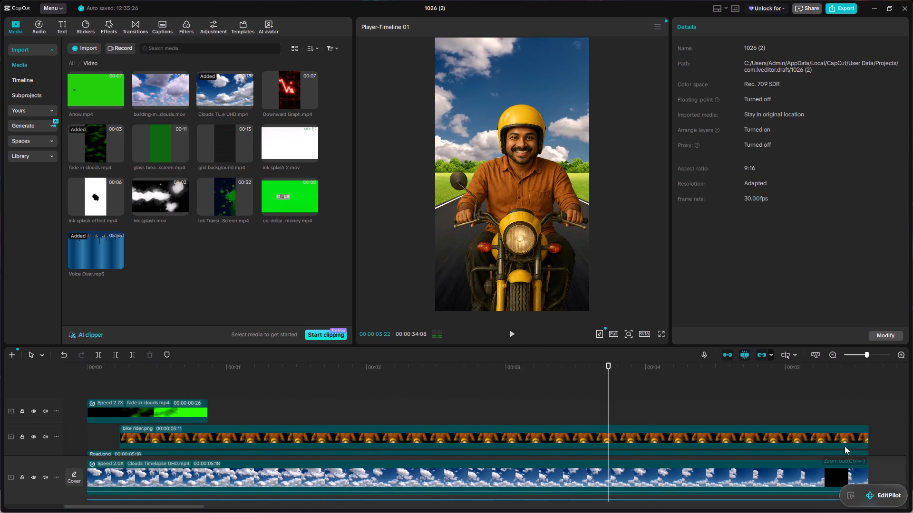
click(838, 434)
key(space)
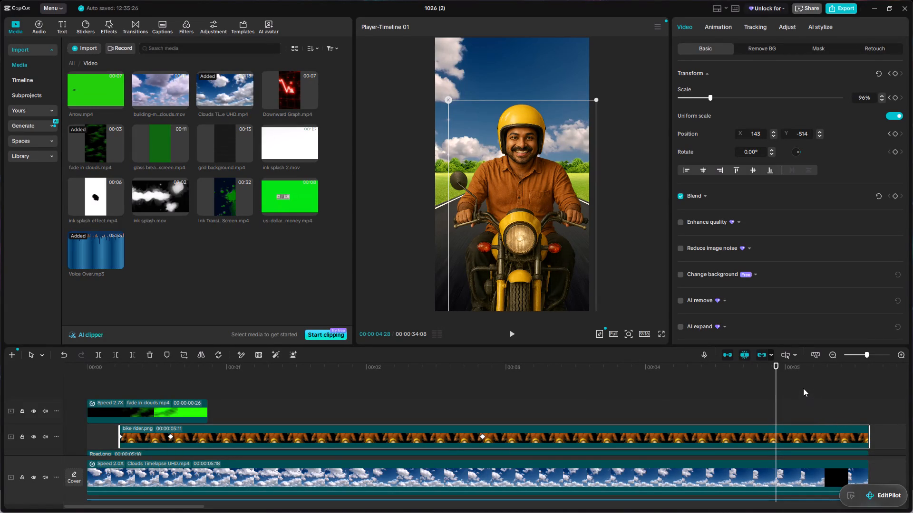
key(space)
key(space)
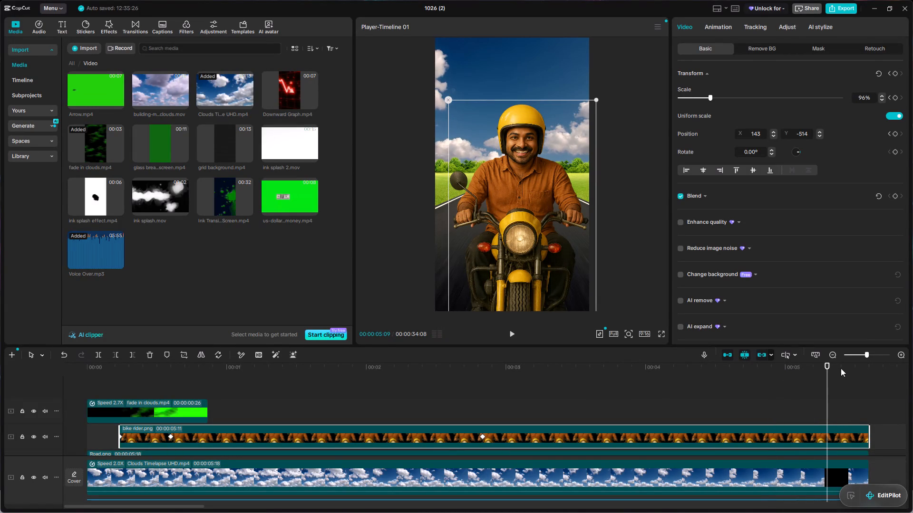
Remove the Scale keyframe of the bike rider.png clip at 00:00:00:18.
drag(826, 363, 107, 441)
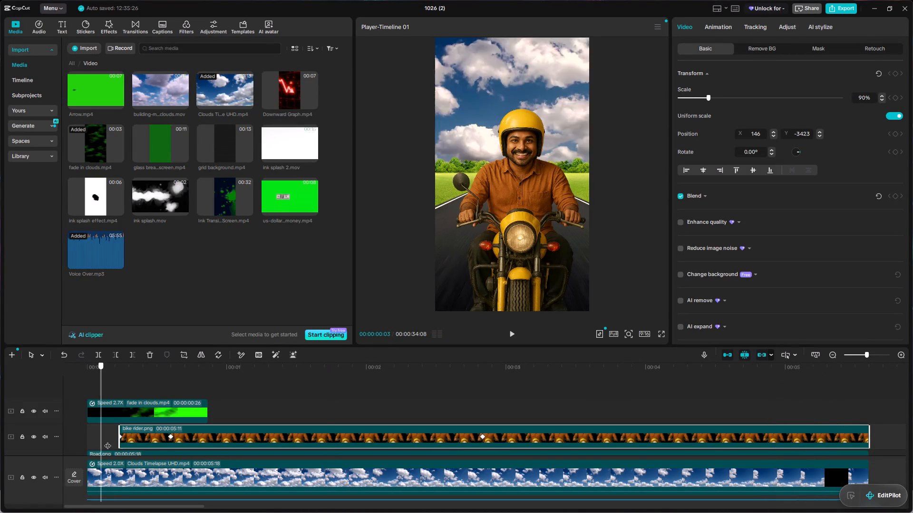
drag(107, 441, 172, 434)
click(228, 437)
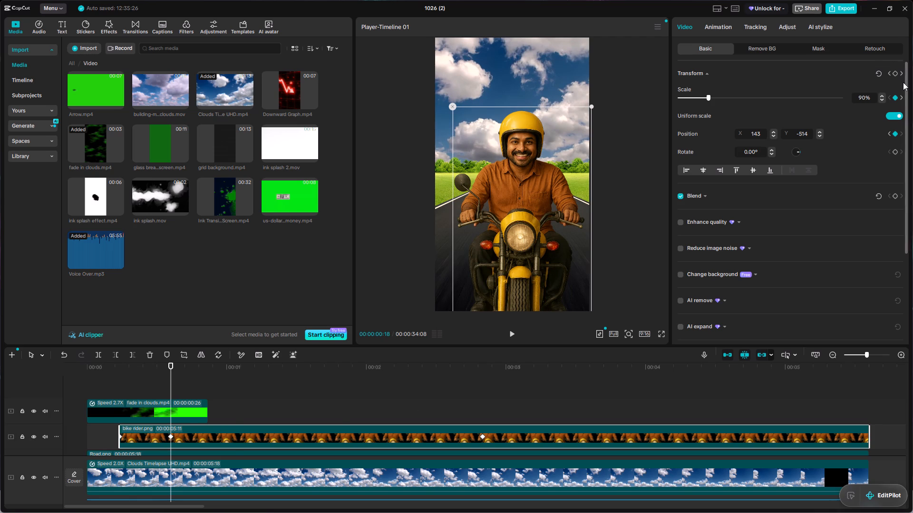
click(896, 97)
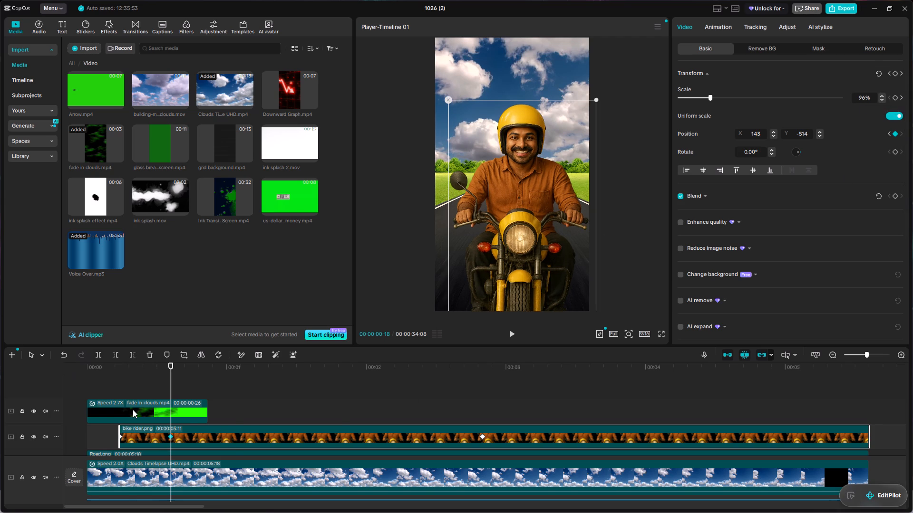
Add a Scale keyframe of 90% to the bike rider.png clip at 00:00:00:18.
drag(172, 365, 591, 431)
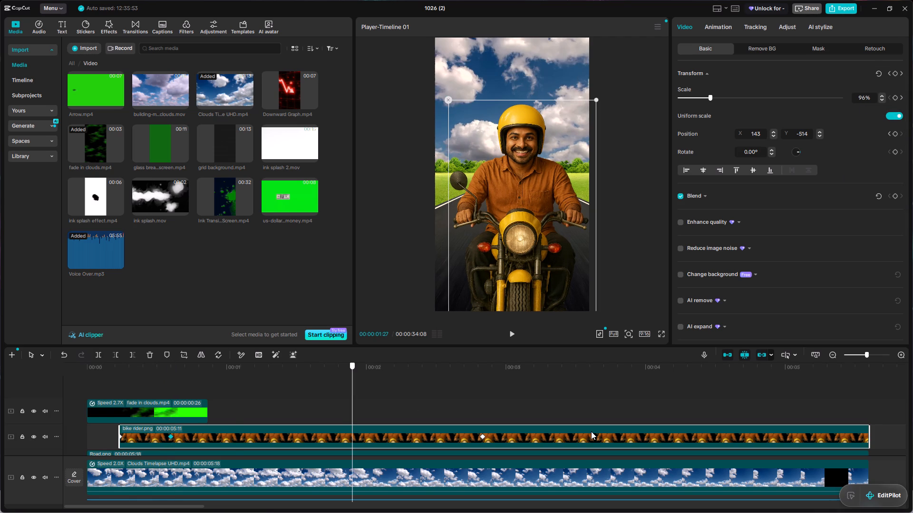
drag(591, 431, 35, 449)
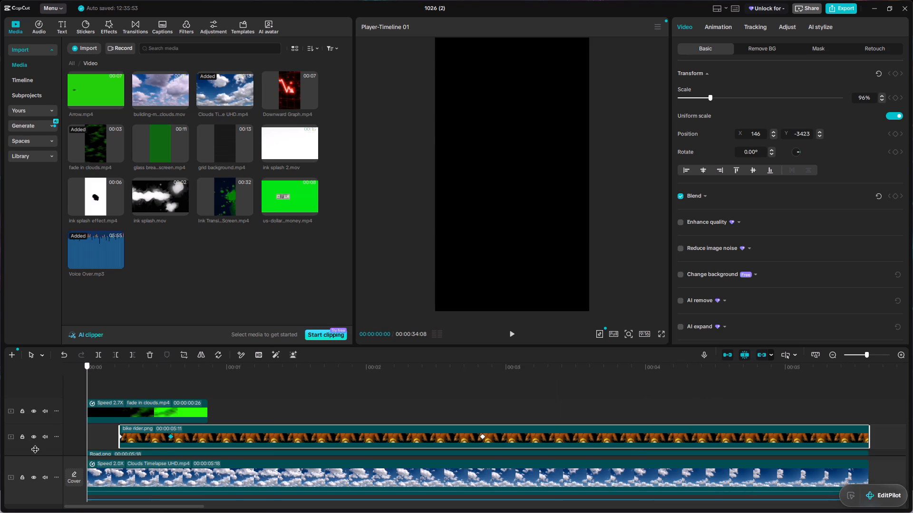
drag(35, 449, 181, 482)
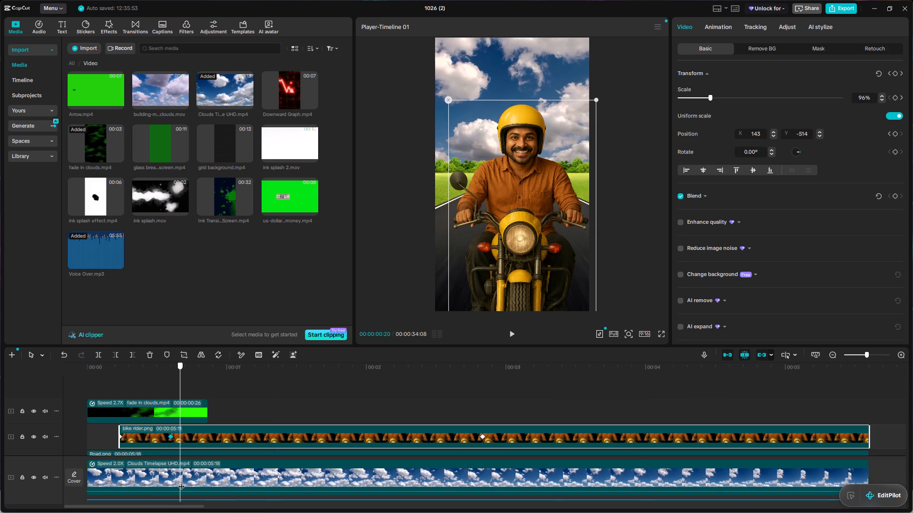
drag(181, 482, 172, 484)
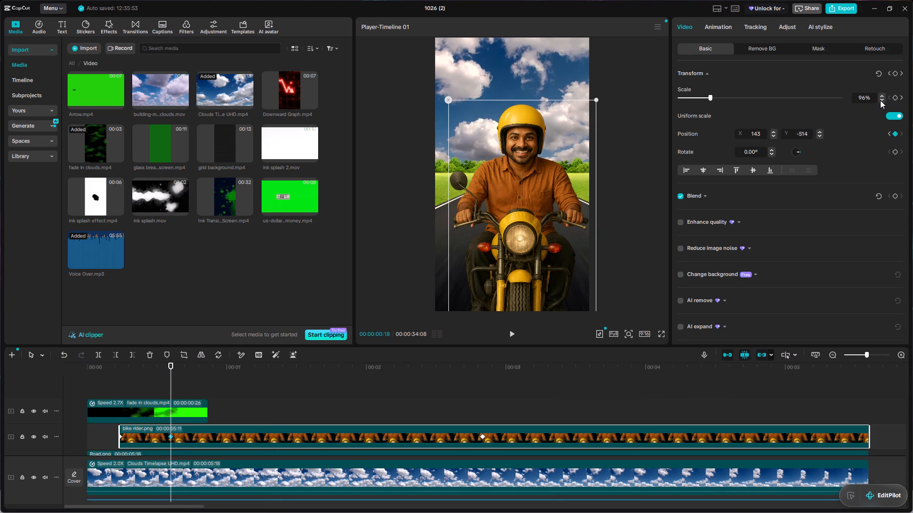
triple_click(881, 100)
click(881, 100)
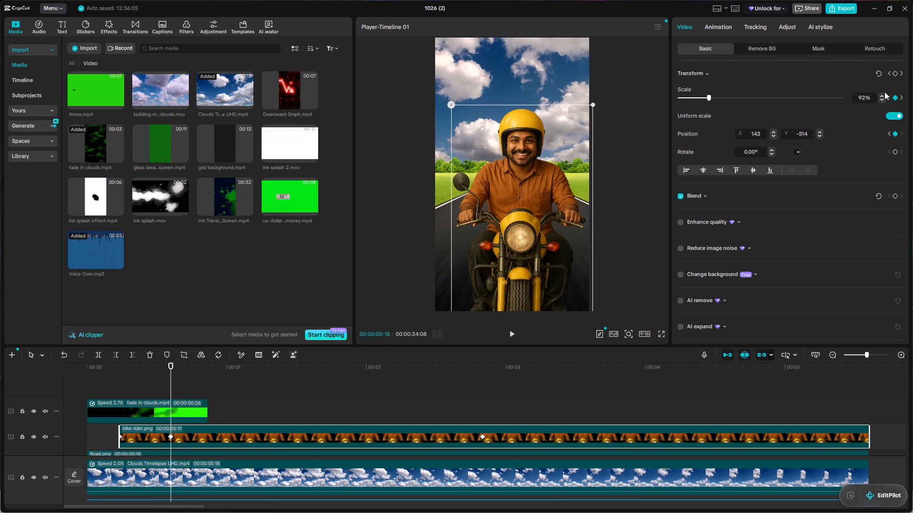
double_click(884, 95)
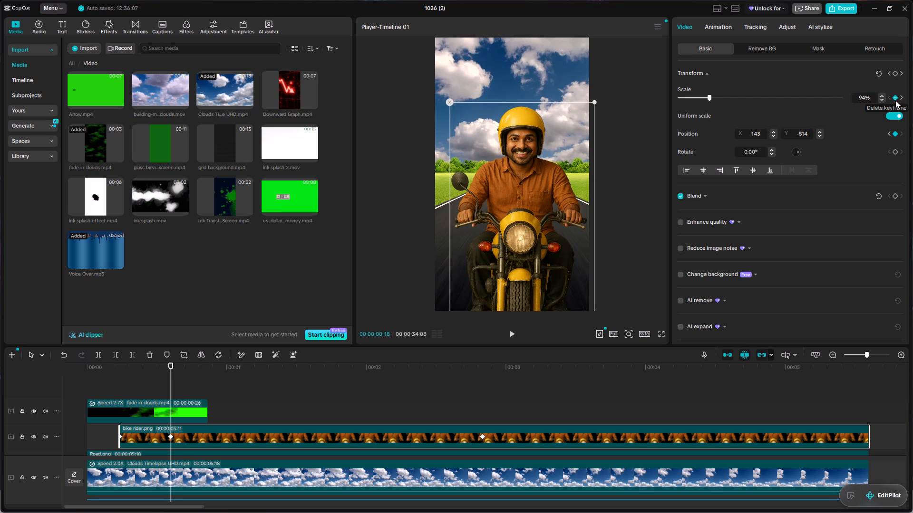
double_click(867, 97)
key(BackSpace)
text(90)
key(Return)
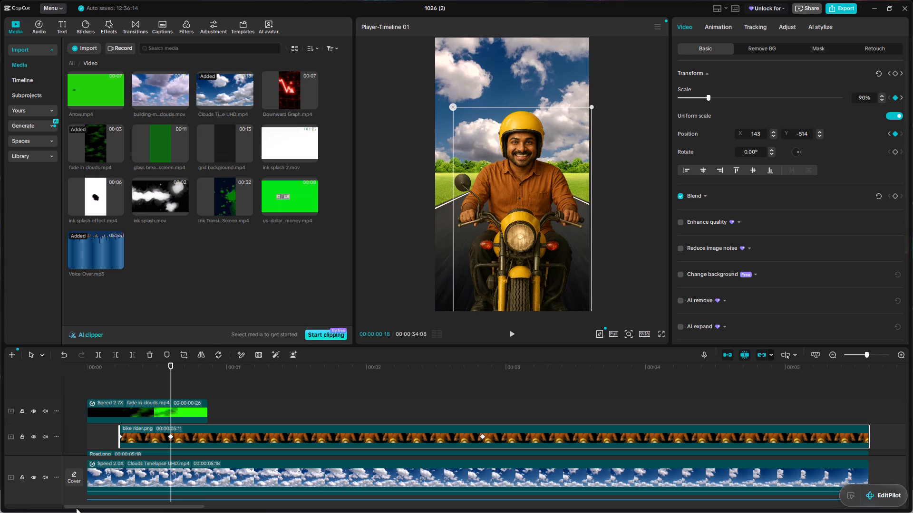
Add a Scale keyframe of 96% to the bike rider.png clip at its final frame, 00:00:05:17.
drag(172, 365, 831, 391)
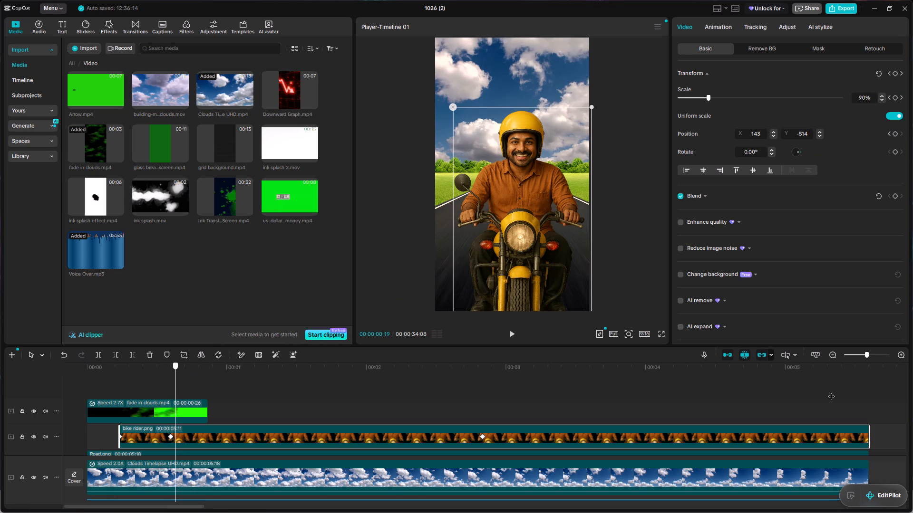
drag(831, 391, 871, 429)
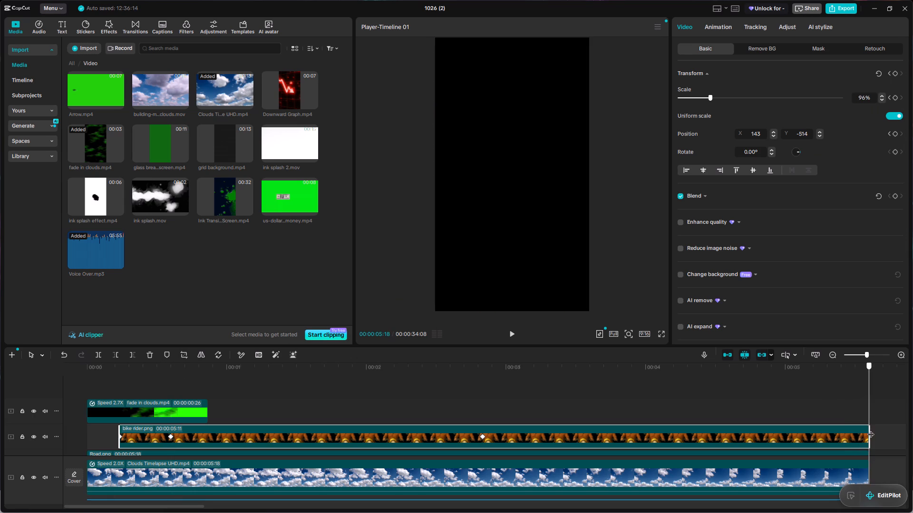
drag(871, 429, 867, 446)
drag(867, 446, 867, 447)
drag(867, 447, 865, 447)
click(896, 98)
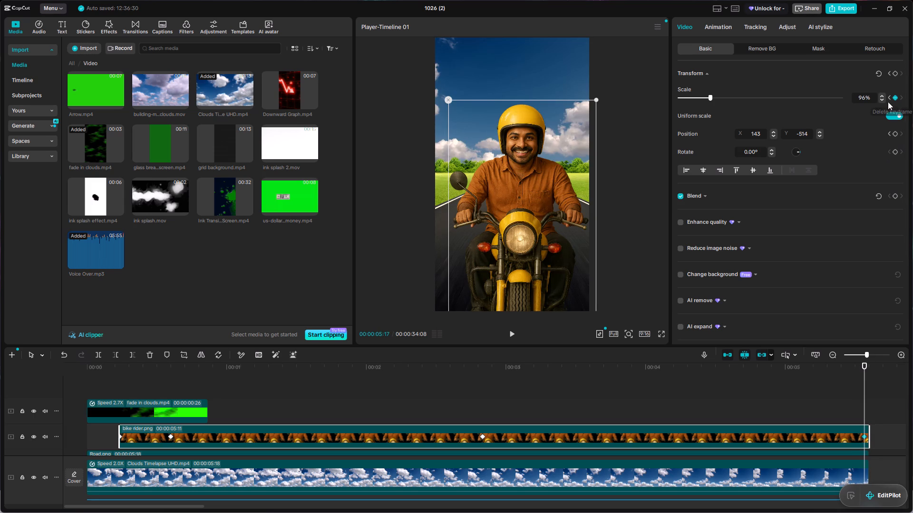
click(867, 102)
key(Return)
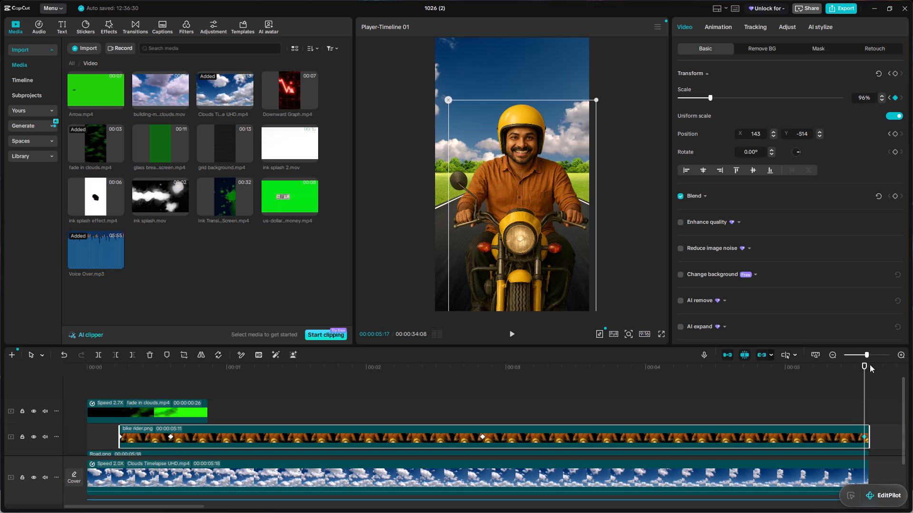
Replay the opening and remove the bike rider.png clip's middle Scale keyframe at 00:00:02:25.
drag(863, 366, 0, 512)
key(space)
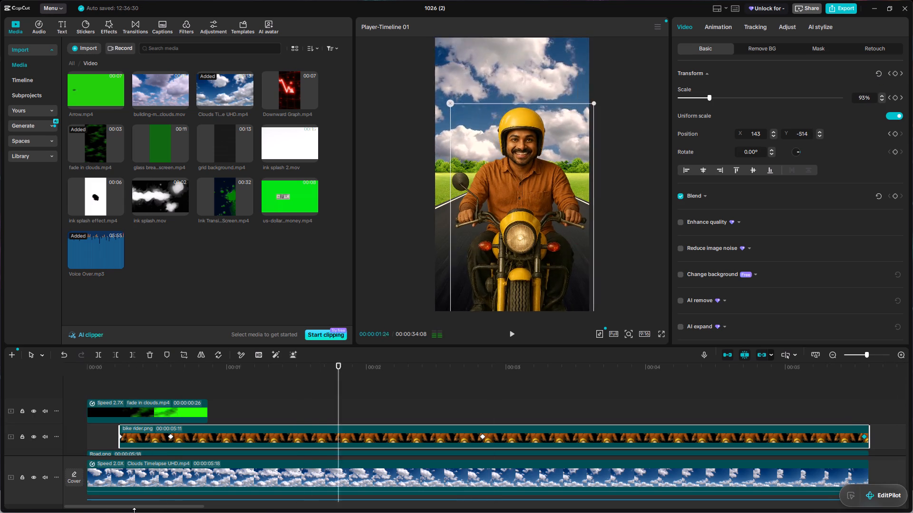
key(space)
key(space)
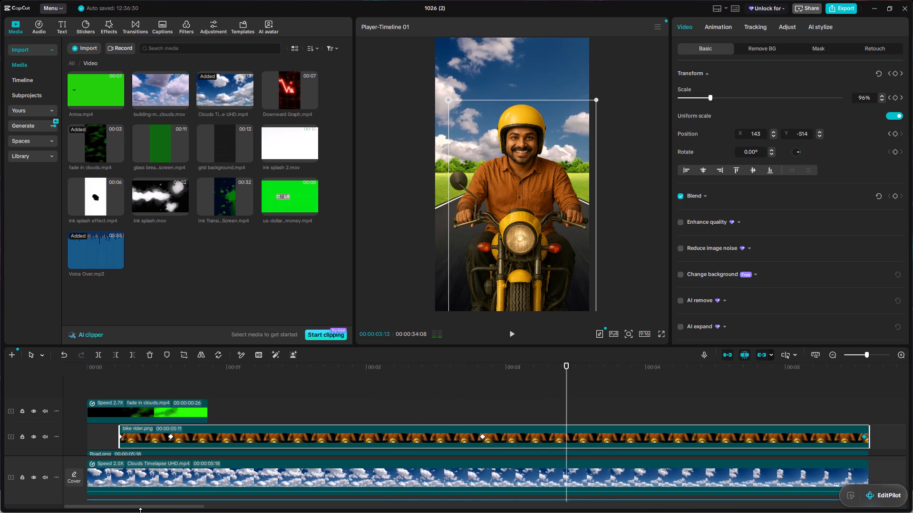
key(space)
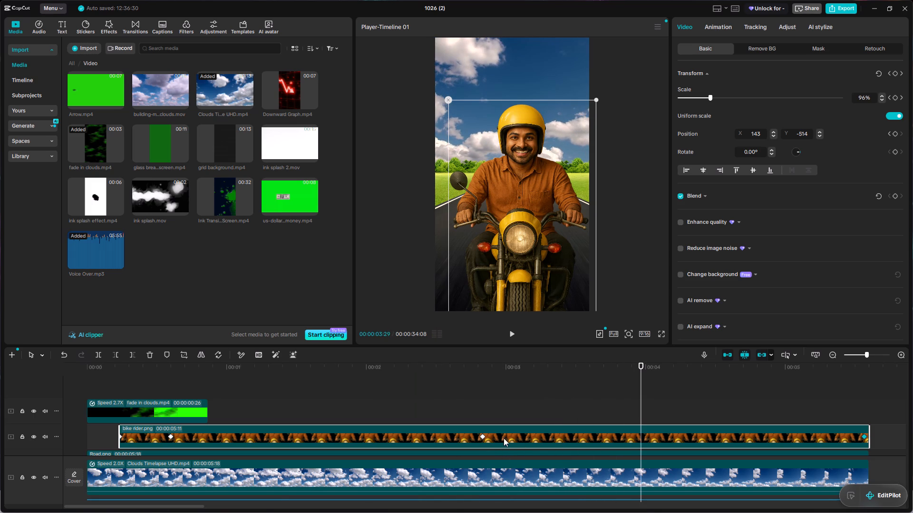
click(483, 436)
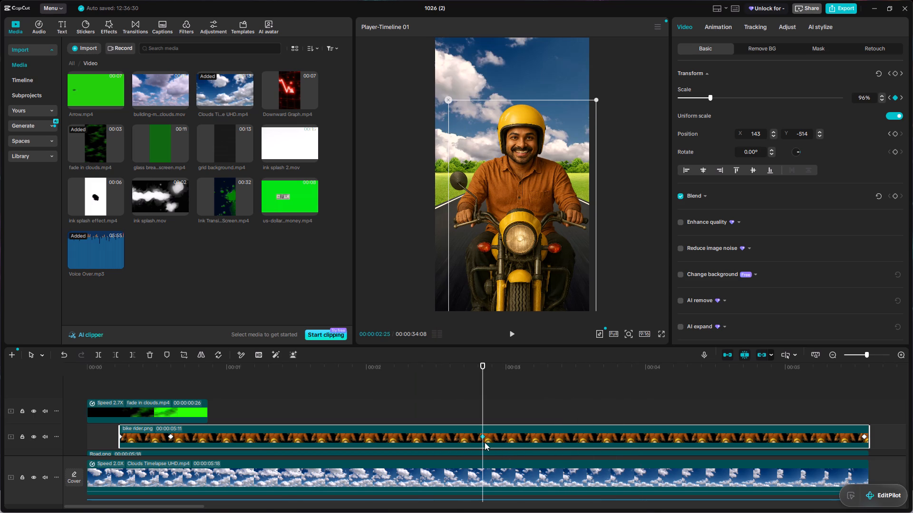
click(897, 97)
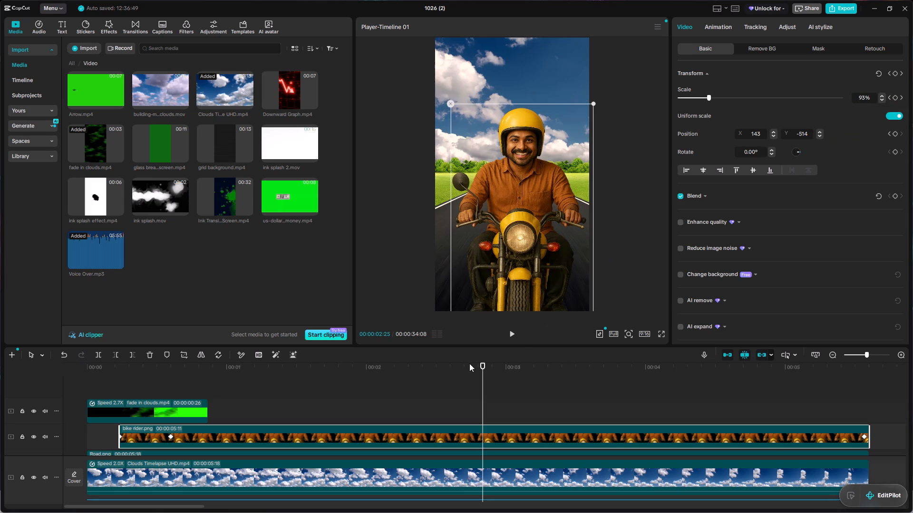
Play and scrub the scene between about 00:00:01:02 and 00:00:04:09 to examine the bike rider's gradual zoom.
key(space)
key(space)
key(space)
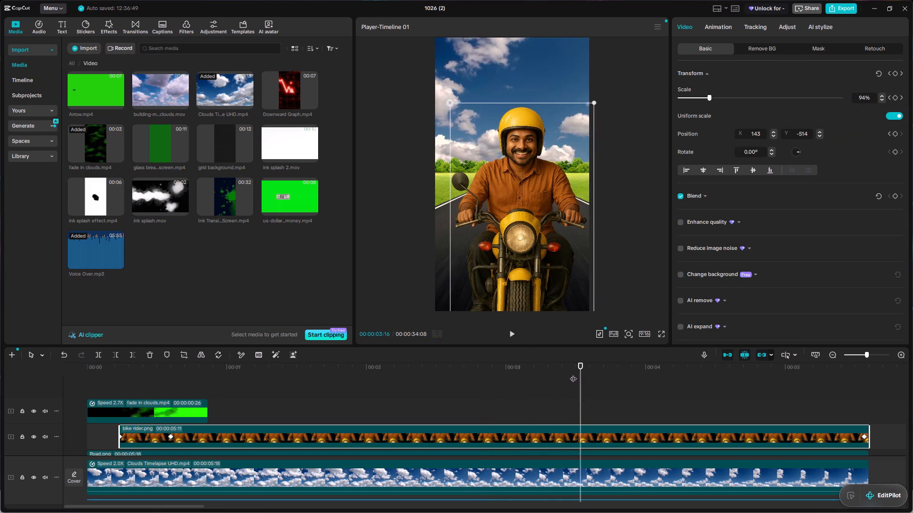
key(space)
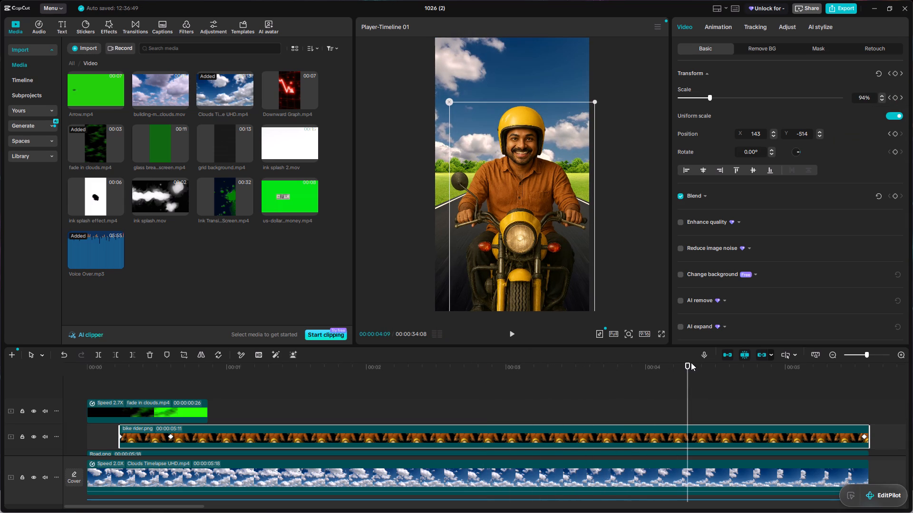
drag(688, 365, 251, 454)
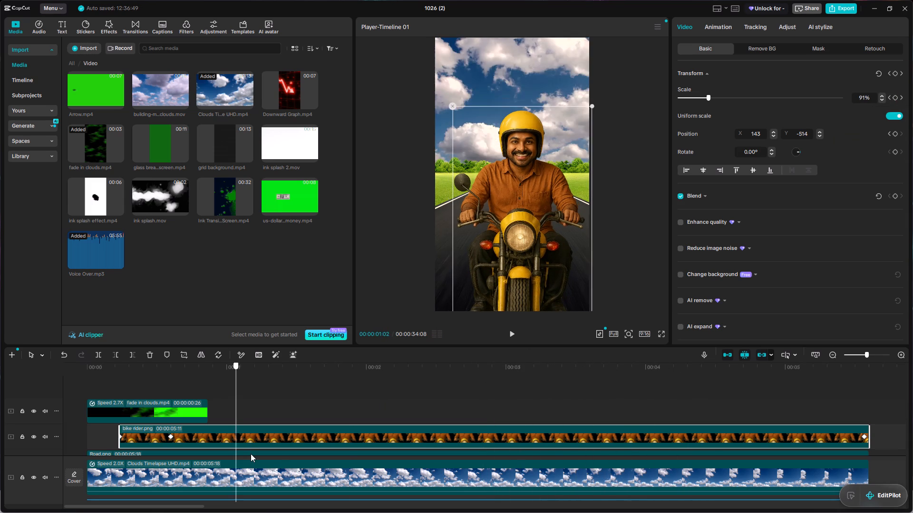
drag(251, 454, 682, 485)
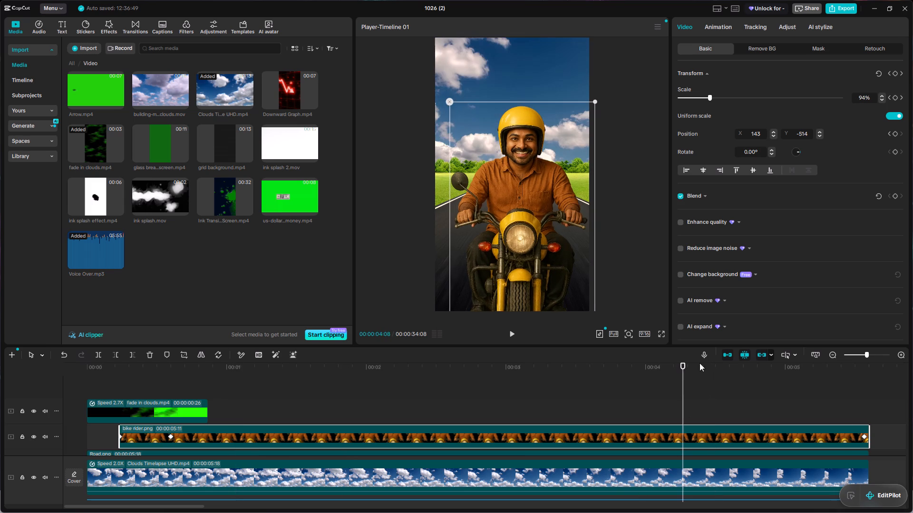
Look through the bike rider.png clip's basic video, entrance animation, tracking, colour adjustment and AI stylize options.
scroll(774, 164, down, 1)
scroll(776, 203, down, 1)
scroll(776, 204, up, 3)
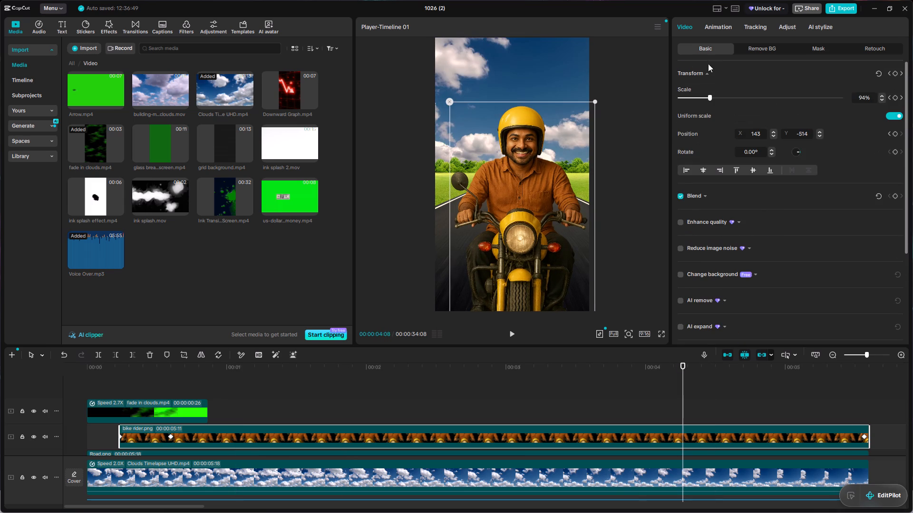
click(720, 27)
click(755, 24)
click(787, 24)
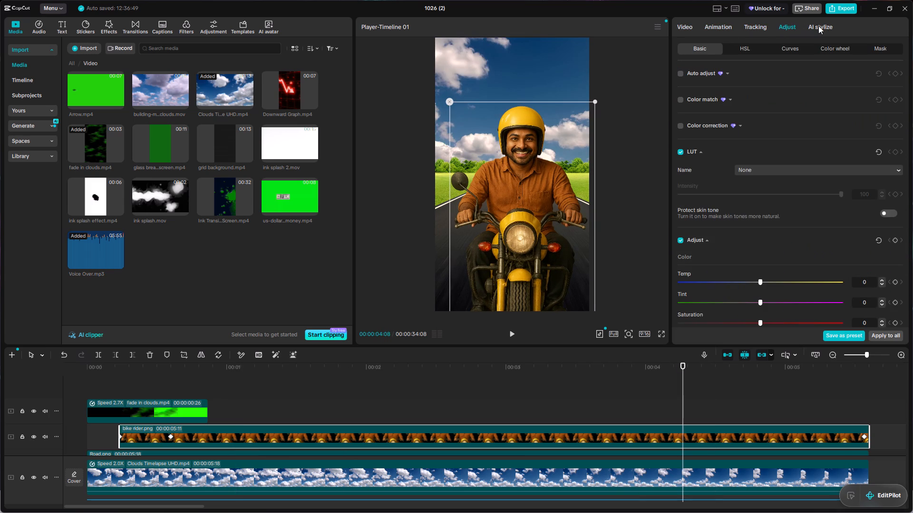
click(819, 26)
click(793, 29)
click(757, 26)
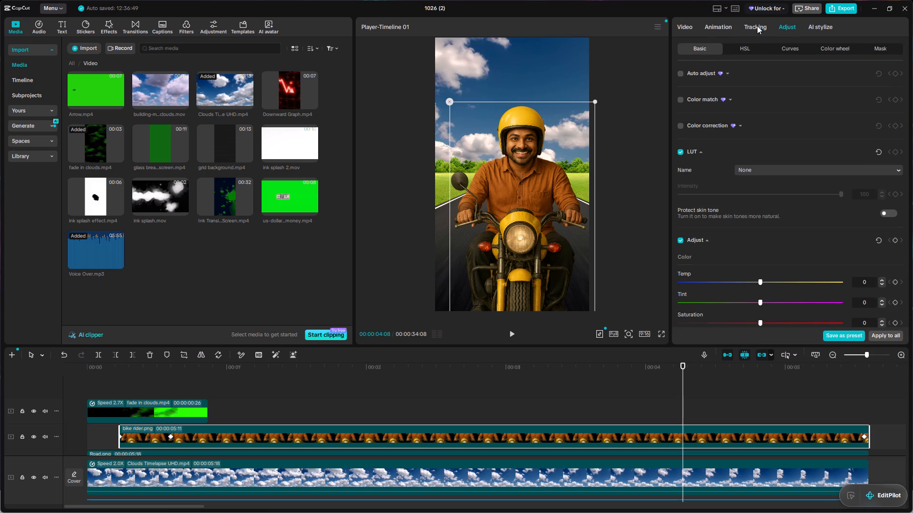
click(708, 31)
scroll(723, 154, up, 3)
scroll(725, 155, down, 3)
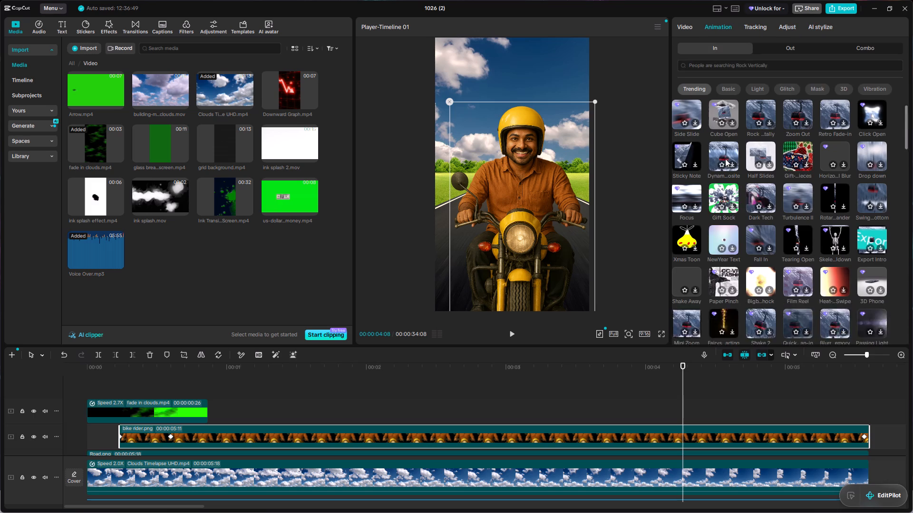
scroll(725, 159, down, 3)
scroll(724, 161, up, 11)
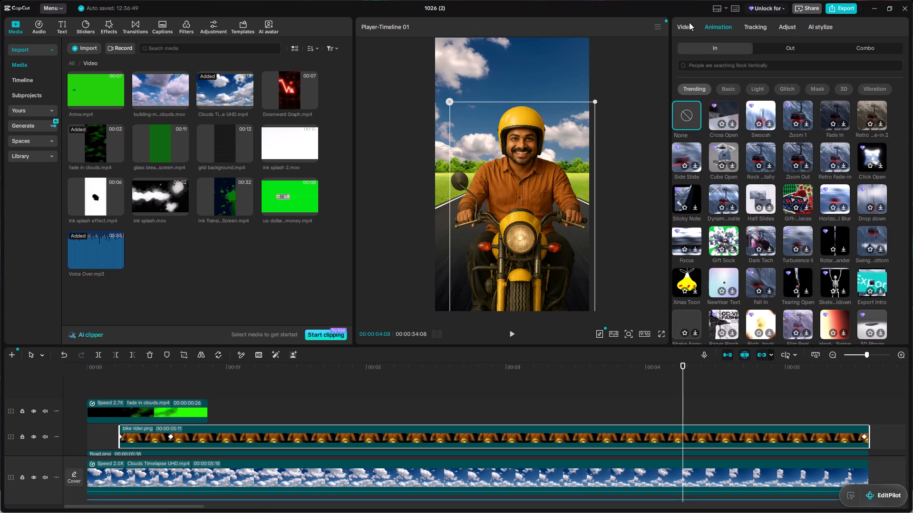
click(684, 29)
scroll(748, 161, up, 2)
scroll(747, 165, down, 3)
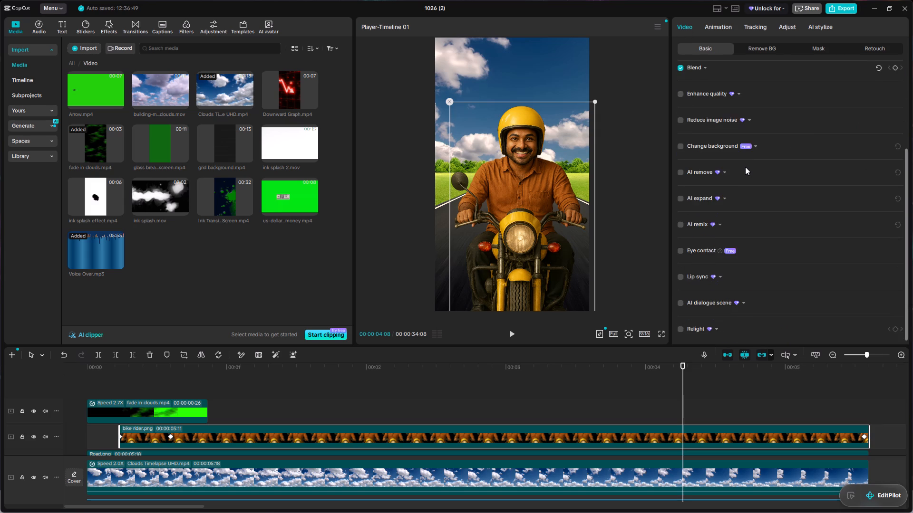
scroll(745, 167, up, 4)
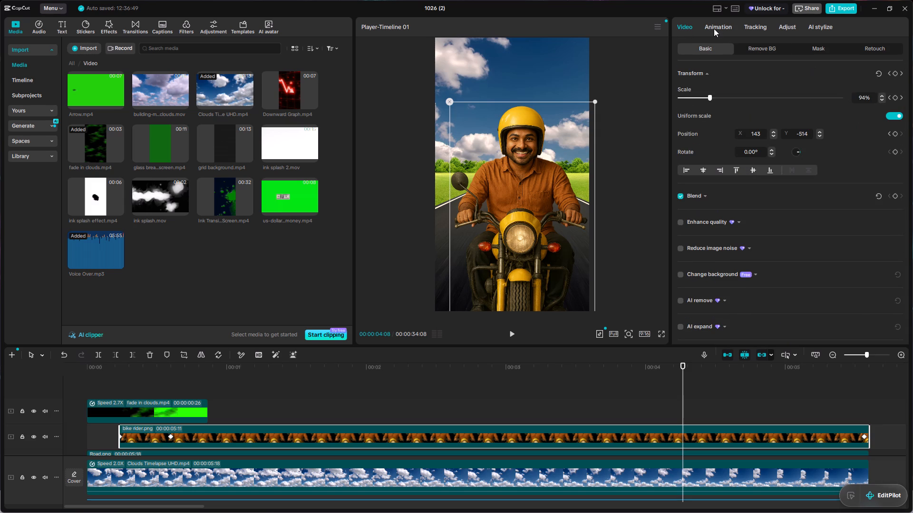
click(714, 28)
click(691, 24)
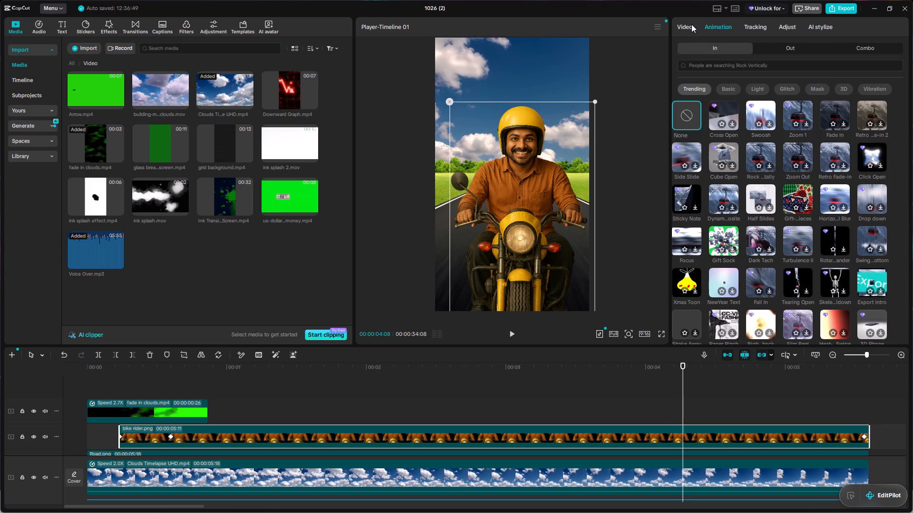
scroll(826, 202, down, 6)
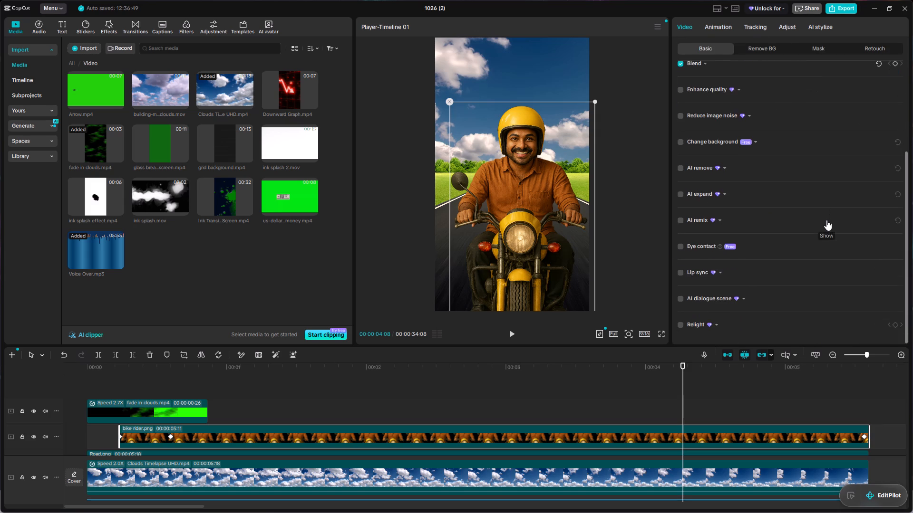
scroll(826, 220, up, 2)
scroll(826, 220, down, 2)
scroll(826, 220, up, 4)
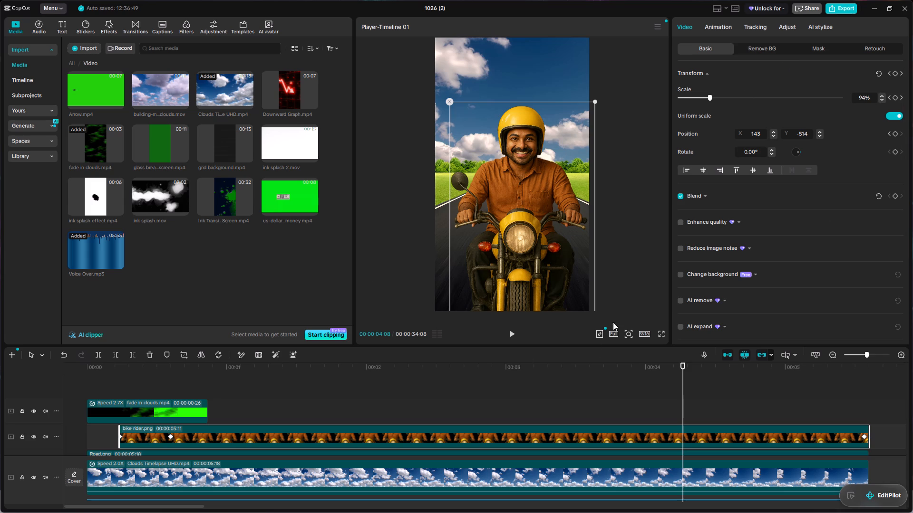
Look again through the bike rider.png clip's animation, tracking, colour adjustment, AI stylize and basic video options.
click(709, 25)
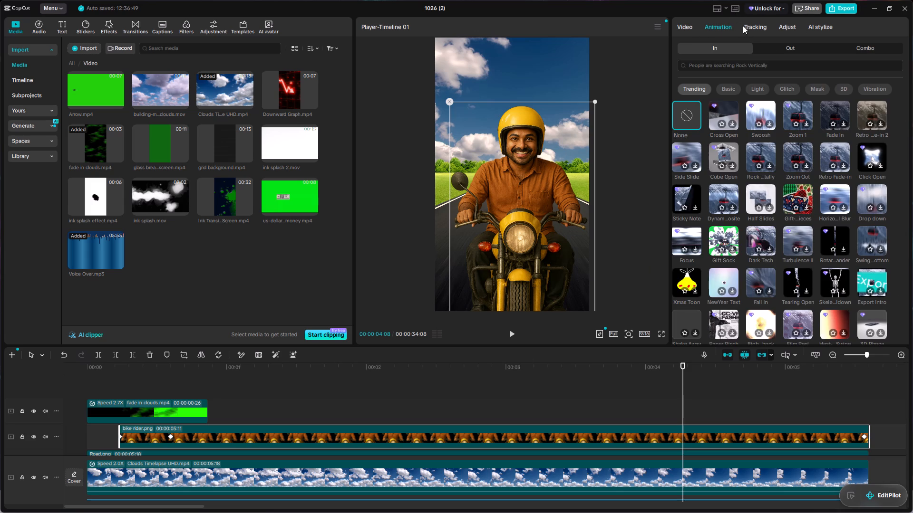
click(743, 26)
click(775, 26)
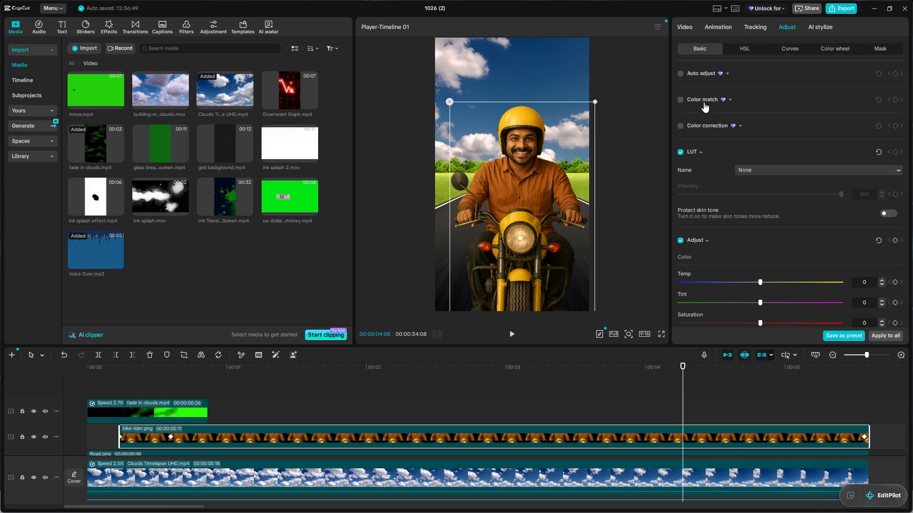
scroll(714, 134, down, 5)
scroll(716, 126, up, 6)
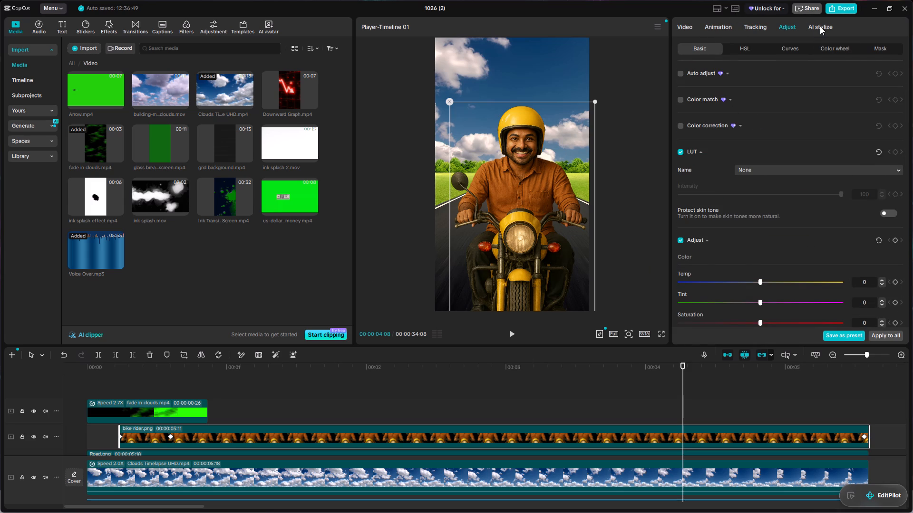
click(820, 26)
click(697, 26)
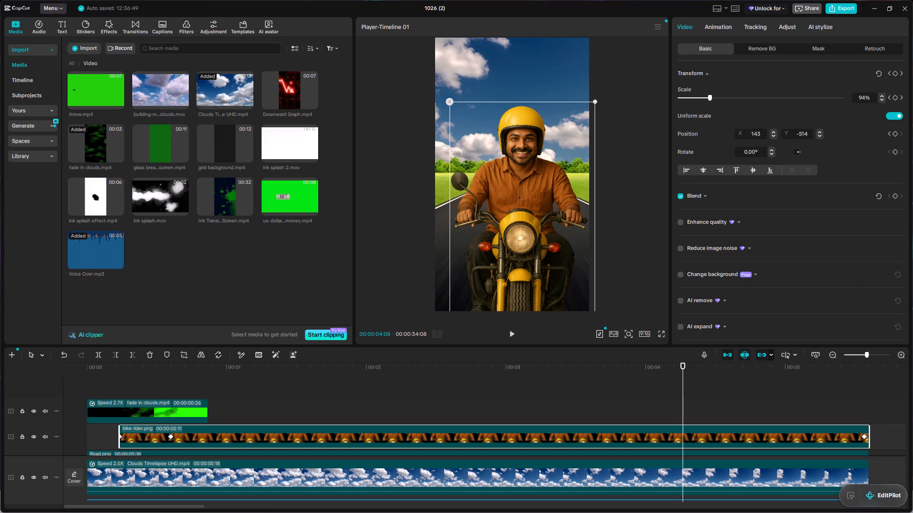
scroll(803, 233, down, 3)
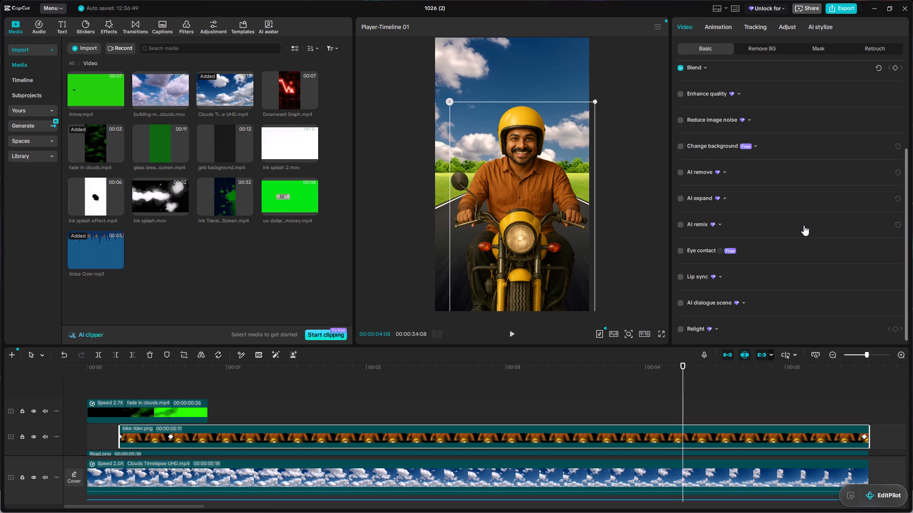
scroll(802, 256, down, 1)
scroll(791, 257, up, 1)
scroll(777, 244, down, 5)
scroll(758, 203, up, 10)
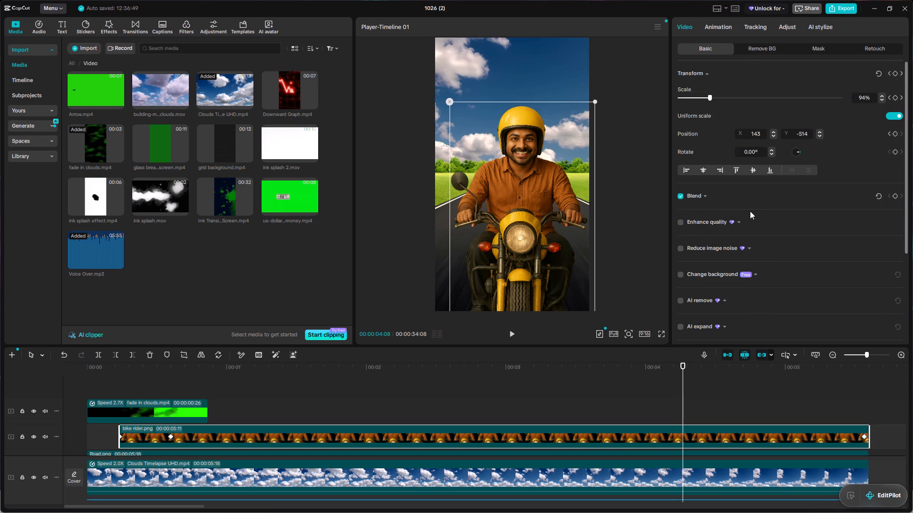
scroll(750, 211, up, 2)
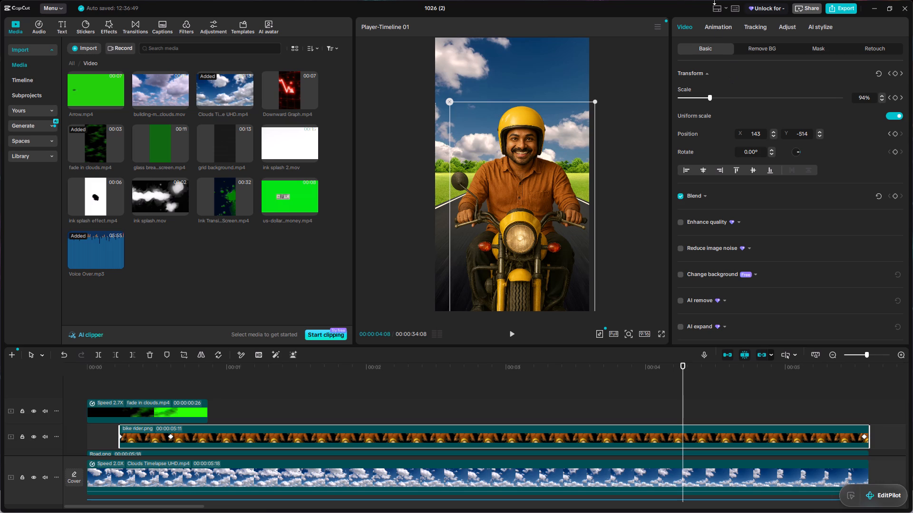
Combine all the visual clips of the opening scene into one compound clip, leaving Voice Over.mp3 separate.
click(351, 409)
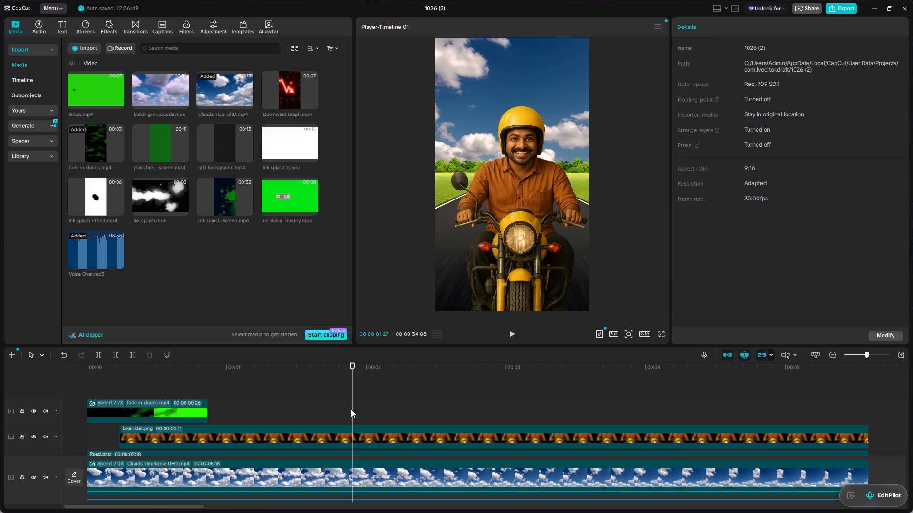
key(ctrl+a)
scroll(459, 418, down, 5)
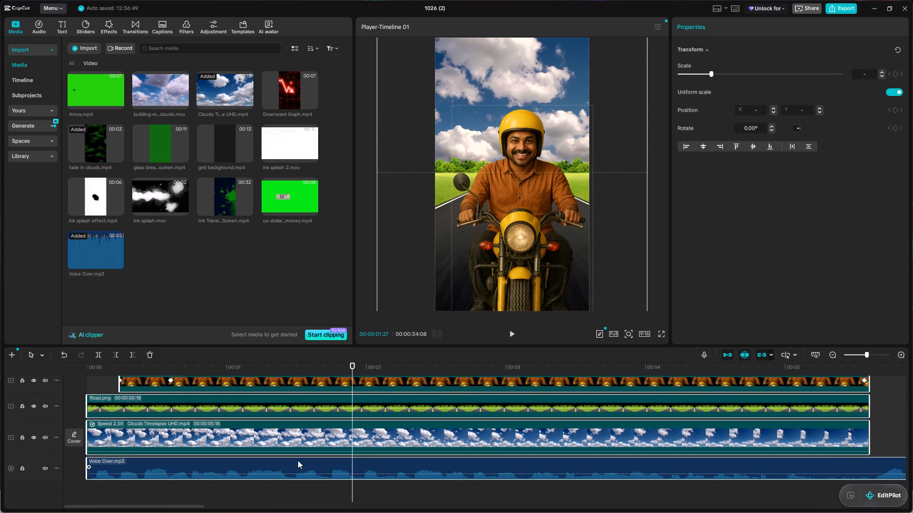
ctrl+click(318, 468)
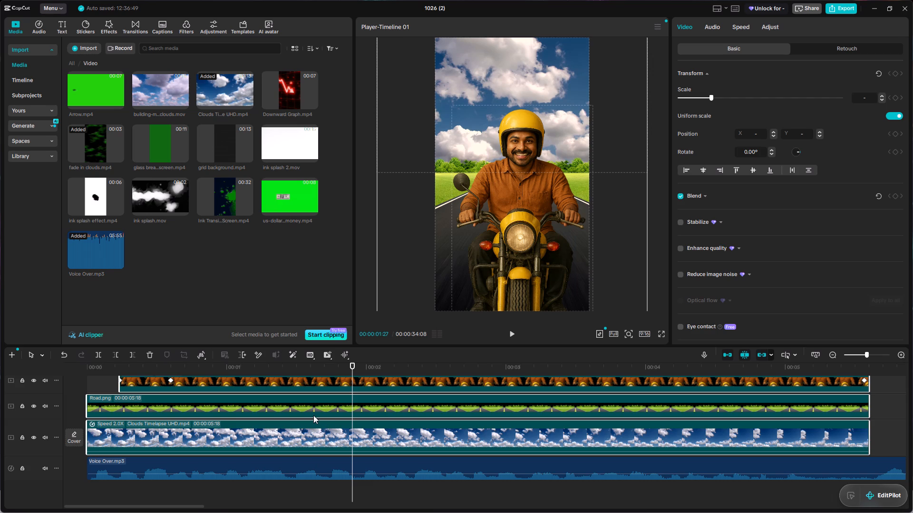
key(alt+g)
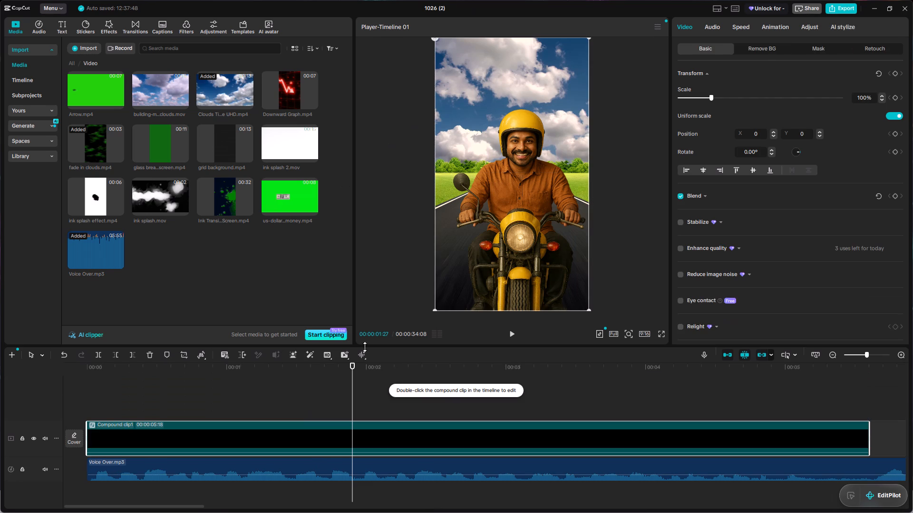
Play the compound clip from the start to its end in short bursts to examine the bike rider's motion.
drag(353, 367, 3, 391)
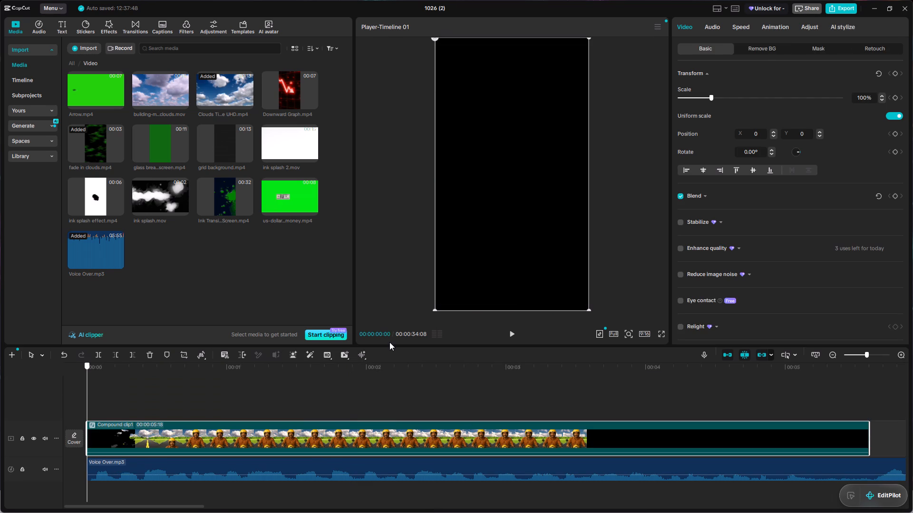
key(space)
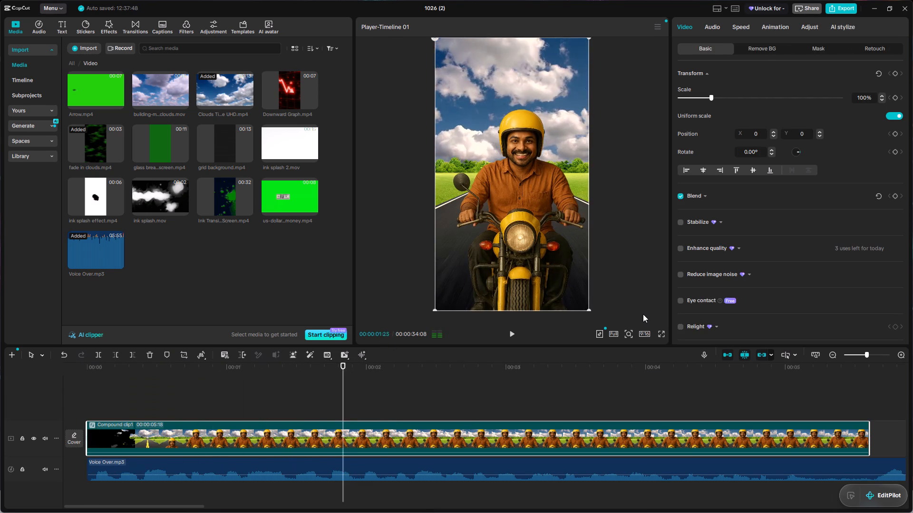
key(space)
key(space)
key(space)
key(space)
key(space)
key(space)
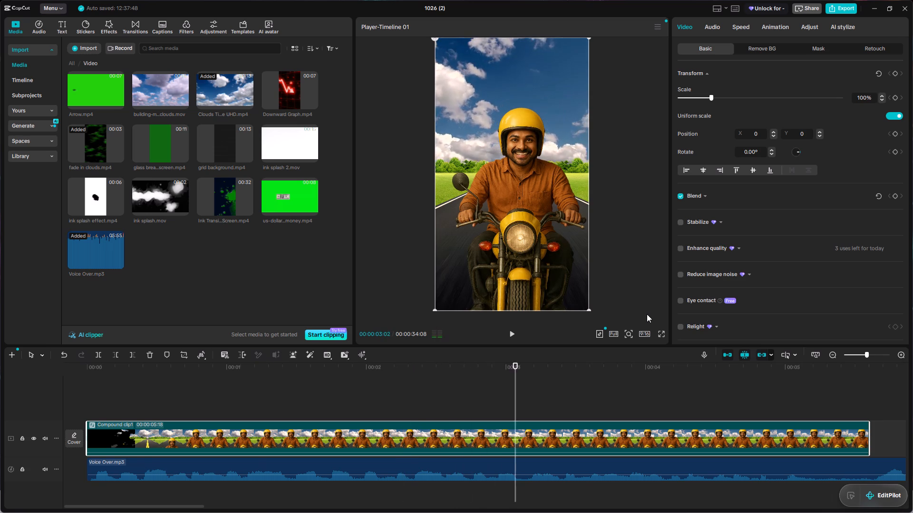
key(space)
key(space)
key(space)
key(space)
key(space)
key(space)
key(space)
key(space)
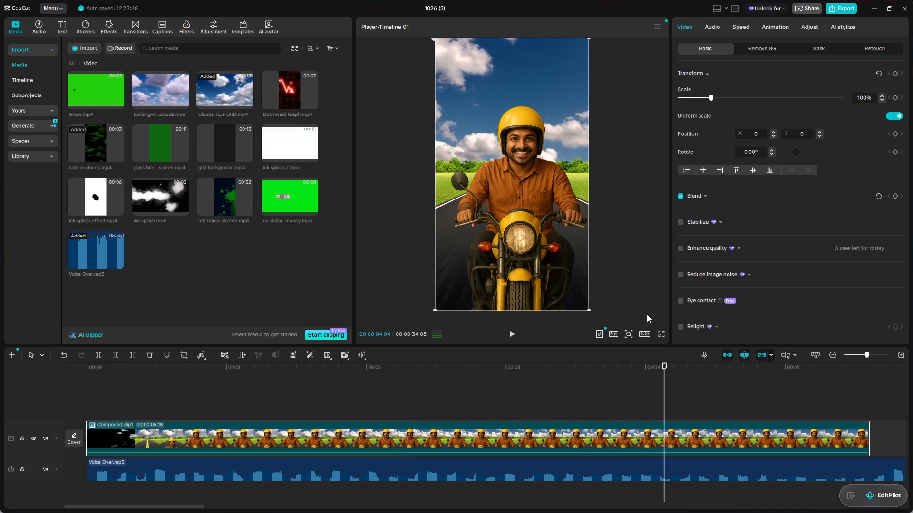
key(space)
key(space)
key(space)
key(space)
key(space)
key(space)
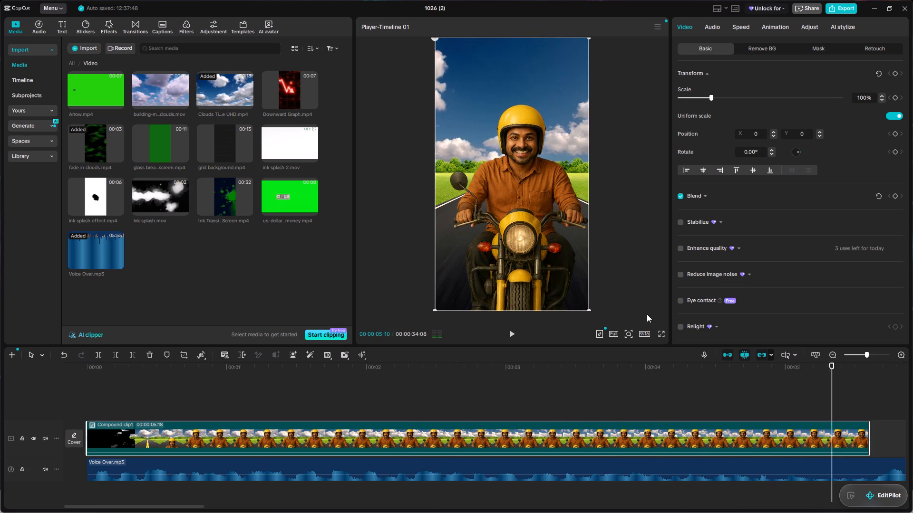
key(space)
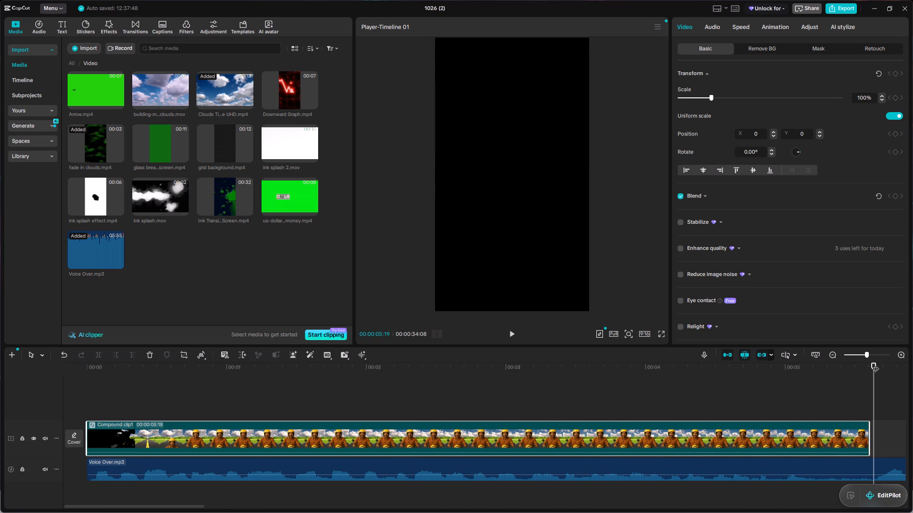
Replay the compound clip from the start to about 00:00:01:26 to check the cloud reveal and the rider's entrance.
drag(875, 364, 0, 436)
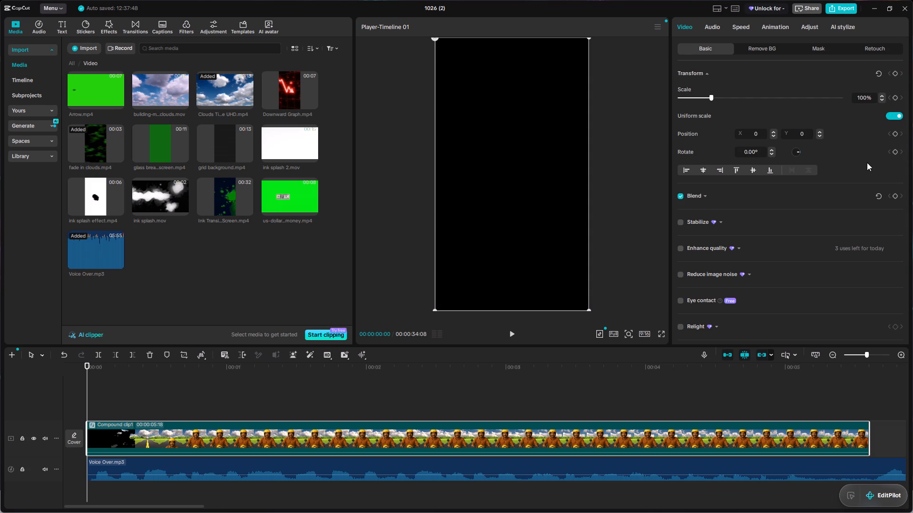
key(space)
key(space)
key(space)
key(space)
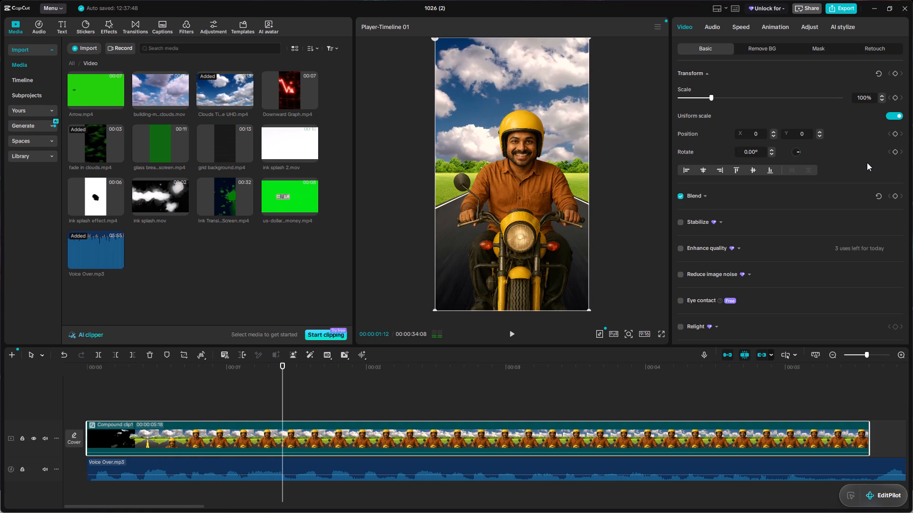
key(space)
key(space)
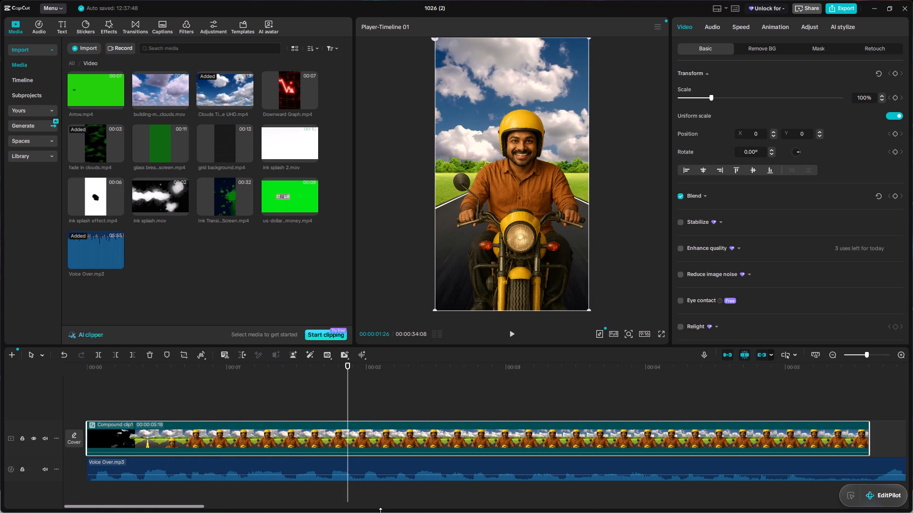
Find Motion blur among the compound clip's basic video options and enable it with its default settings.
scroll(784, 310, down, 6)
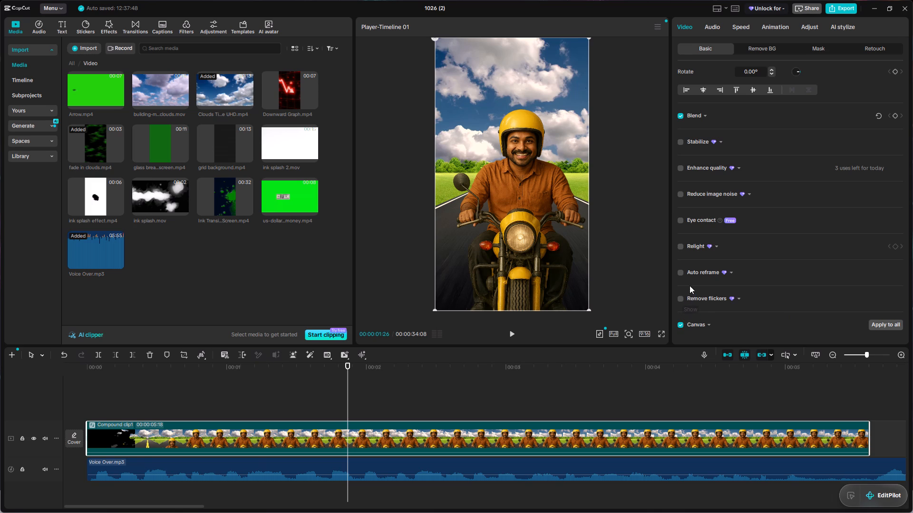
scroll(690, 285, up, 6)
scroll(690, 282, down, 8)
scroll(707, 286, up, 5)
scroll(707, 287, down, 8)
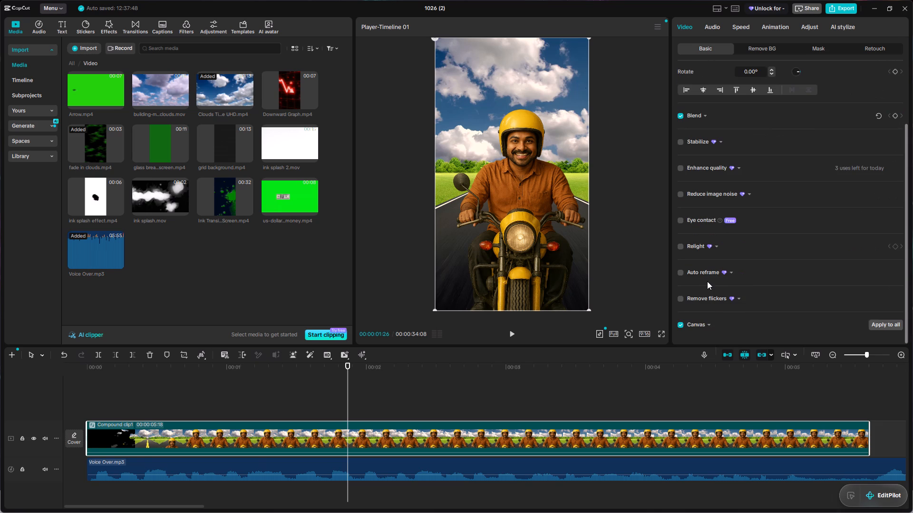
scroll(707, 280, down, 3)
click(249, 440)
click(220, 384)
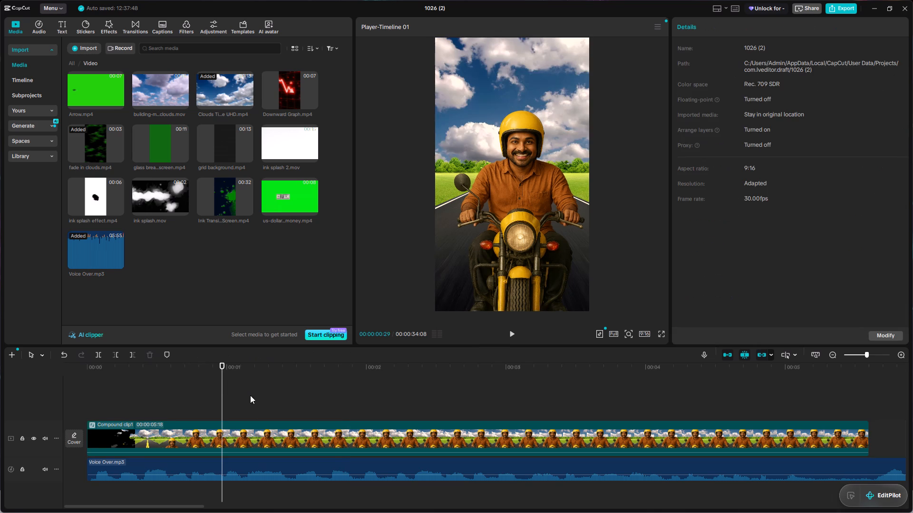
click(241, 430)
scroll(835, 218, down, 6)
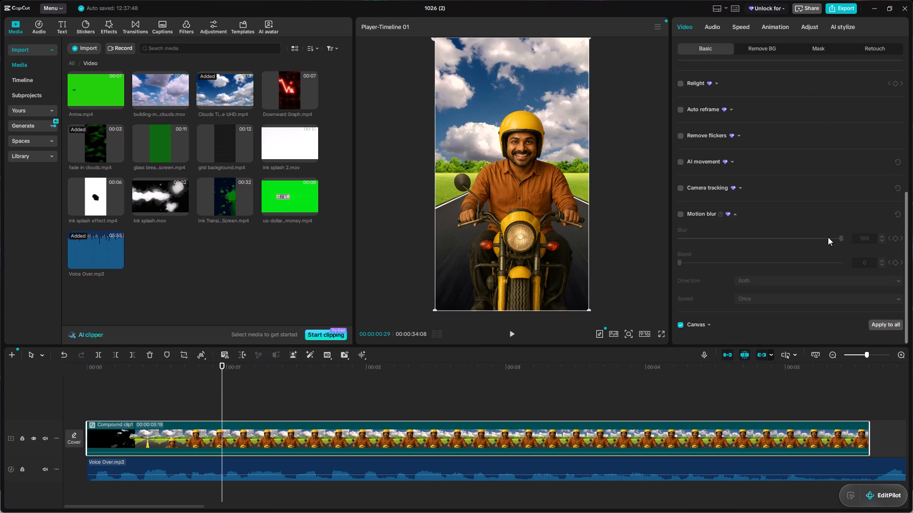
scroll(828, 237, down, 1)
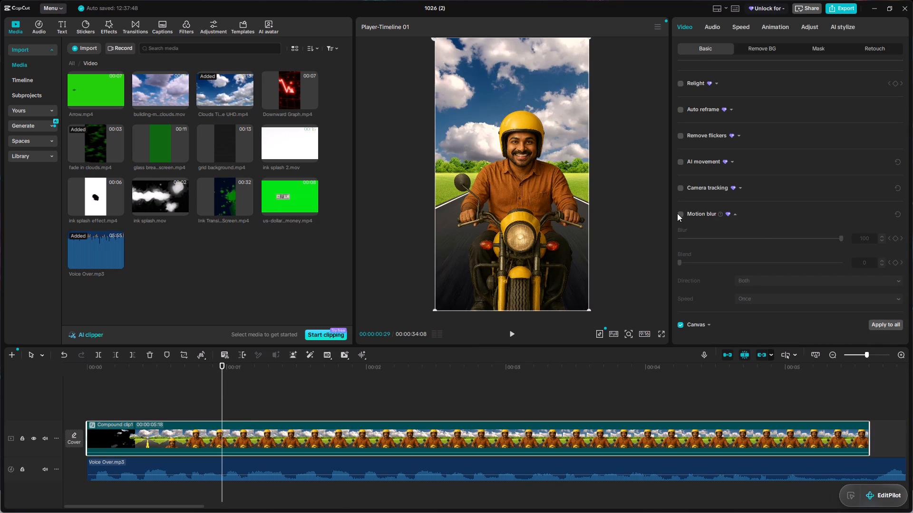
click(677, 213)
click(679, 213)
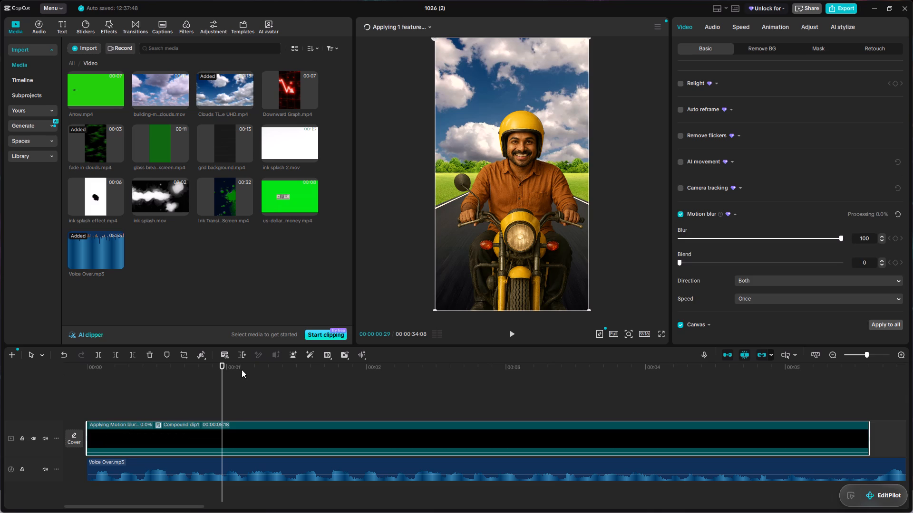
Return the playhead to the start and browse the Trending caption templates while the motion blur processes, ending back at the imported media.
drag(223, 364, 0, 417)
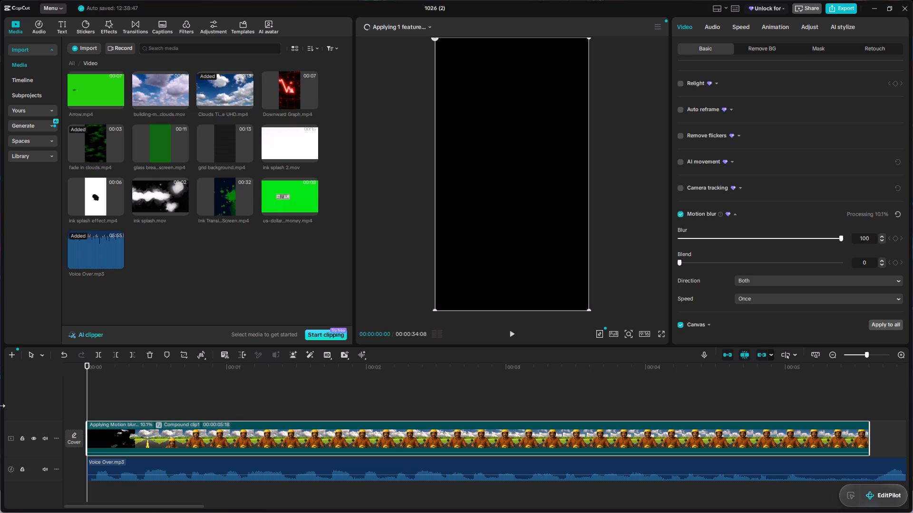
click(40, 25)
click(64, 28)
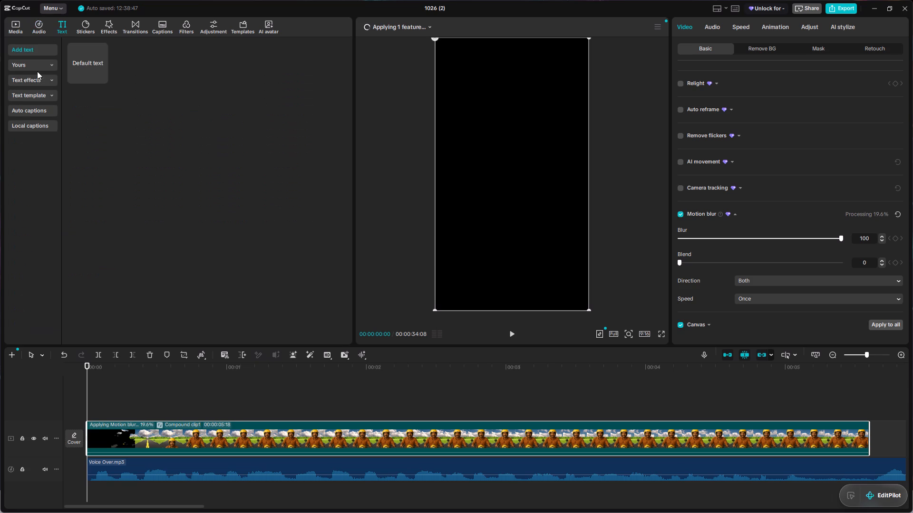
click(157, 31)
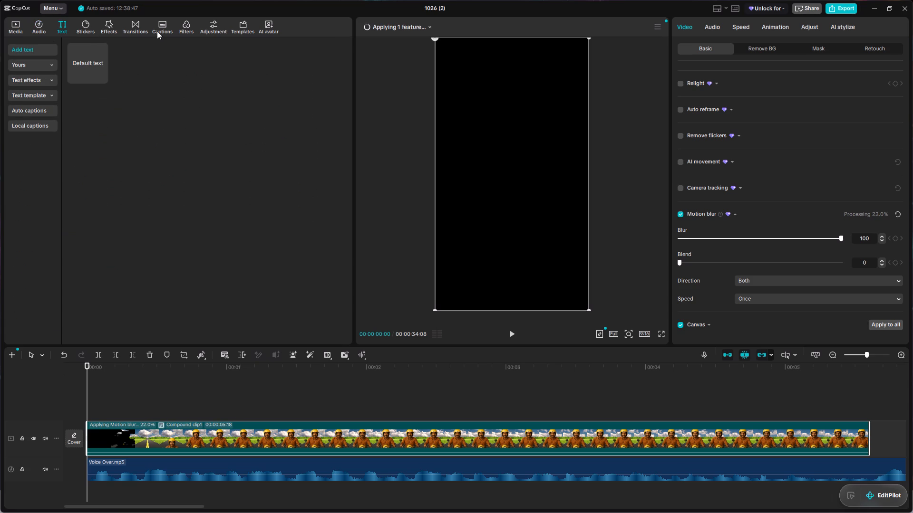
click(30, 67)
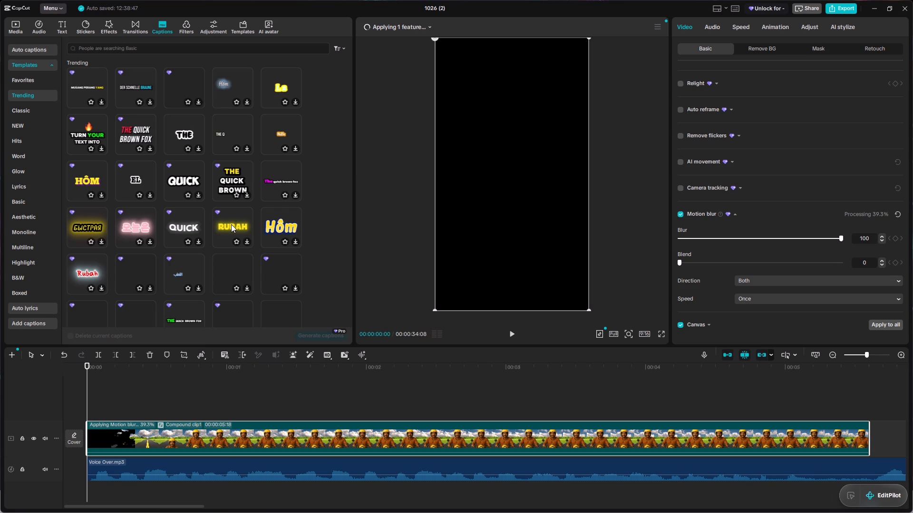
scroll(232, 225, down, 2)
scroll(230, 227, up, 5)
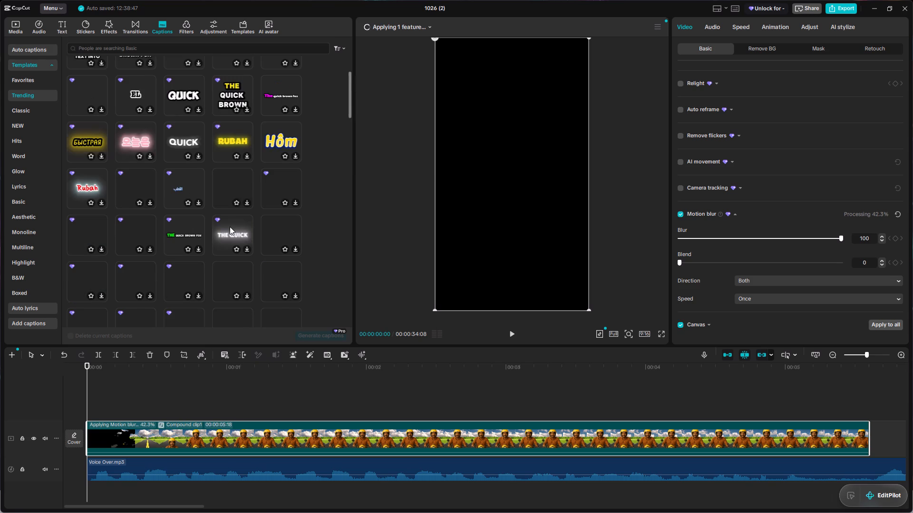
scroll(233, 226, up, 3)
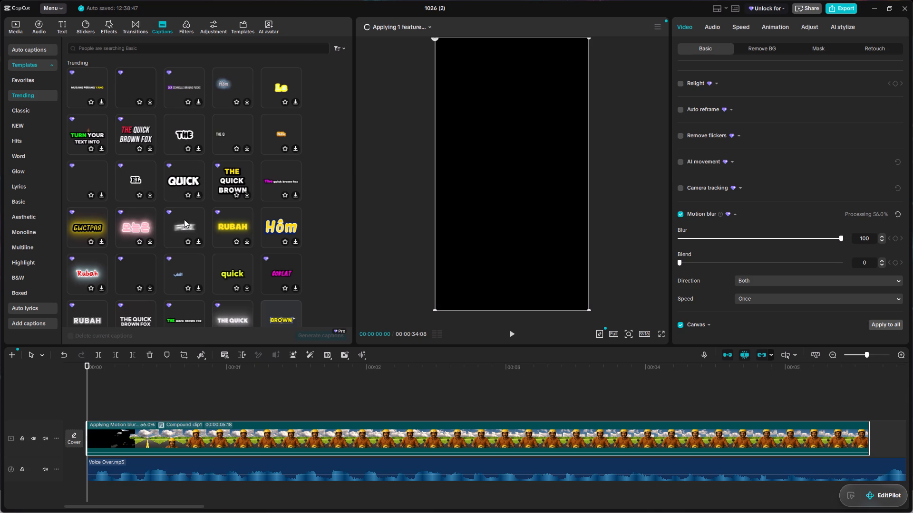
scroll(195, 226, down, 1)
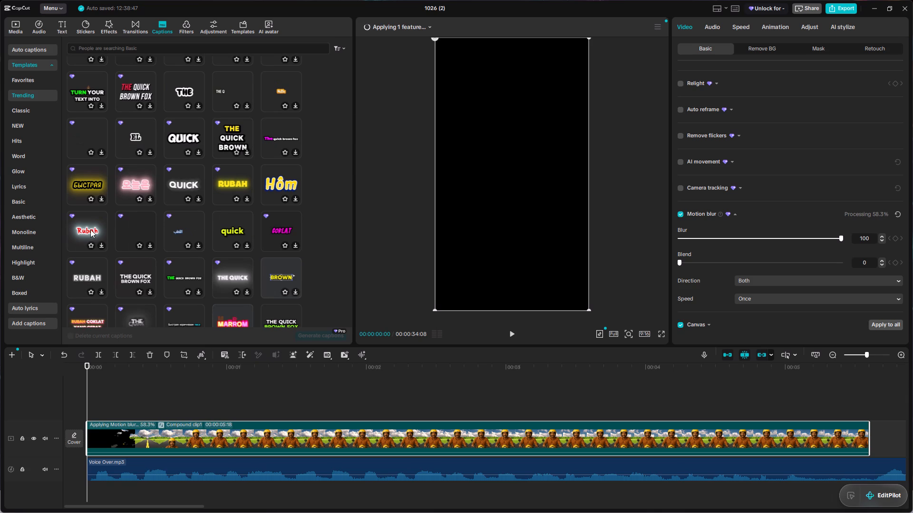
scroll(91, 231, down, 2)
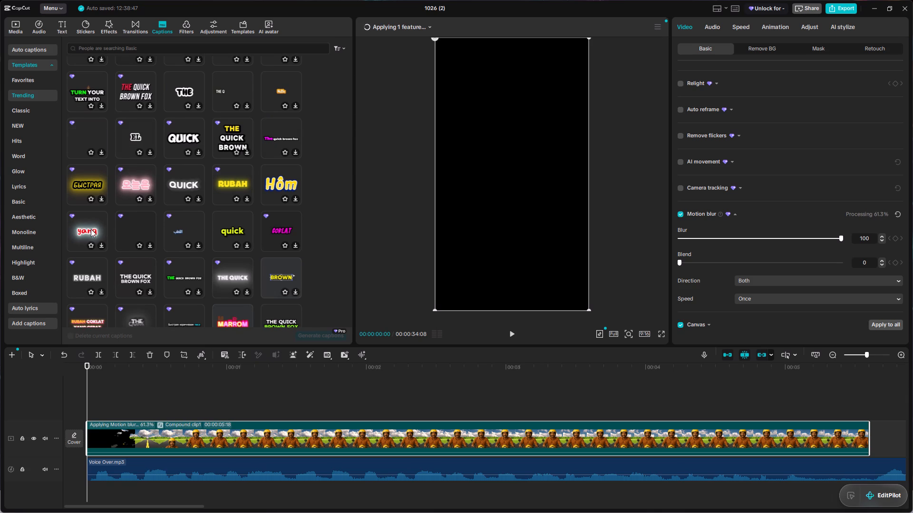
scroll(91, 229, down, 2)
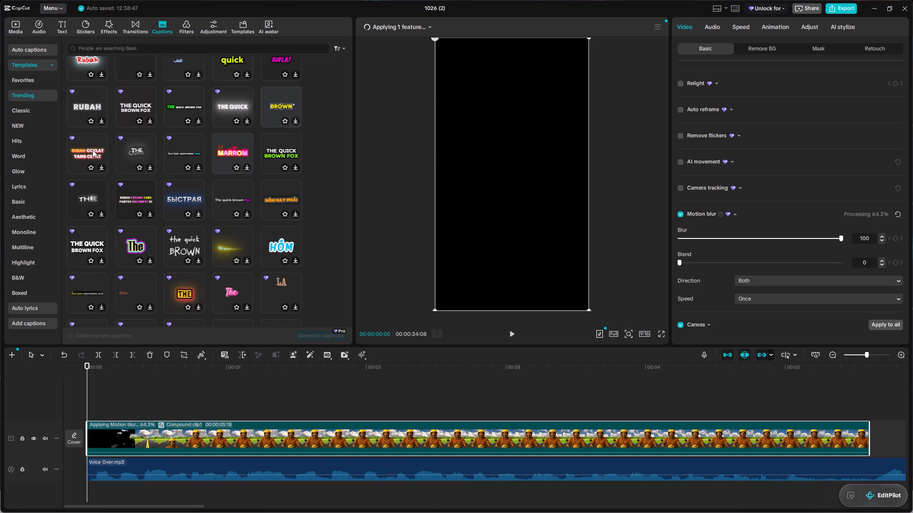
scroll(92, 149, up, 8)
click(15, 27)
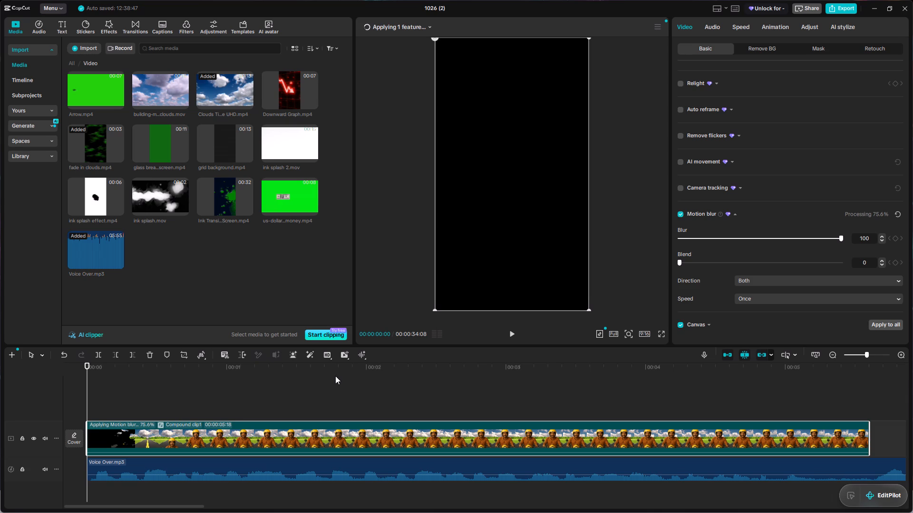
Preview the compound clip's opening in short bursts up to about 00:00:00:29, then return the playhead to the start.
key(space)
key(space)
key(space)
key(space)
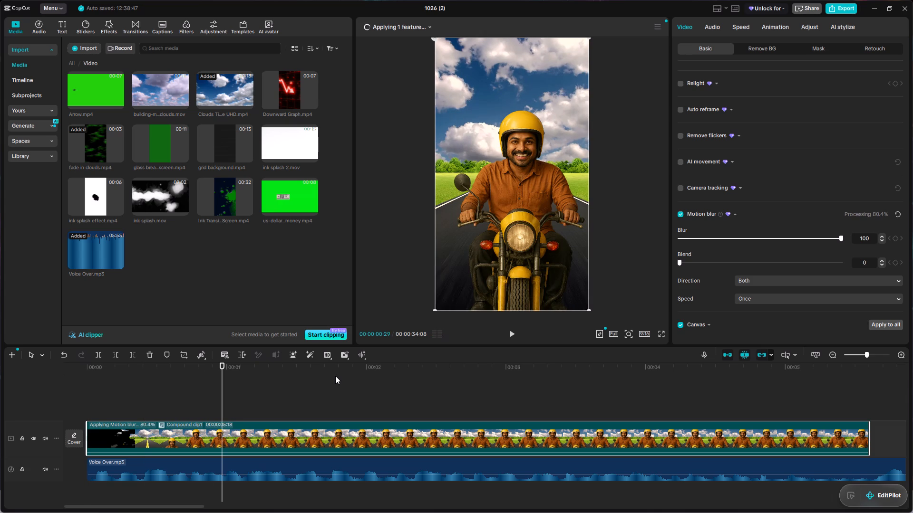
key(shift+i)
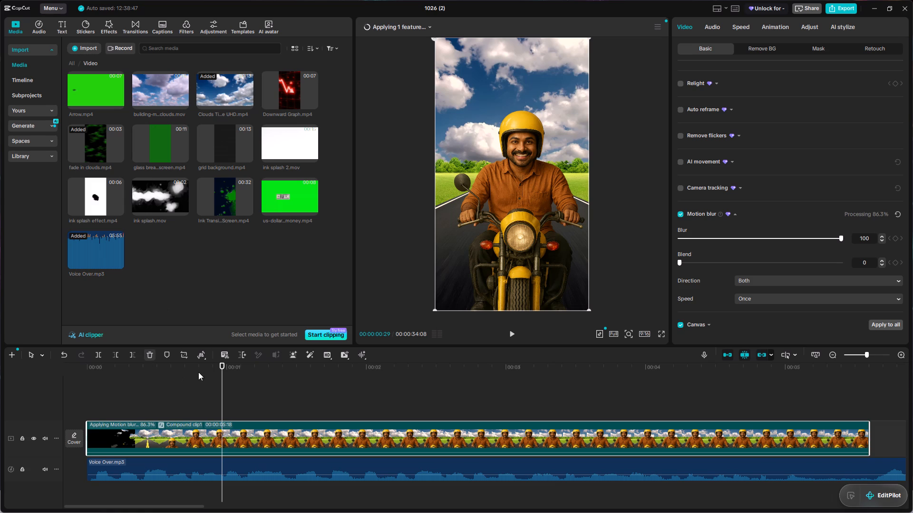
drag(223, 367, 47, 395)
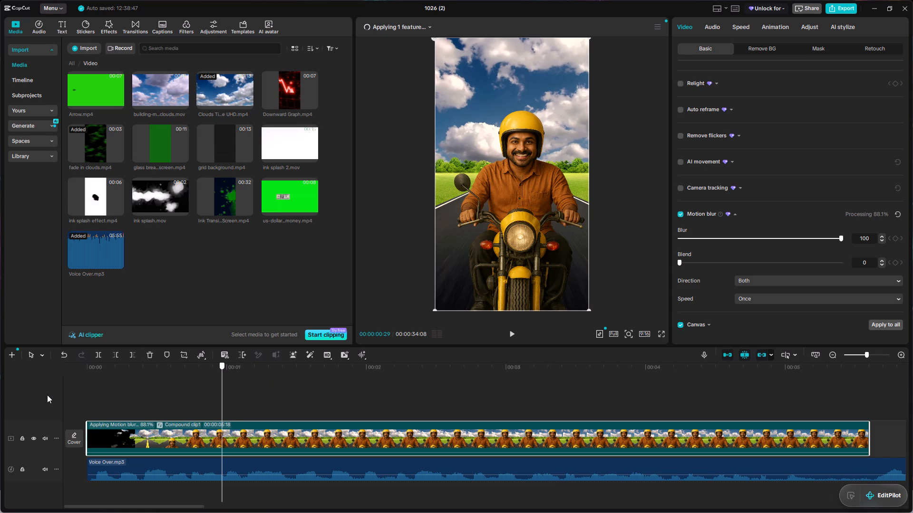
drag(47, 395, 46, 398)
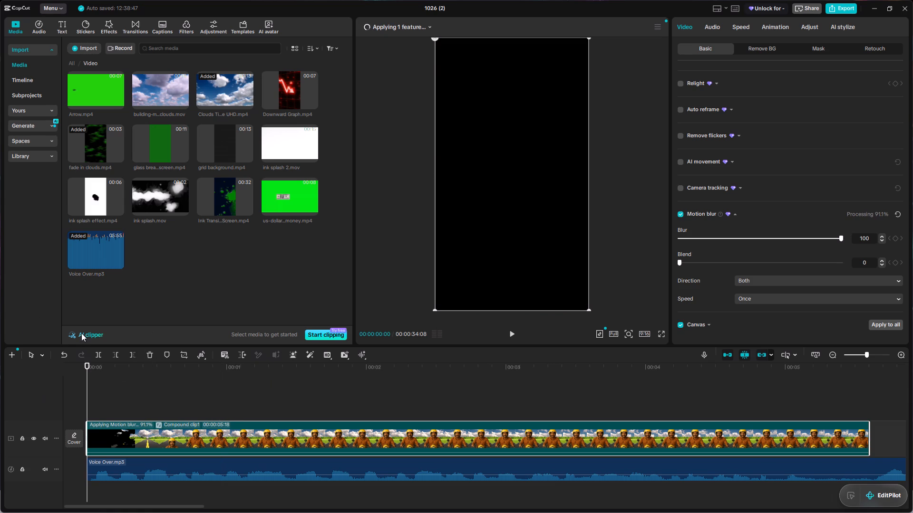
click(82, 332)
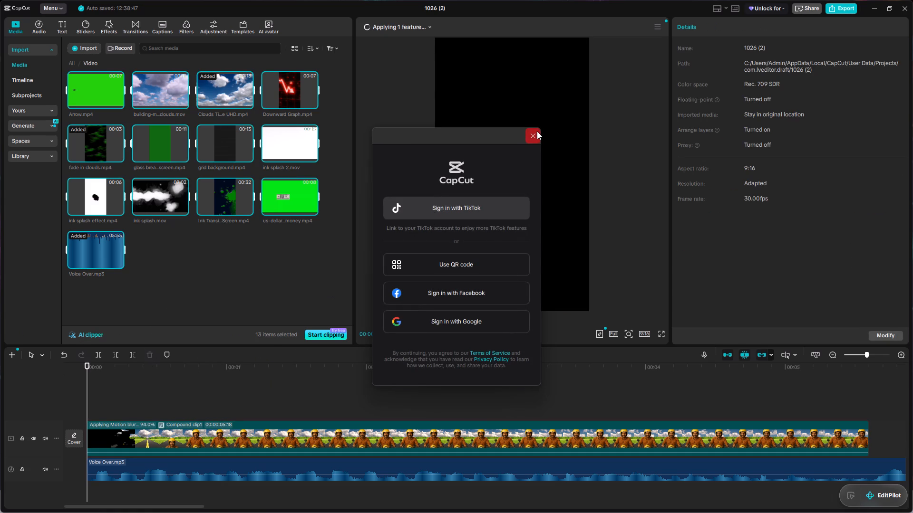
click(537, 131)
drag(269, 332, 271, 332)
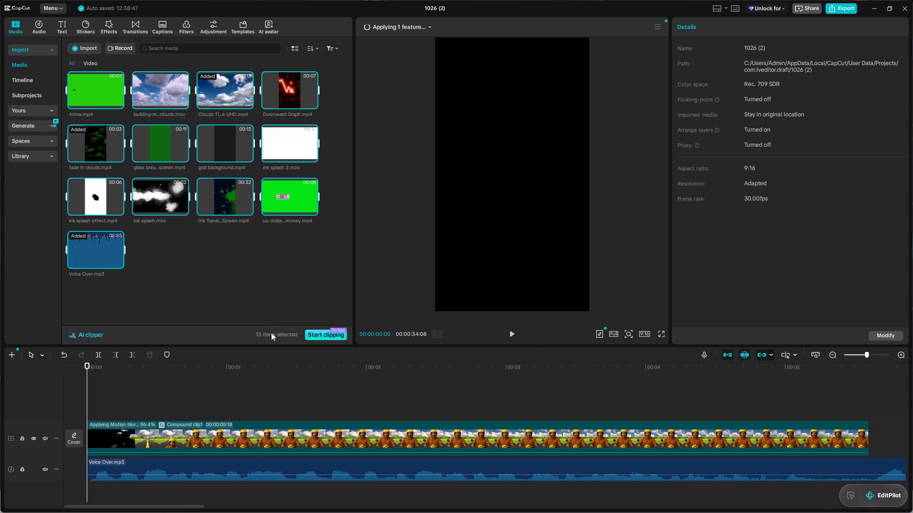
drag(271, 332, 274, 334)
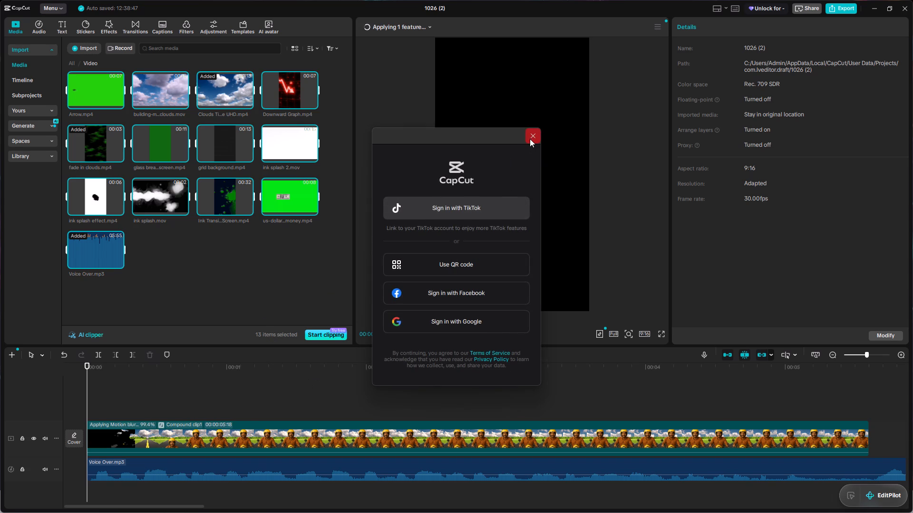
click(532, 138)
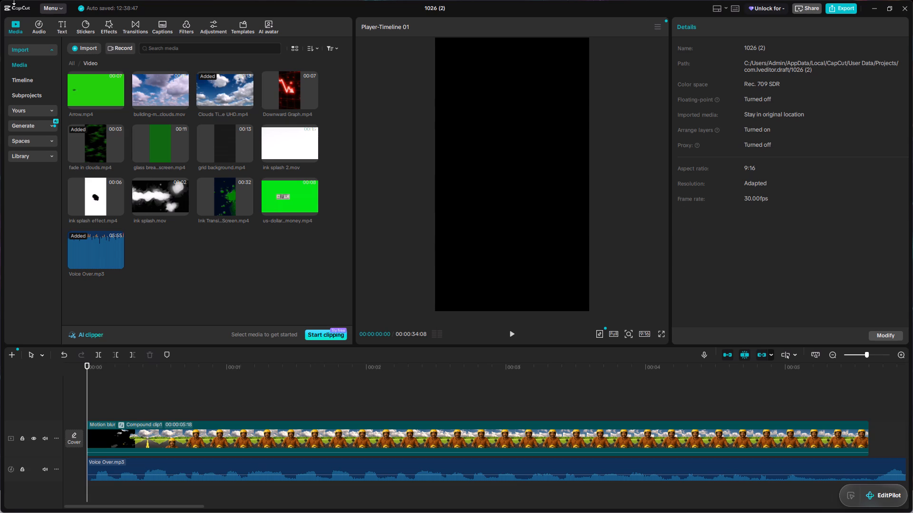
Play the motion-blurred compound clip in short bursts from the start to about 00:00:05:17 to examine the rider's motion.
key(space)
key(space)
key(space)
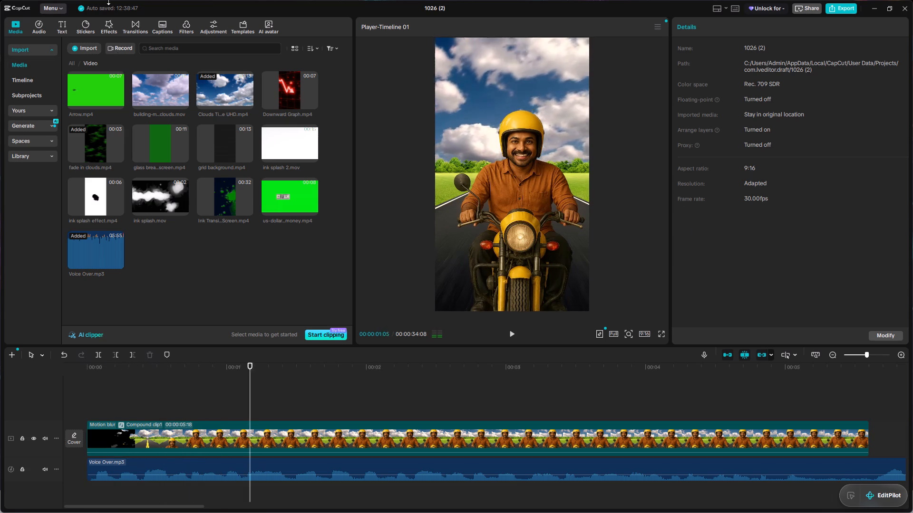
key(space)
key(space)
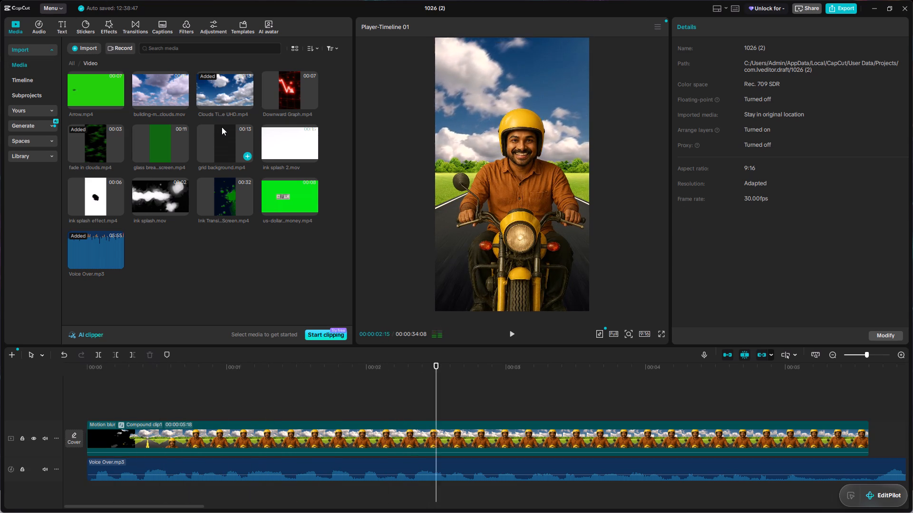
key(space)
key(space)
key(space)
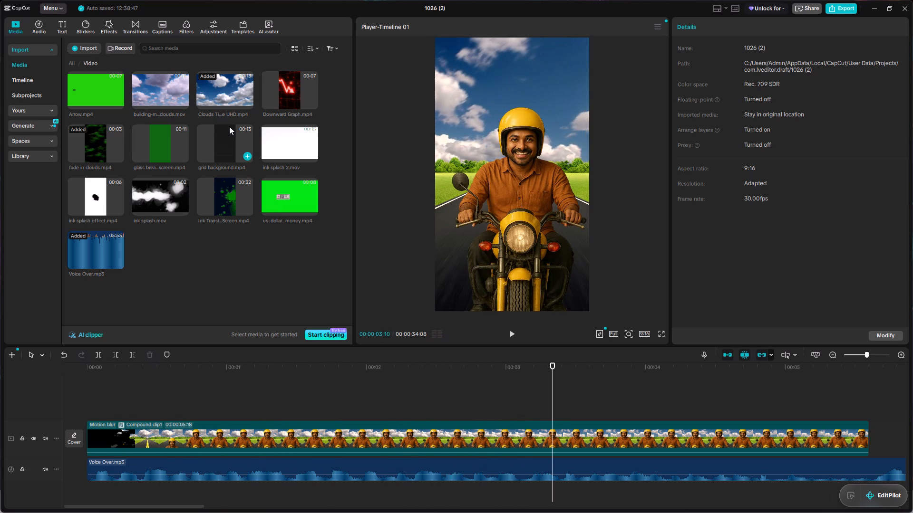
key(space)
key(space)
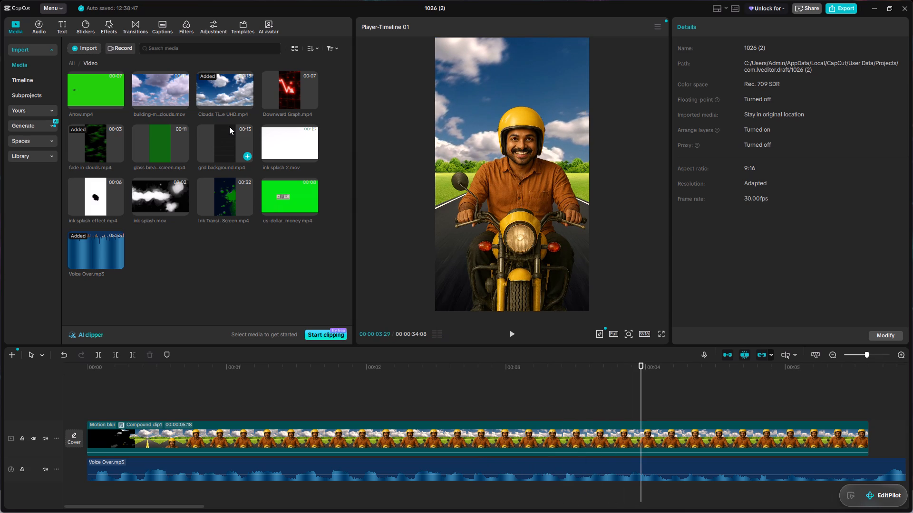
key(space)
key(space)
key(space)
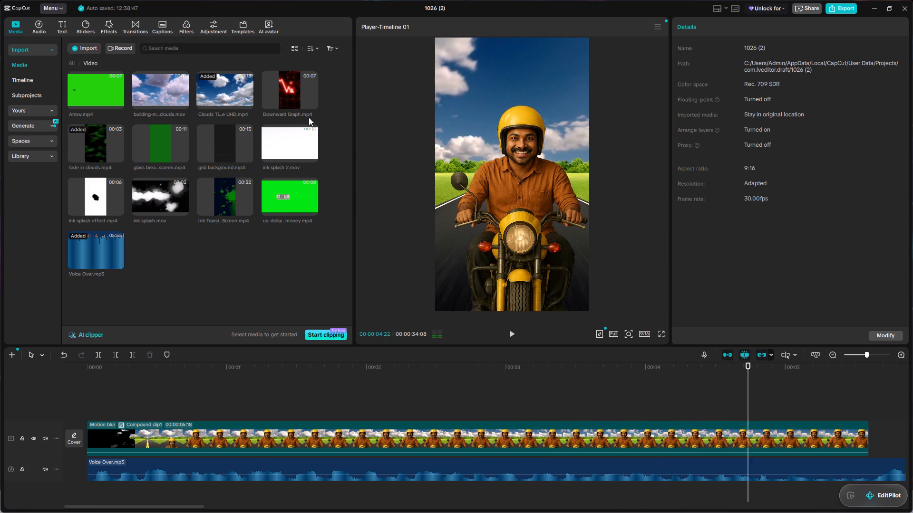
key(space)
key(space)
key(space)
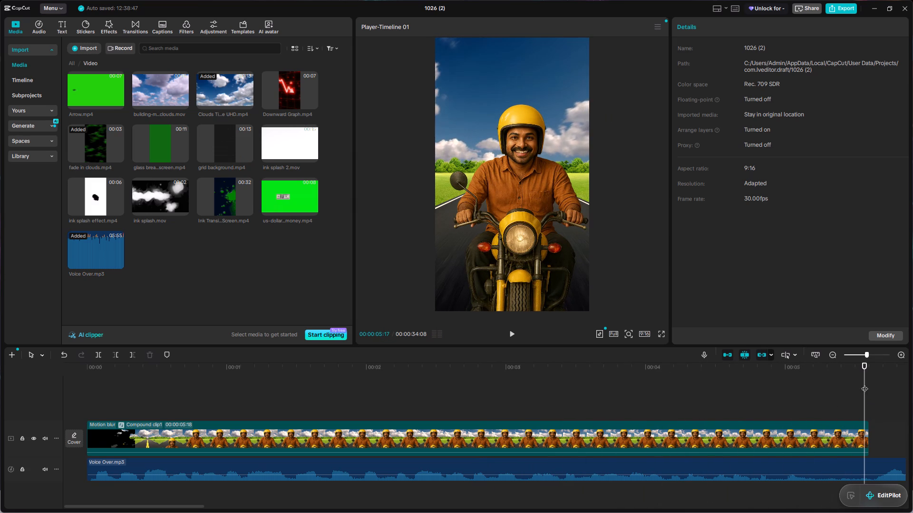
Scrub back to the start and replay the compound clip's first second to check the motion blur on the rider's entrance.
drag(865, 365, 372, 479)
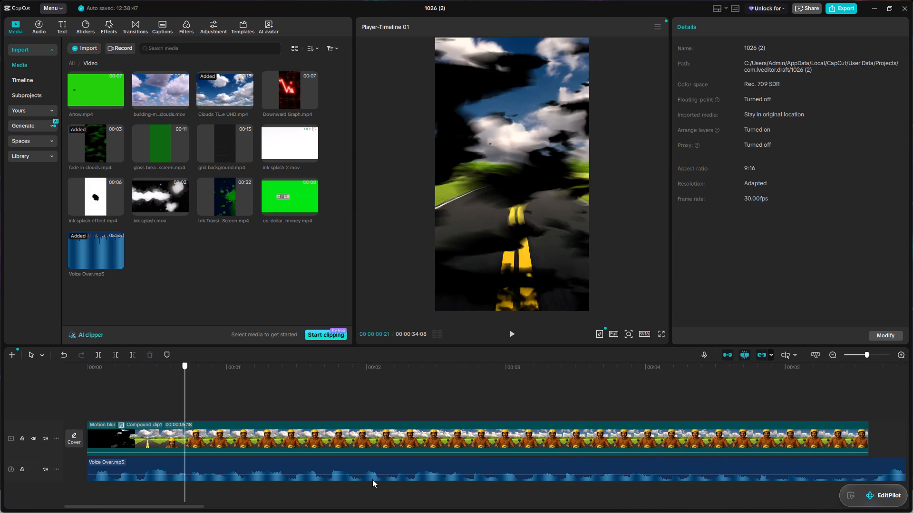
drag(372, 479, 383, 498)
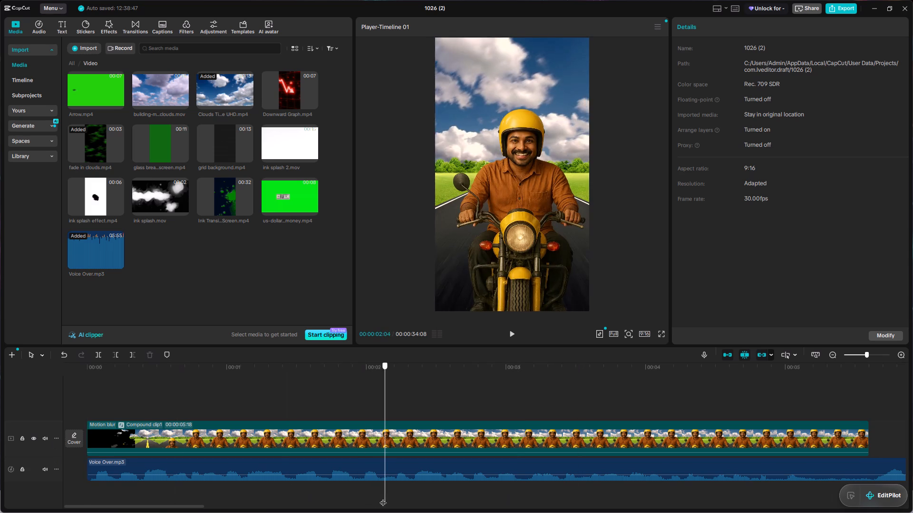
drag(383, 498, 37, 508)
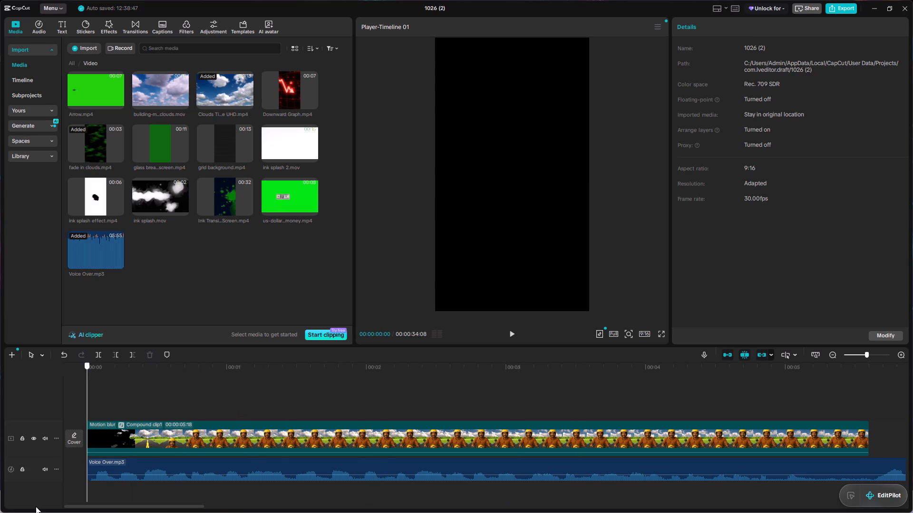
key(space)
key(space)
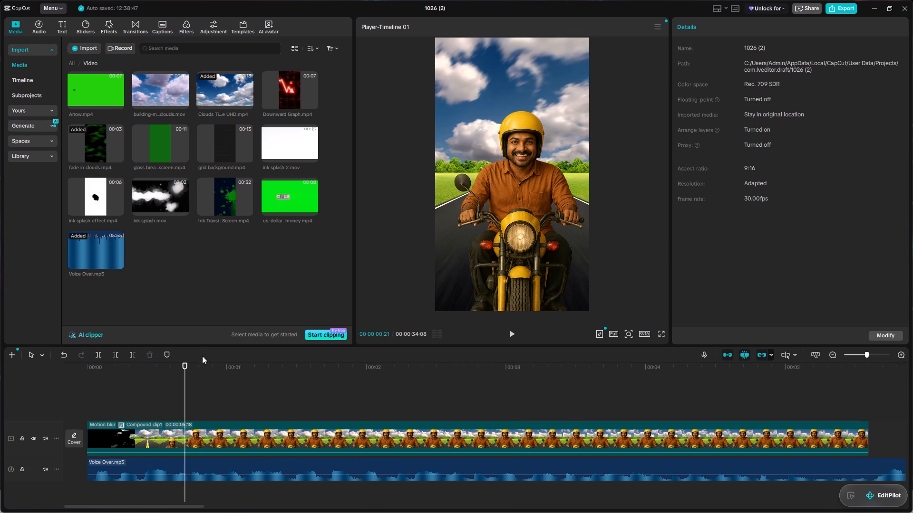
drag(185, 364, 0, 453)
key(space)
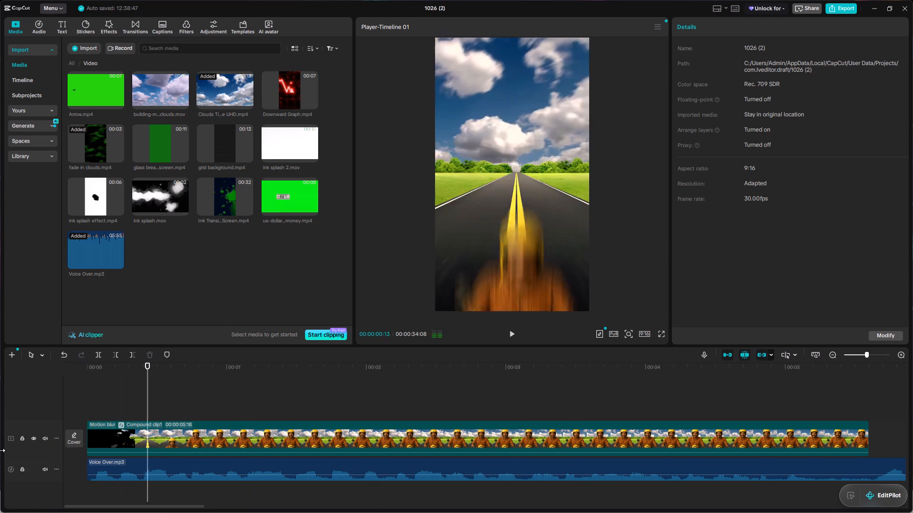
Play the compound clip in short bursts from about 00:00:00:13 to 00:00:03:12 to examine the rider scene against the voice-over.
key(space)
key(space)
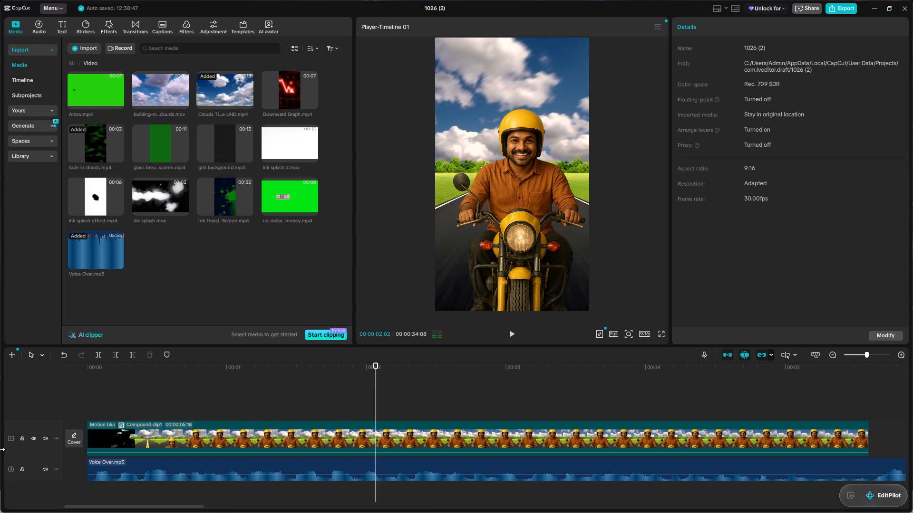
key(space)
key(space)
key(space)
key(space)
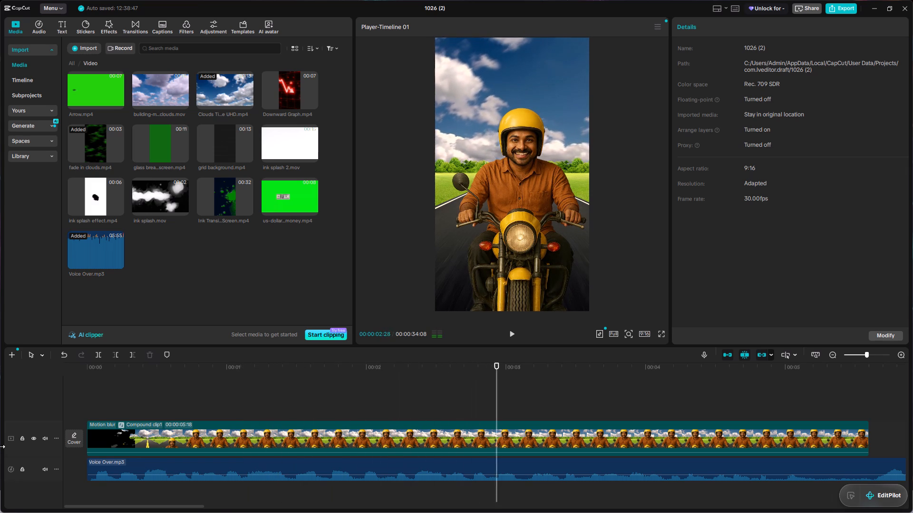
key(space)
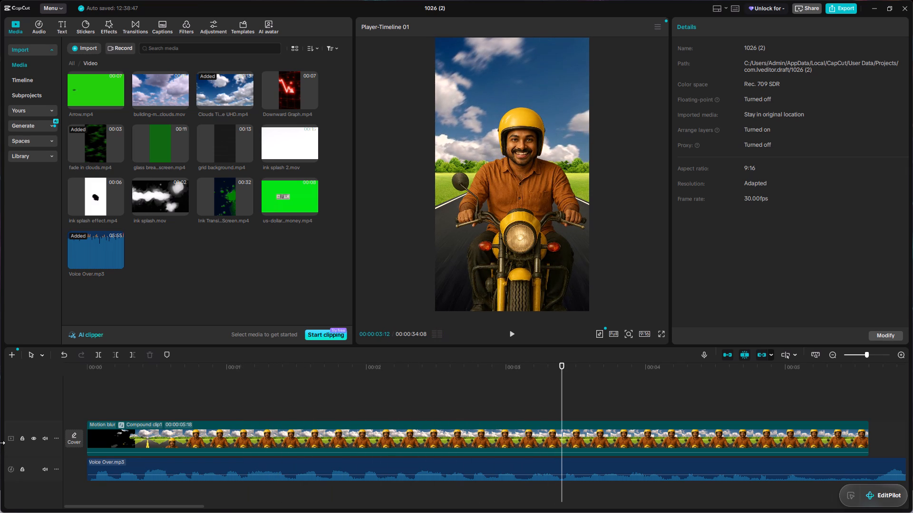
key(space)
key(space)
Scrub back to replay the compound clip's section between about 00:00:02:02 and 00:00:02:23, and return the playhead to the start.
drag(624, 367, 622, 303)
drag(622, 303, 79, 412)
key(space)
key(space)
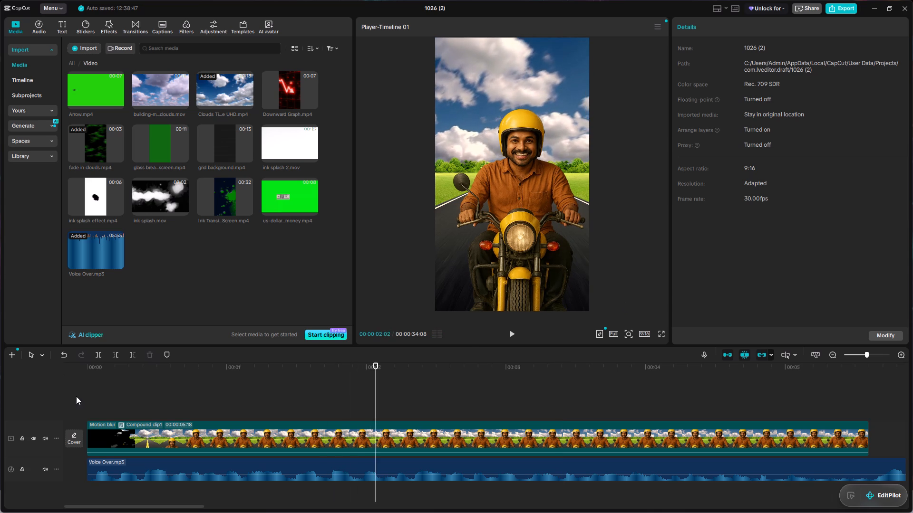
key(space)
key(space)
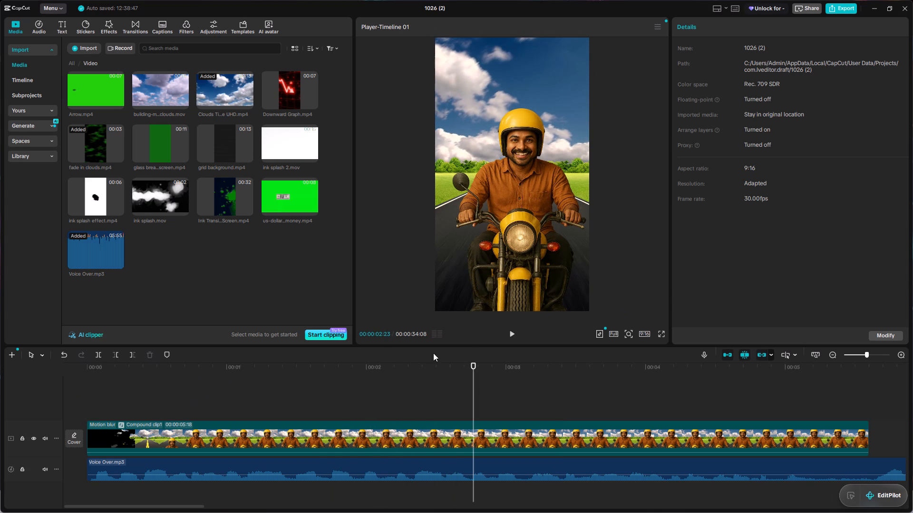
drag(472, 362, 183, 431)
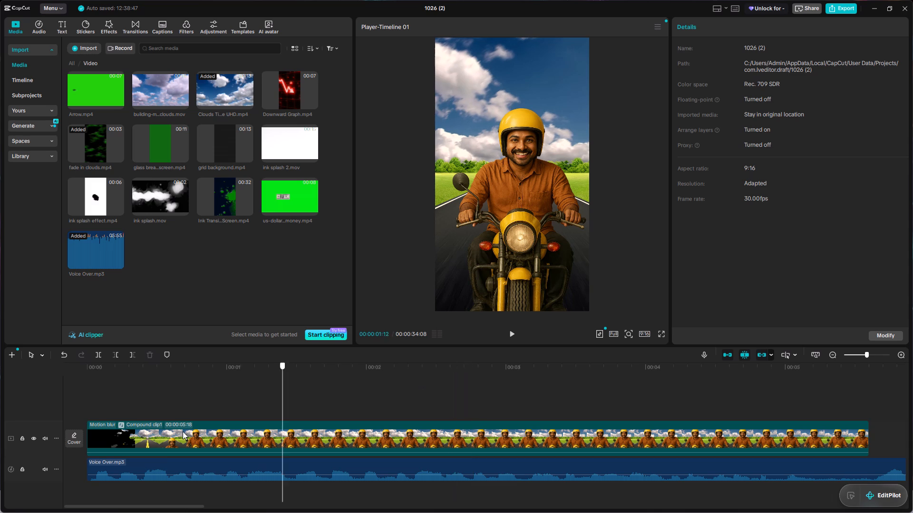
drag(183, 431, 19, 451)
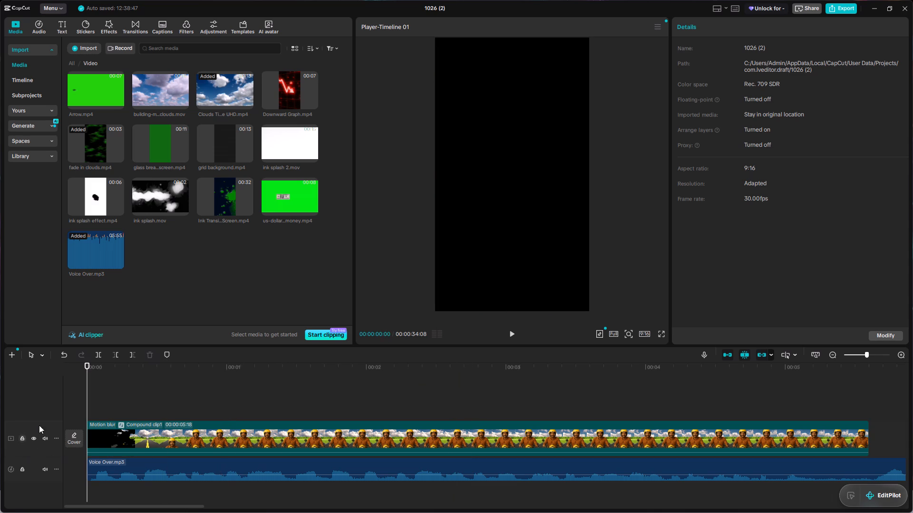
Select the compound clip and scrub from the start to about 00:00:04:29 and back to inspect the rider's motion.
click(263, 431)
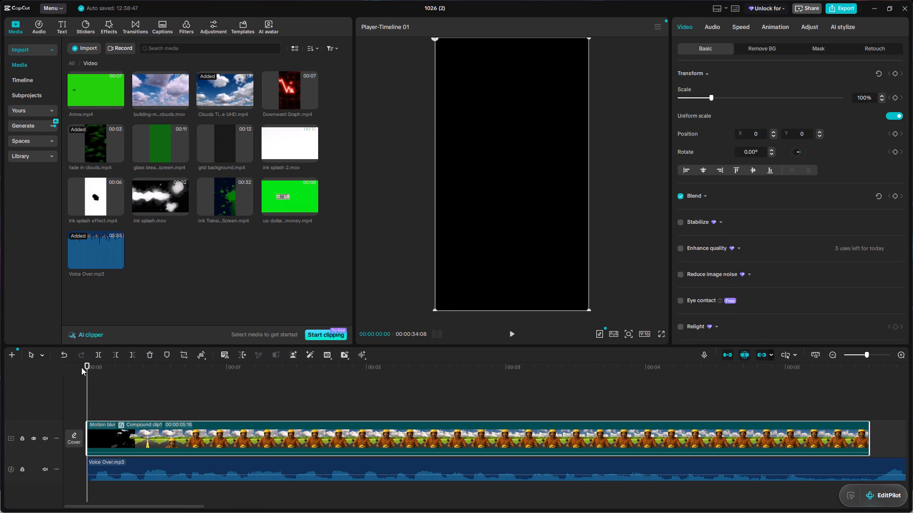
drag(86, 363, 162, 396)
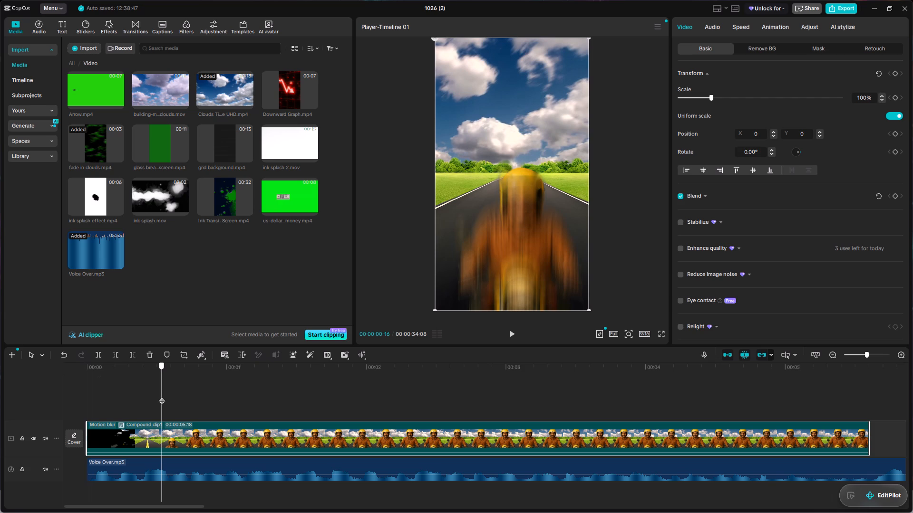
drag(162, 396, 779, 512)
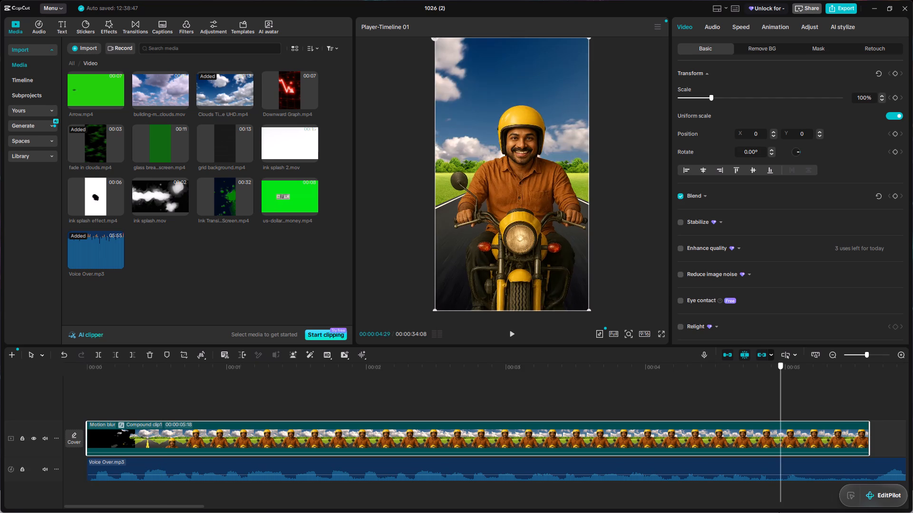
drag(779, 512, 1, 388)
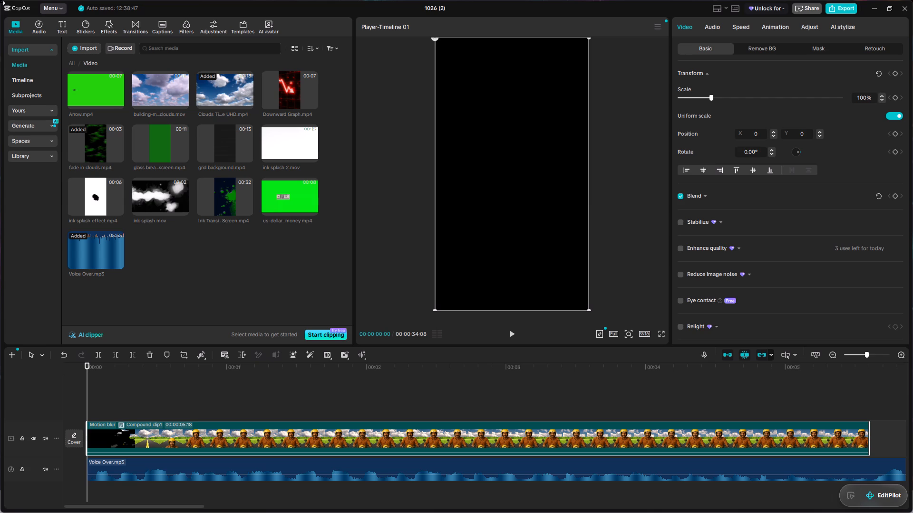
Play the compound clip in short bursts from the start to about 00:00:03:16 to locate a cut point in the voice-over.
key(space)
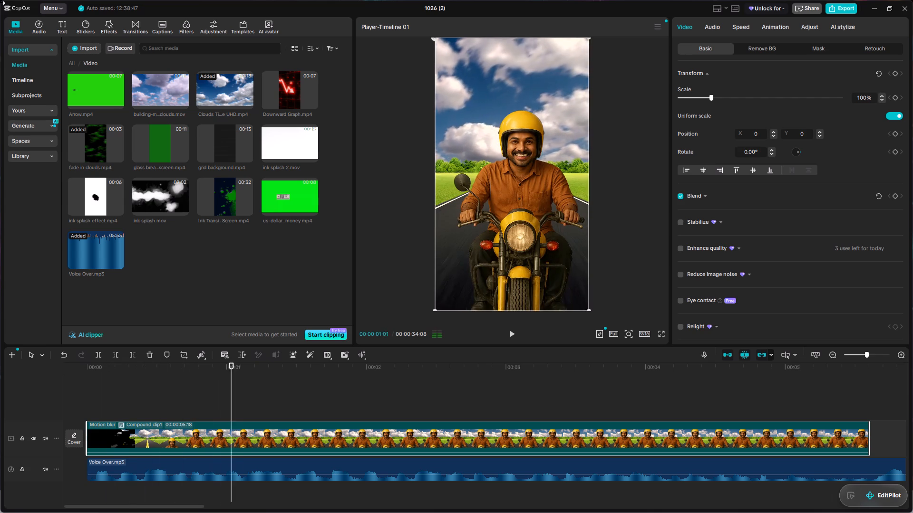
key(space)
key(space)
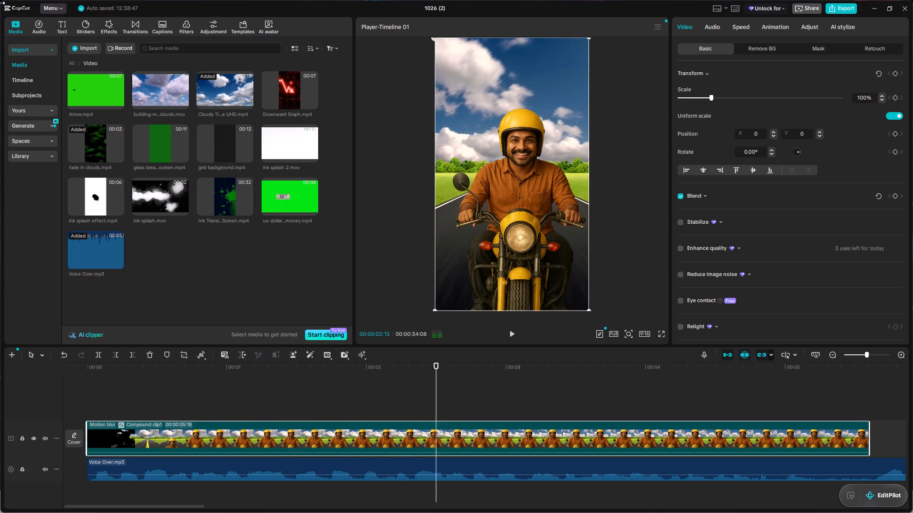
key(space)
key(space)
key(space)
key(space)
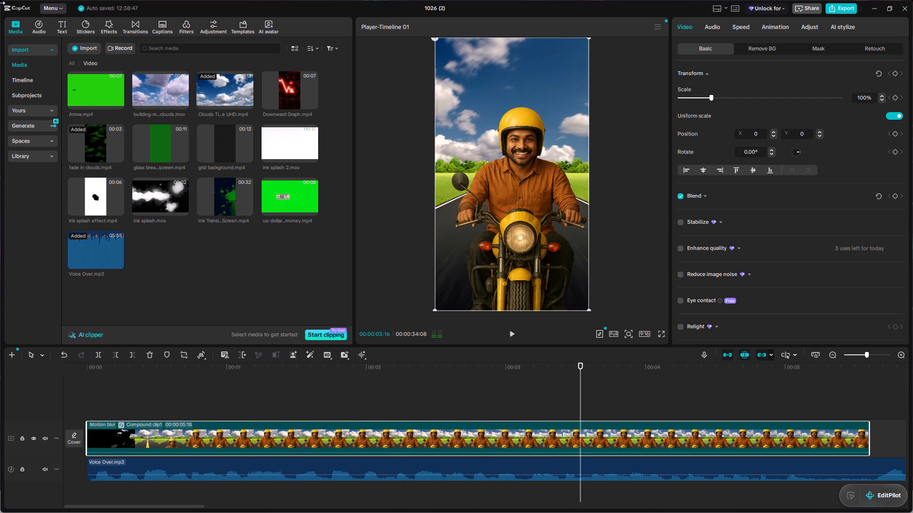
key(space)
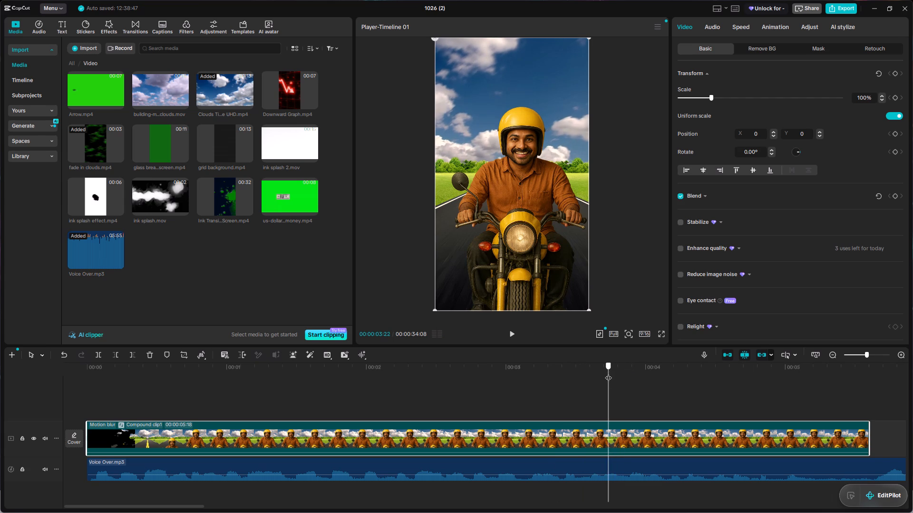
Split the motion-blurred compound clip at 00:00:03:17.
click(641, 439)
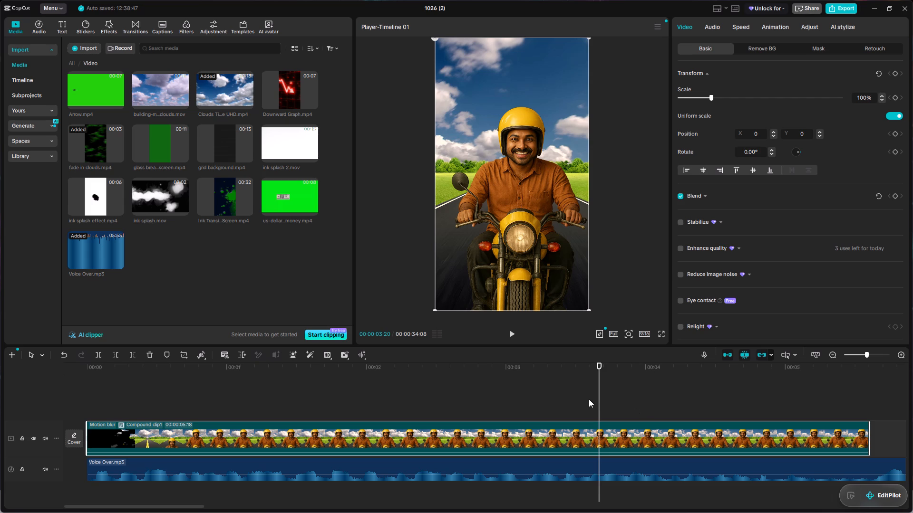
drag(598, 361, 585, 375)
drag(585, 375, 582, 379)
drag(602, 363, 587, 370)
key(ctrl+b)
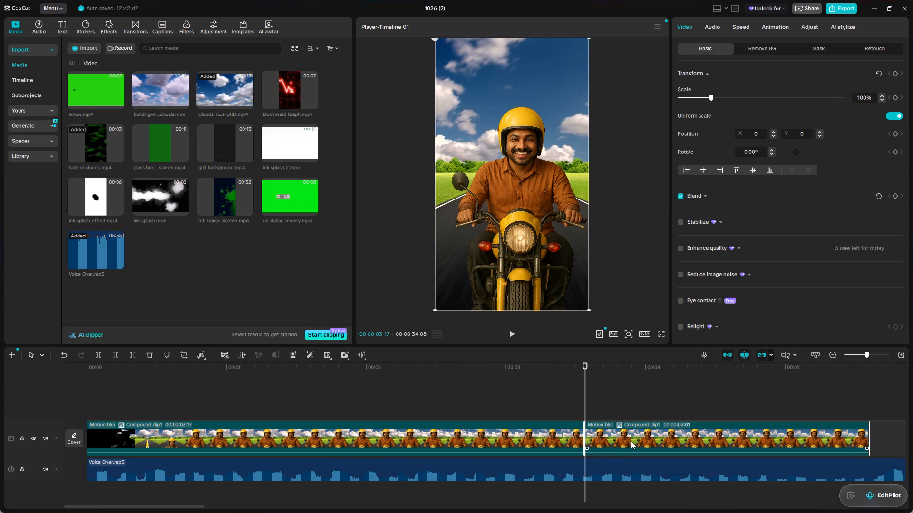
Duplicate the second part of the split compound clip onto a new track directly above, aligned at 00:00:03:17.
alt+drag(632, 441, 633, 410)
click(631, 398)
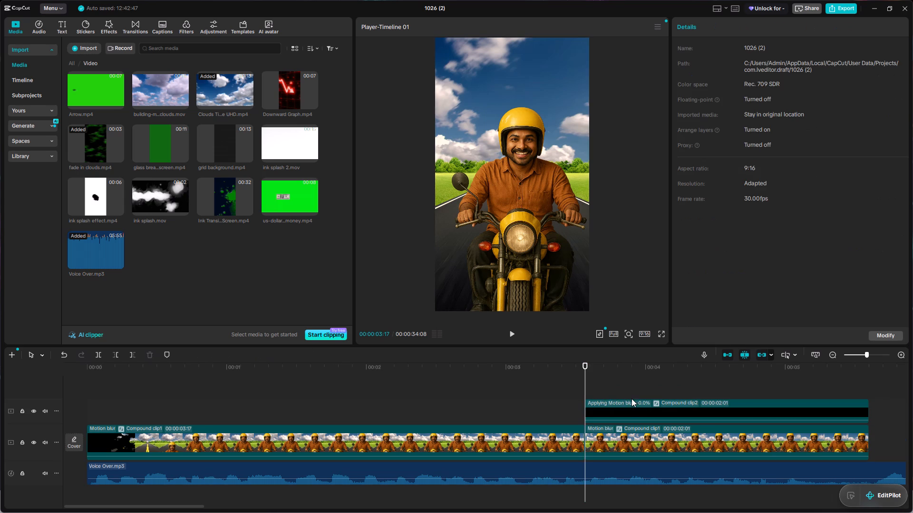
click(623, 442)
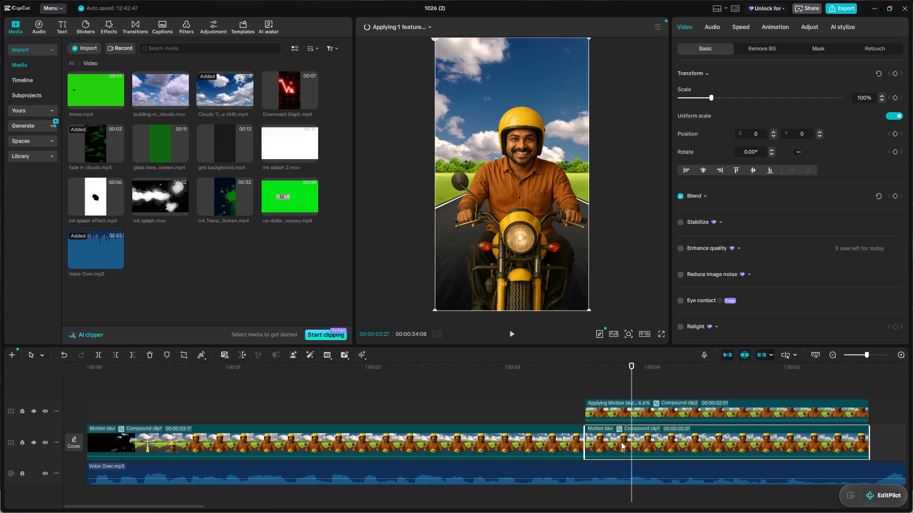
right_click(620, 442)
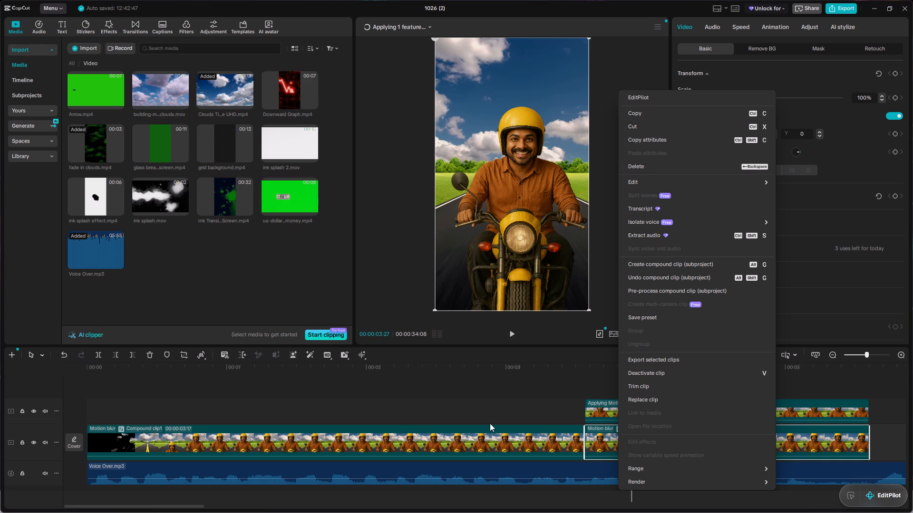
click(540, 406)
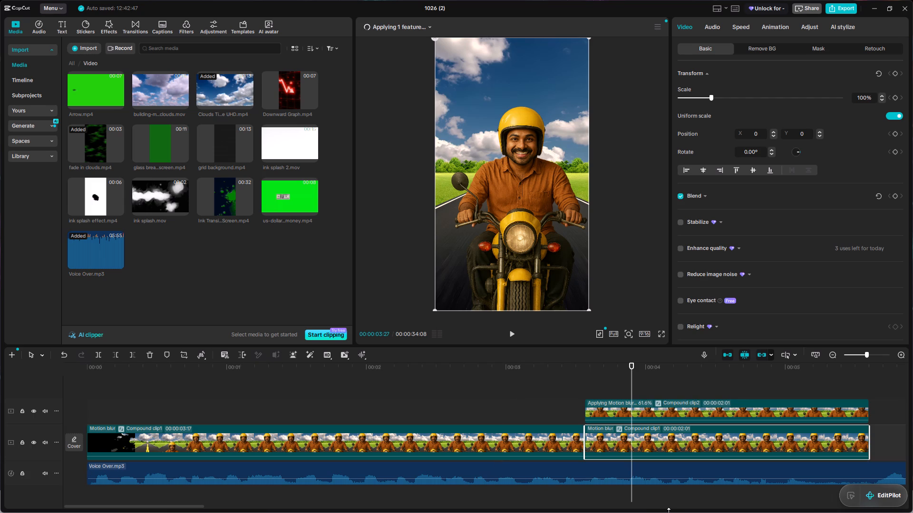
Search the video effects for "blur" and apply the first Blur effect to the duplicated compound clip on the upper track.
click(706, 404)
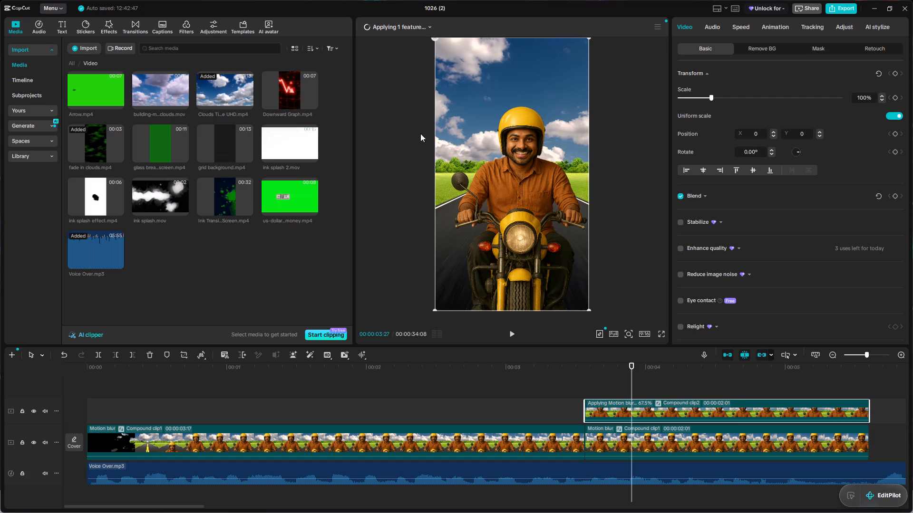
click(104, 23)
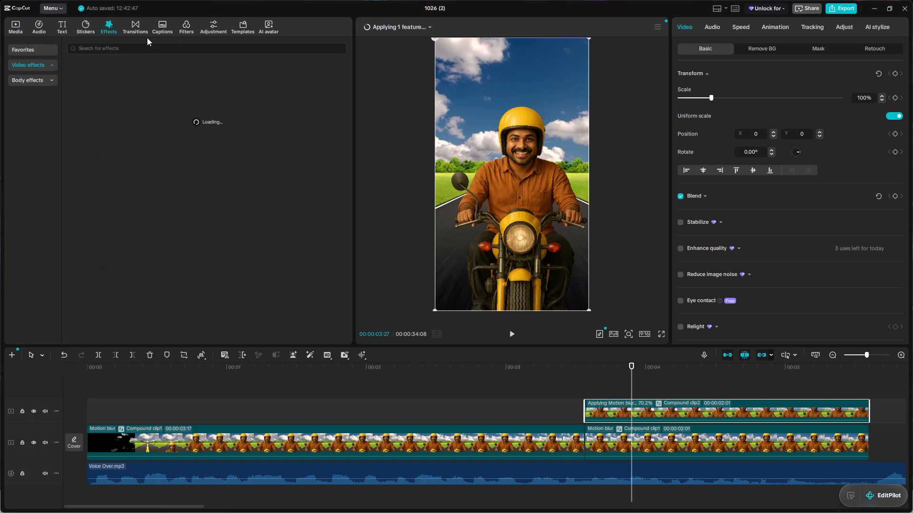
click(156, 52)
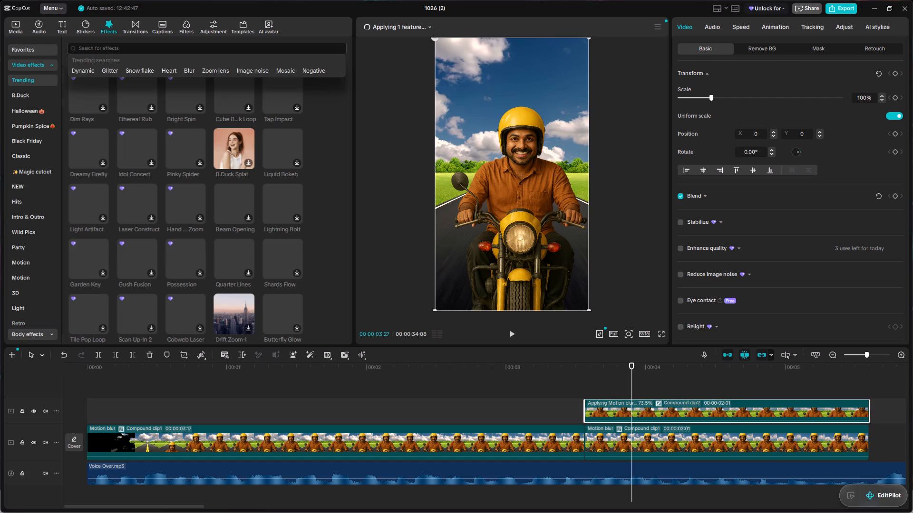
text(blur)
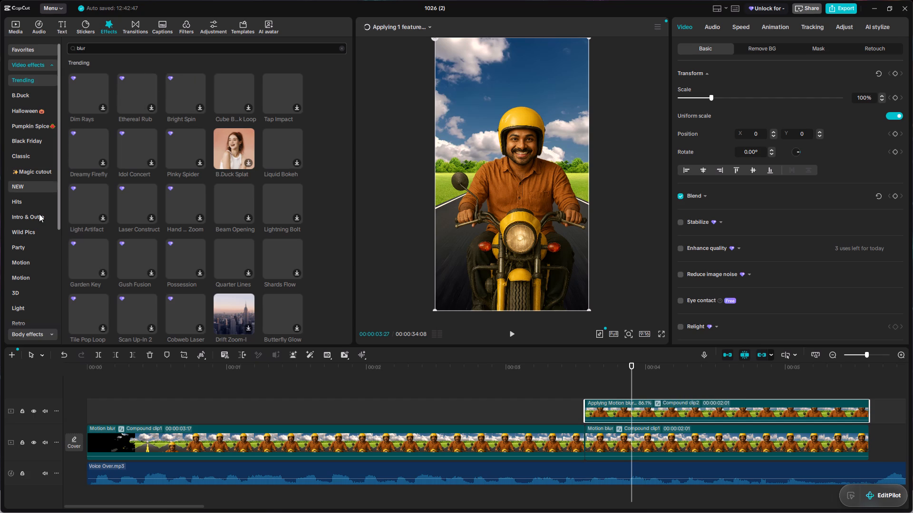
scroll(30, 246, down, 9)
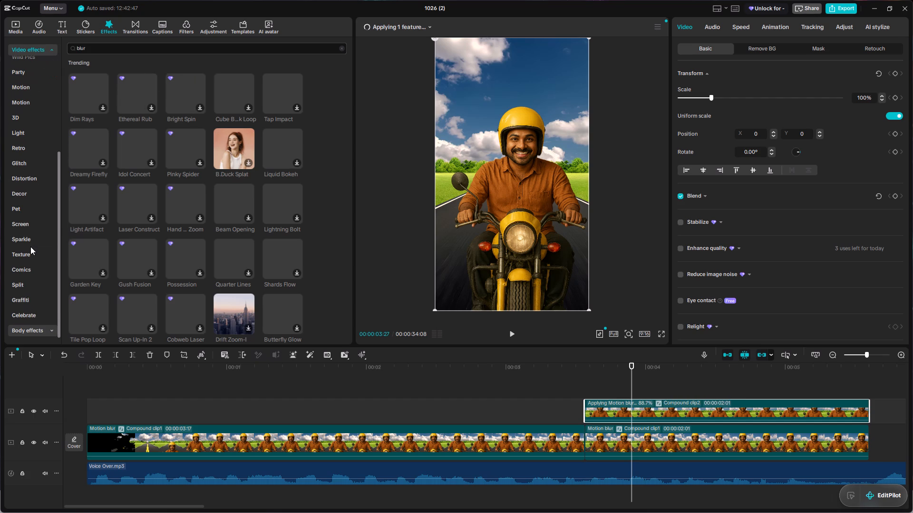
scroll(30, 247, up, 13)
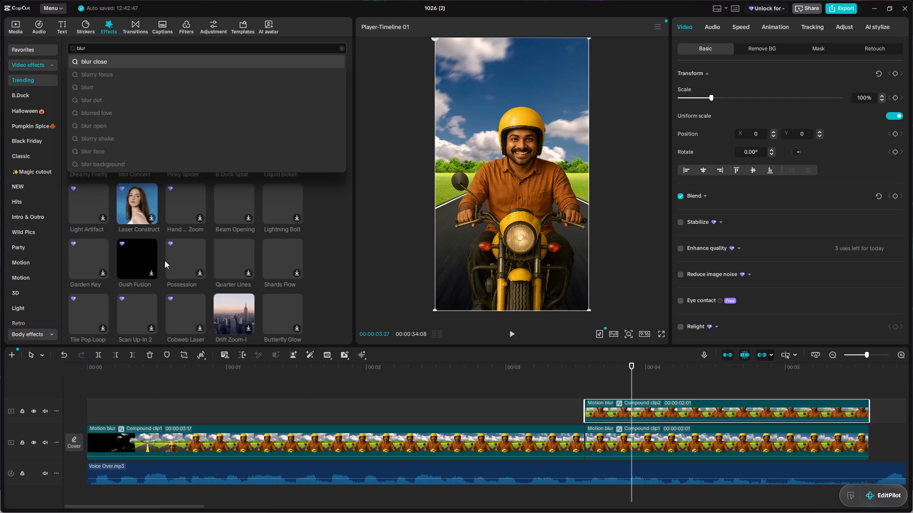
click(155, 90)
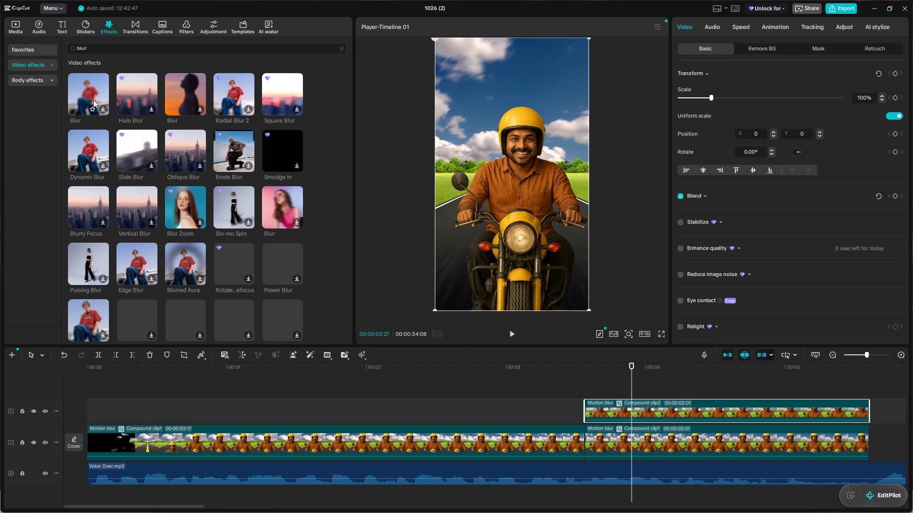
click(85, 95)
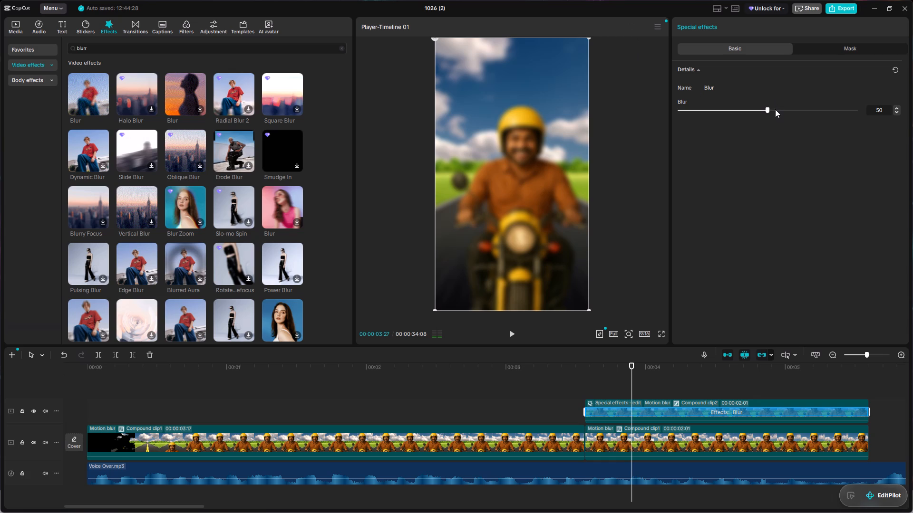
Reduce the Blur effect's strength on the duplicated clip to 26.
drag(766, 111, 751, 120)
drag(751, 120, 723, 134)
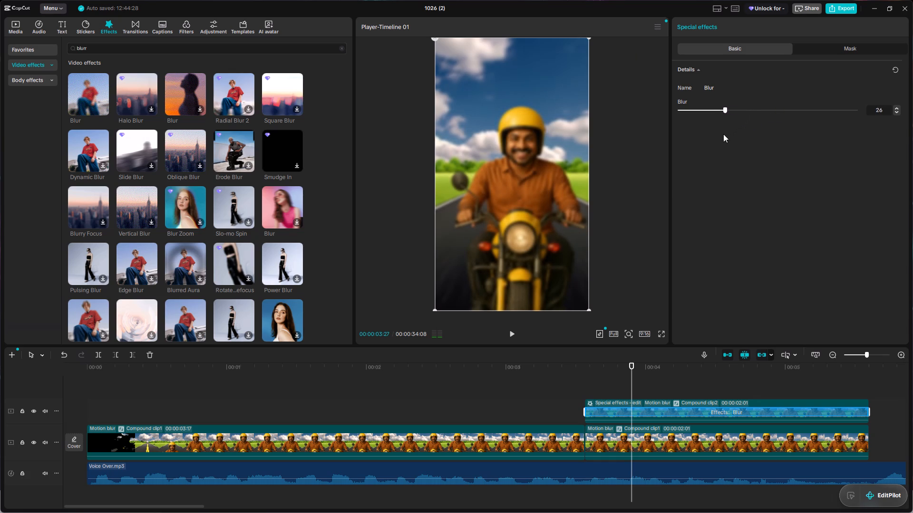
Set the Blur effect on the duplicated upper clip to 23 and compare frames before and after the clip's start.
drag(723, 134, 713, 143)
drag(713, 143, 720, 146)
click(724, 294)
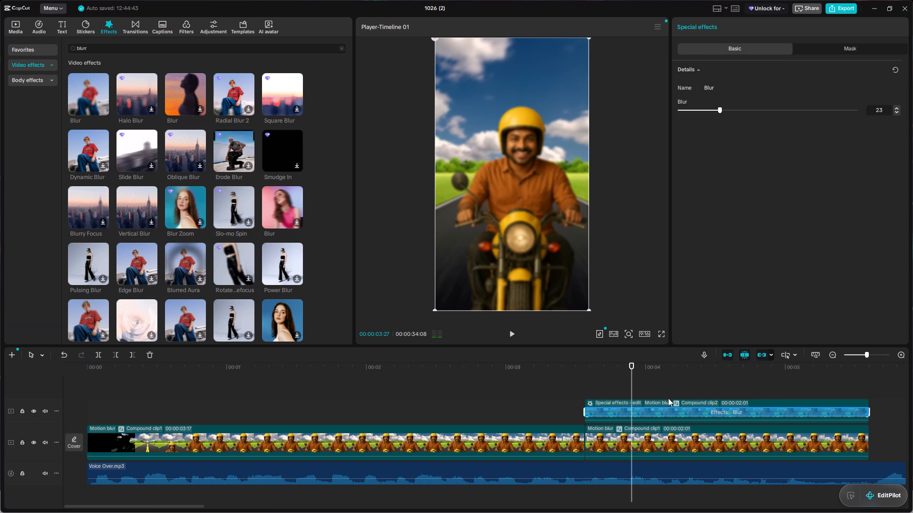
click(562, 375)
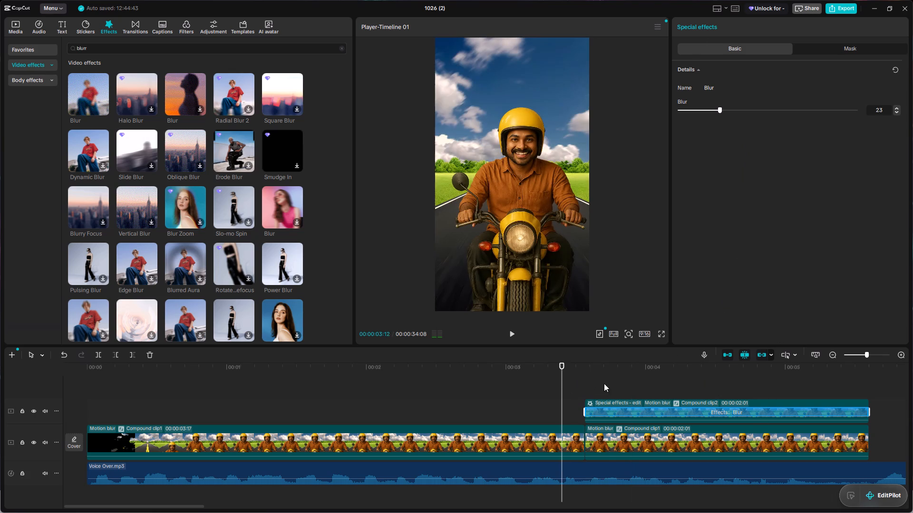
click(611, 375)
Look through the upper compound clip's basic video settings and its colour adjustment options.
double_click(614, 400)
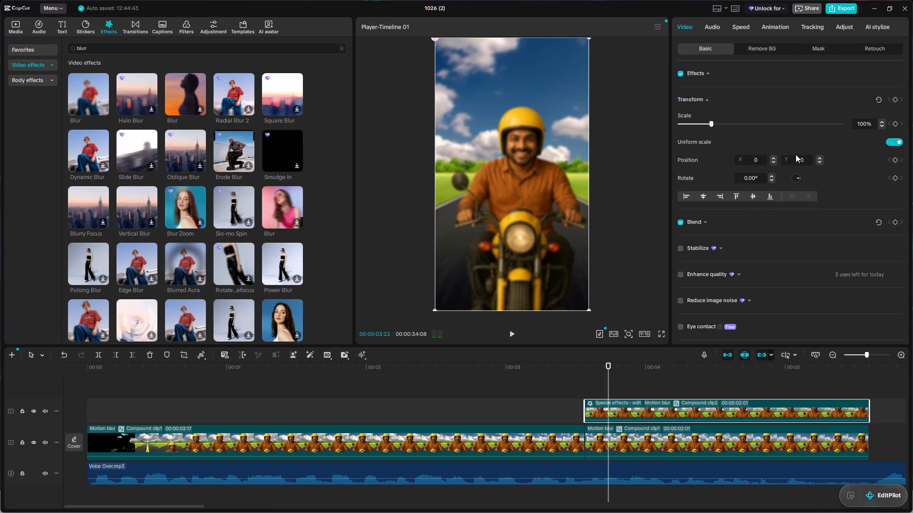
scroll(700, 247, down, 5)
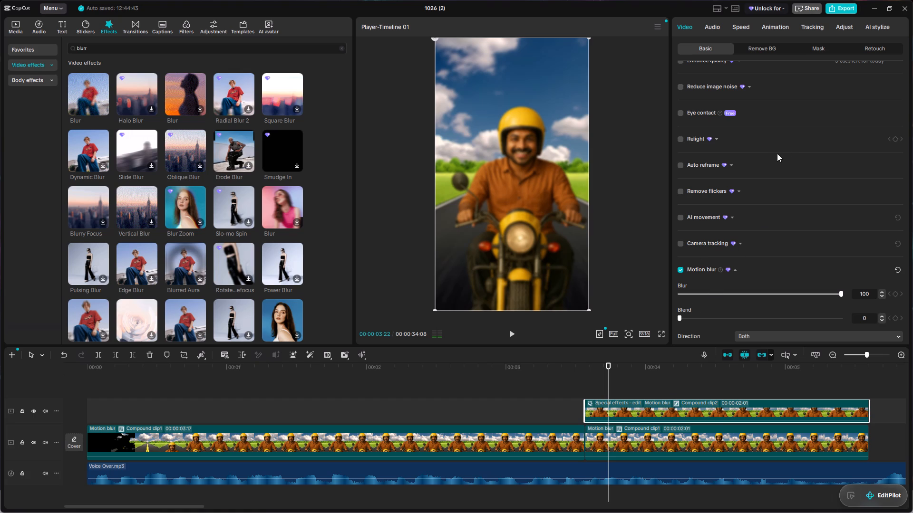
scroll(775, 155, down, 5)
scroll(776, 155, up, 5)
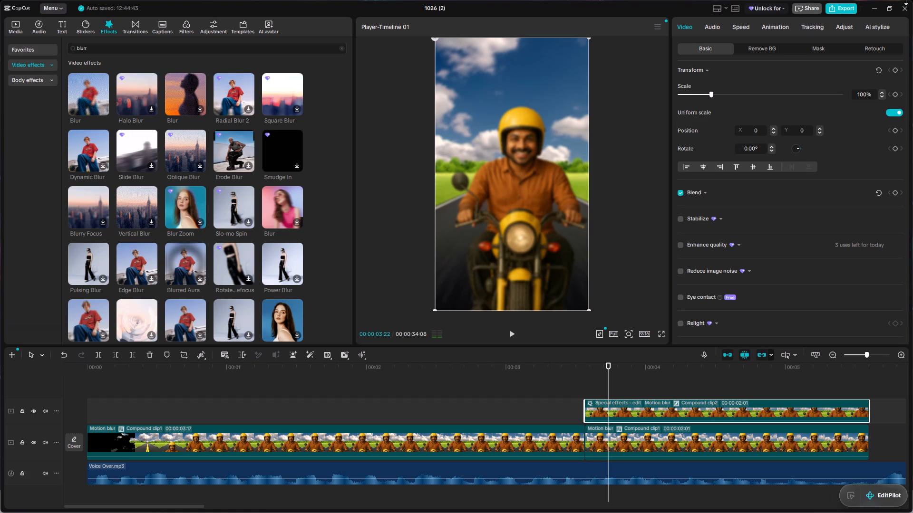
click(848, 26)
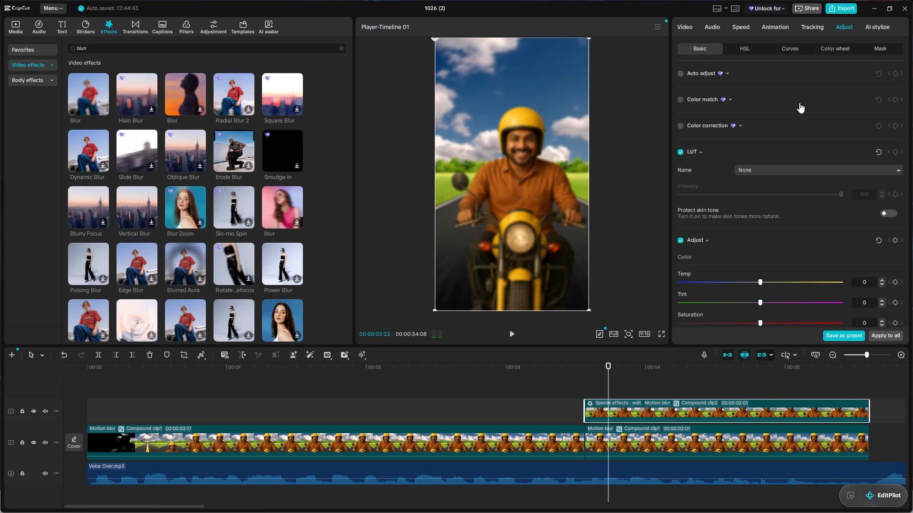
scroll(770, 144, up, 3)
scroll(770, 145, down, 4)
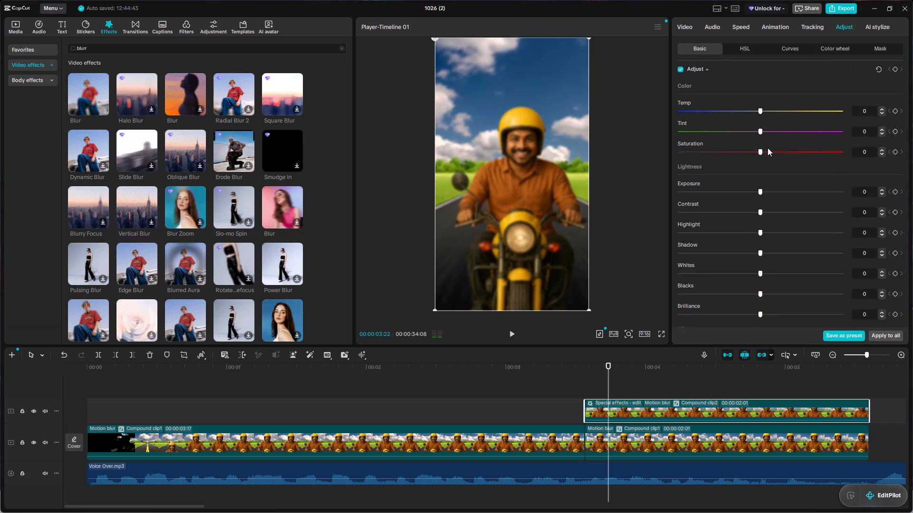
scroll(767, 148, down, 5)
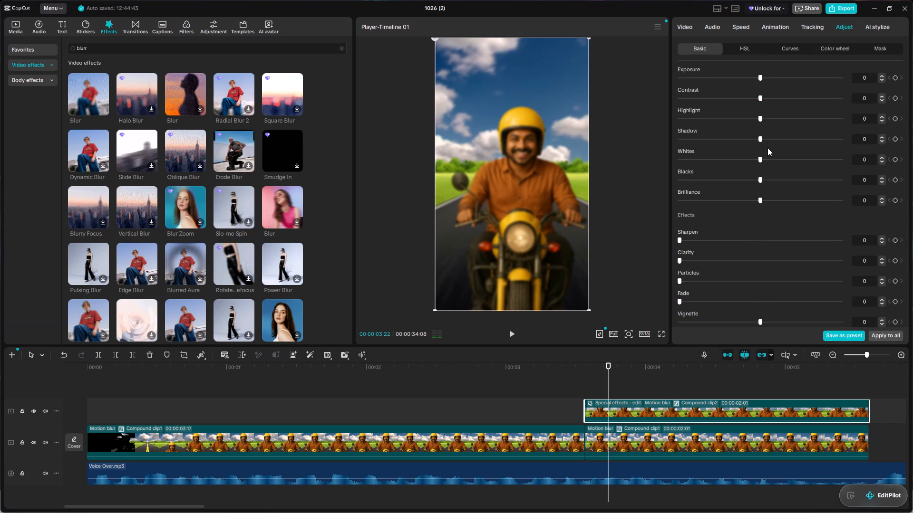
scroll(767, 148, up, 11)
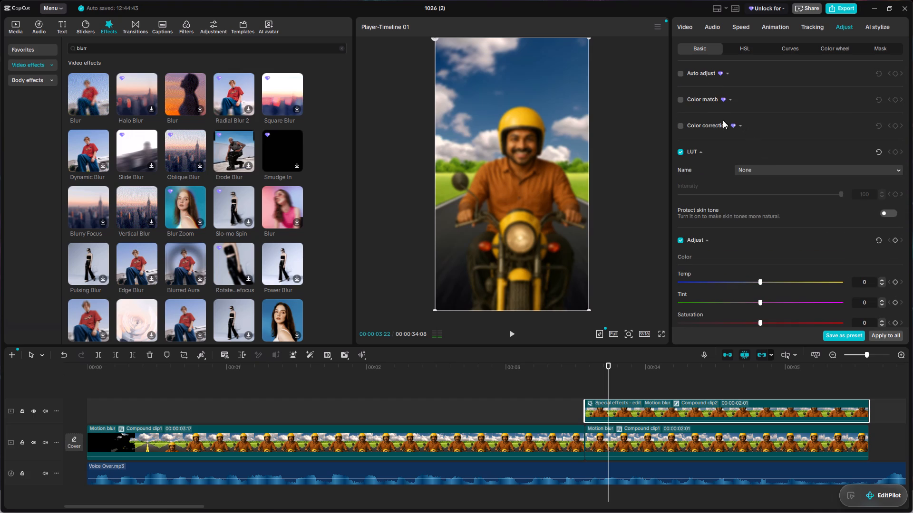
click(687, 124)
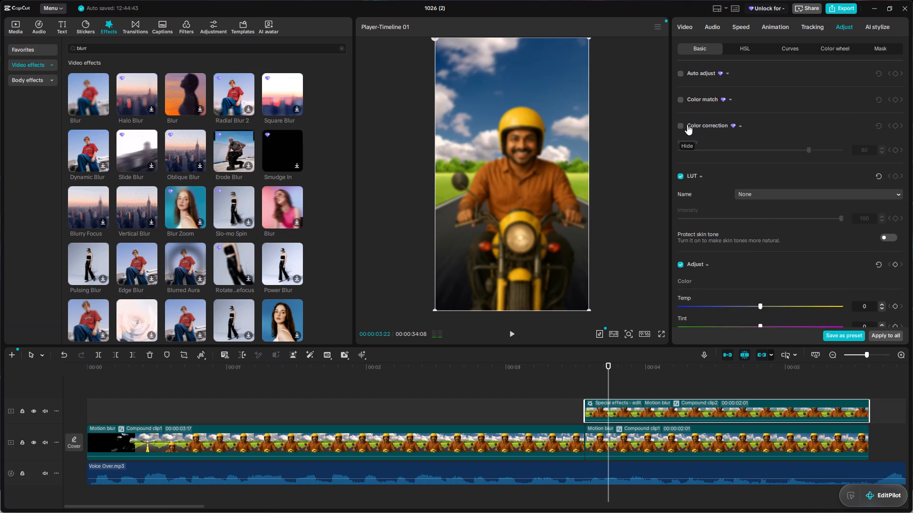
click(687, 124)
click(699, 102)
click(699, 101)
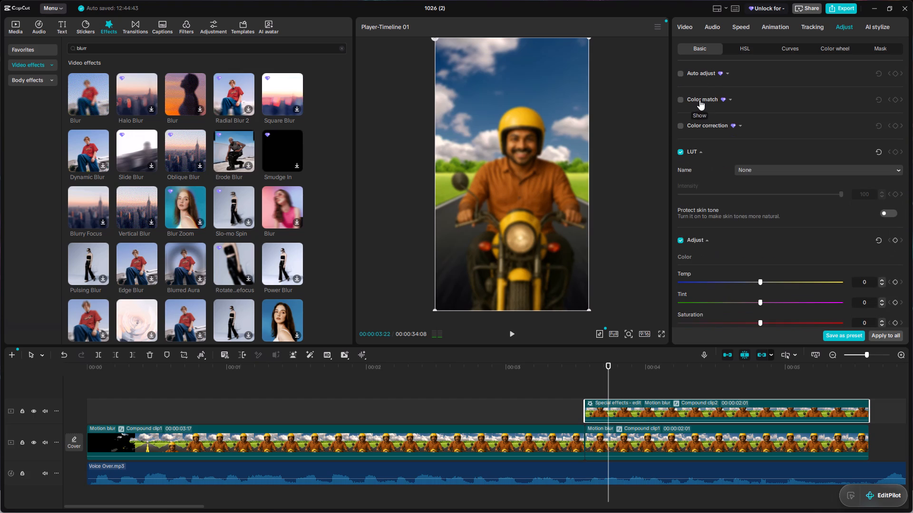
click(708, 75)
click(708, 75)
Lower the Blacks of the blurred compound clip on the upper track to -4.
scroll(682, 160, down, 5)
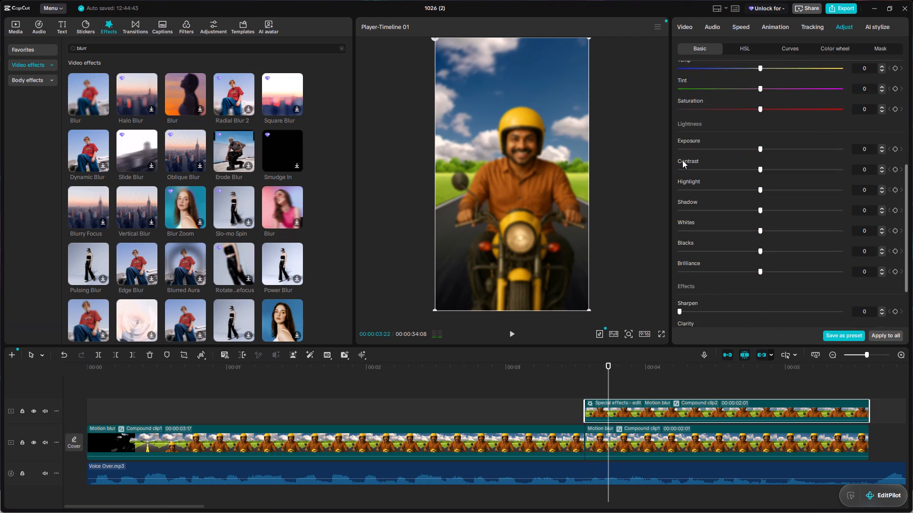
scroll(682, 160, down, 1)
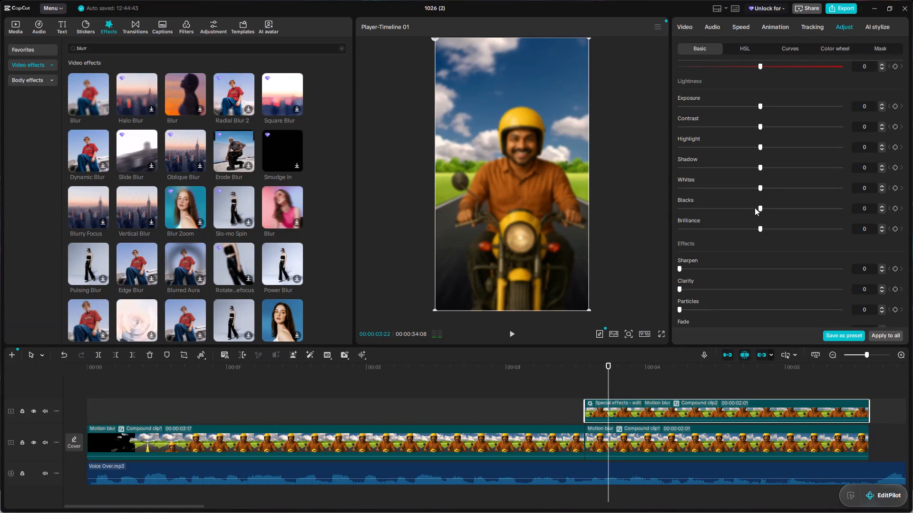
drag(760, 205, 755, 209)
drag(760, 206, 782, 210)
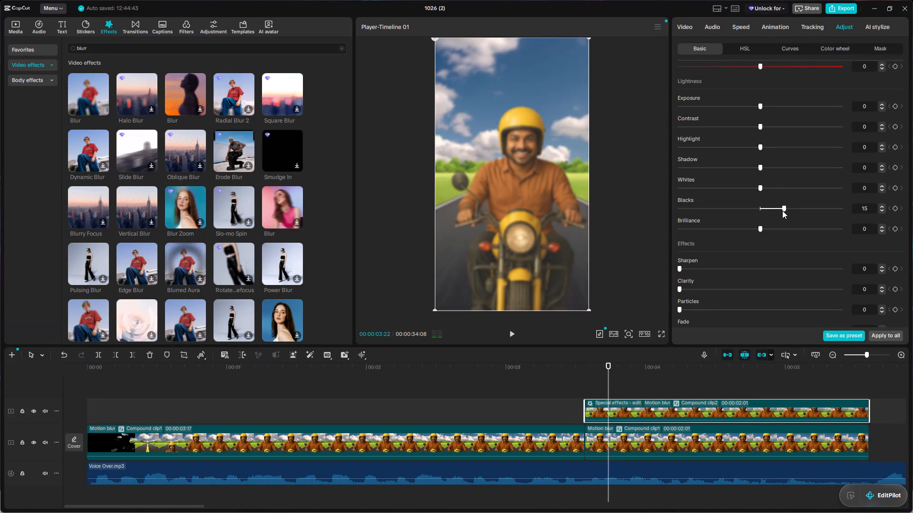
drag(782, 210, 779, 213)
drag(779, 213, 746, 222)
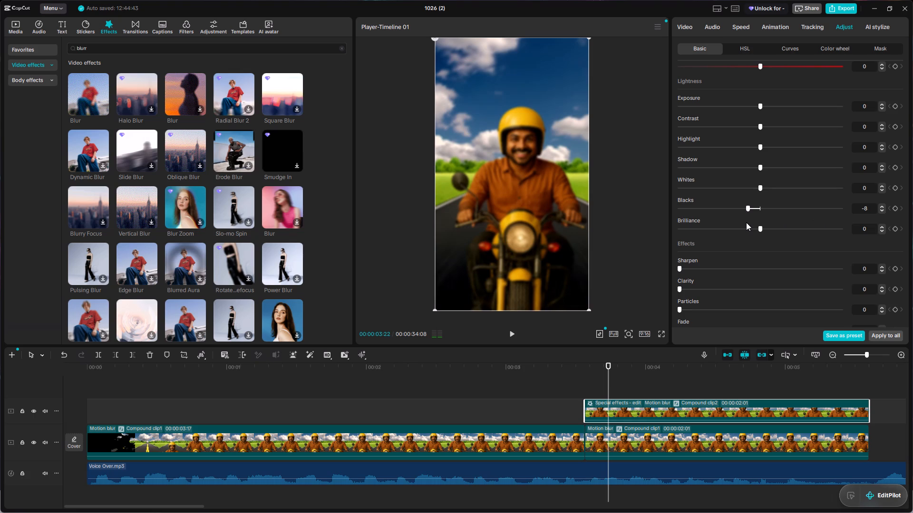
drag(746, 222, 754, 221)
drag(754, 221, 752, 221)
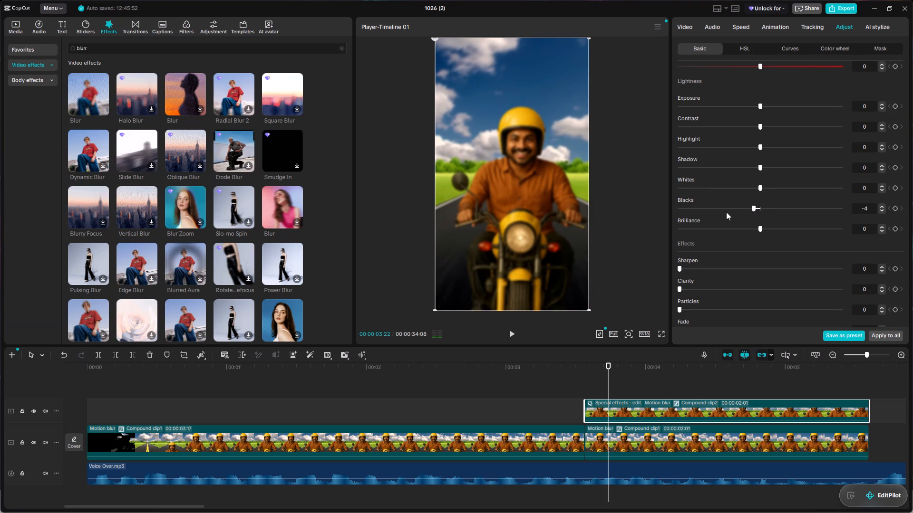
Add an opacity keyframe at 100% on the upper blurred clip at 00:00:03:24.
scroll(764, 211, up, 16)
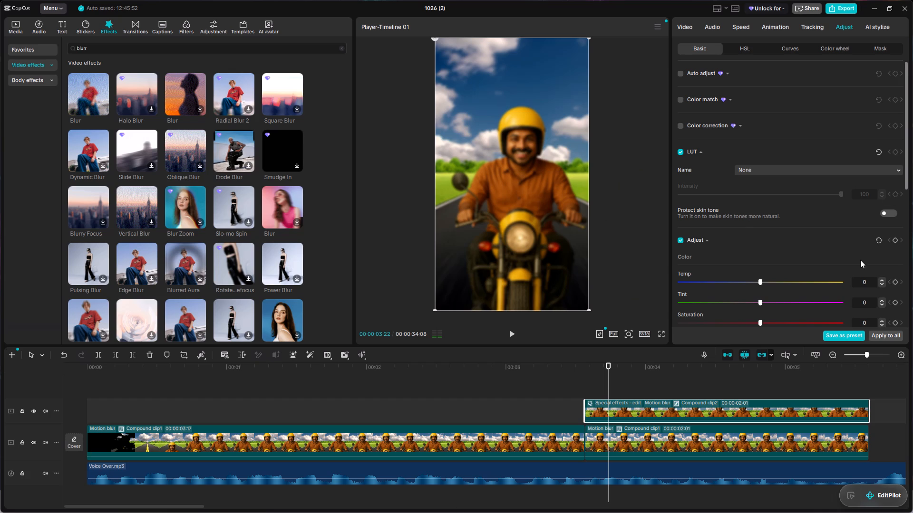
scroll(857, 267, up, 8)
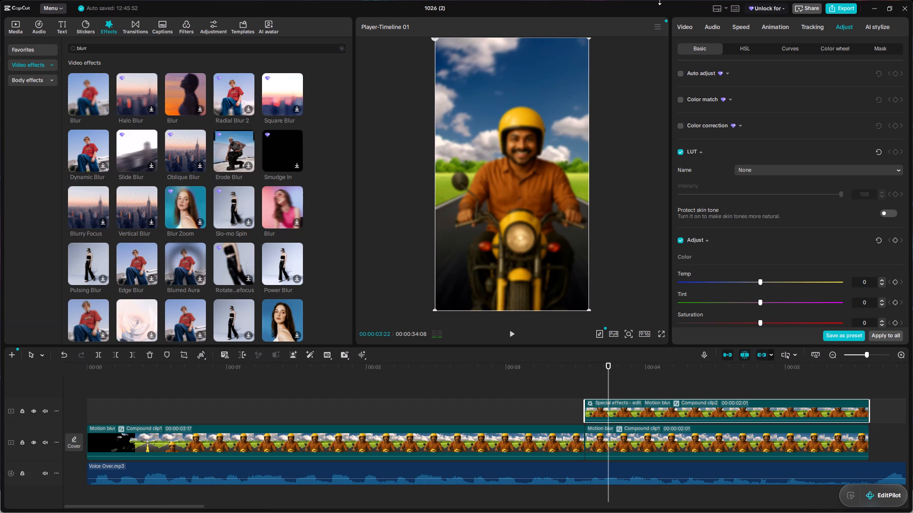
scroll(811, 131, up, 9)
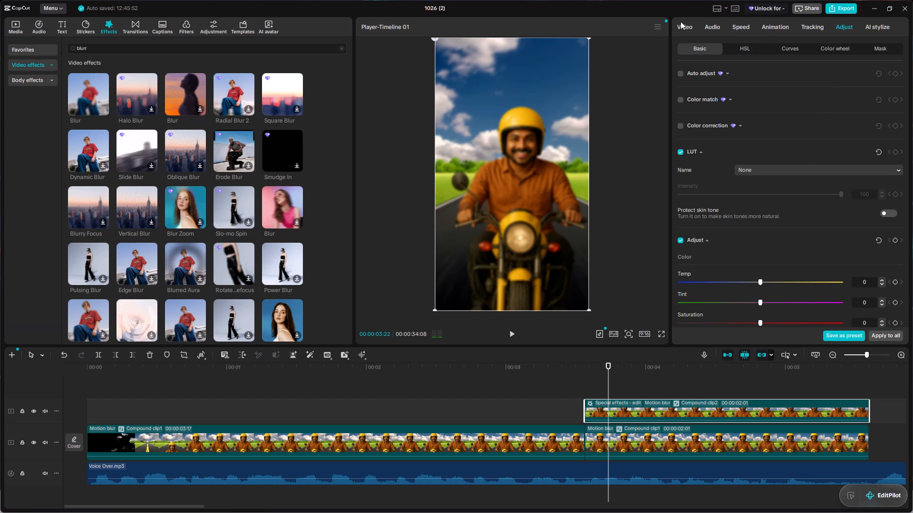
click(680, 25)
scroll(715, 130, down, 4)
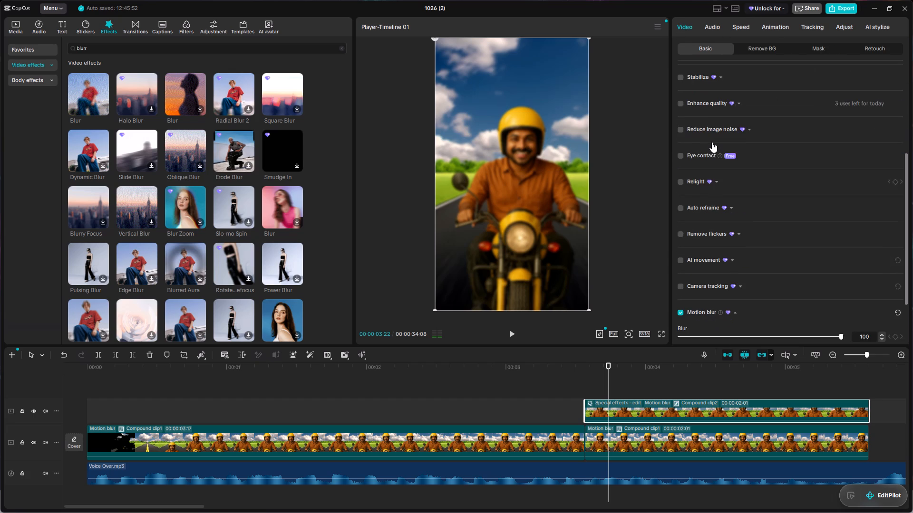
scroll(712, 142, up, 2)
click(704, 135)
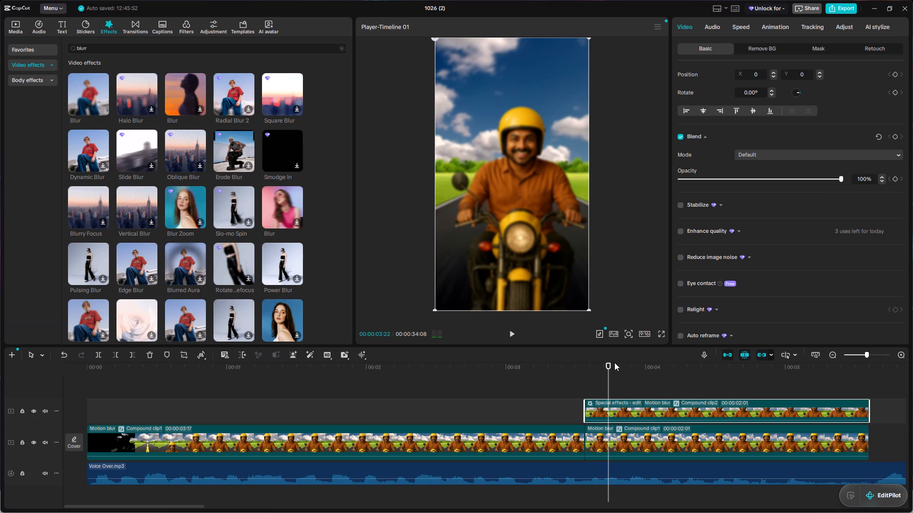
drag(608, 365, 616, 366)
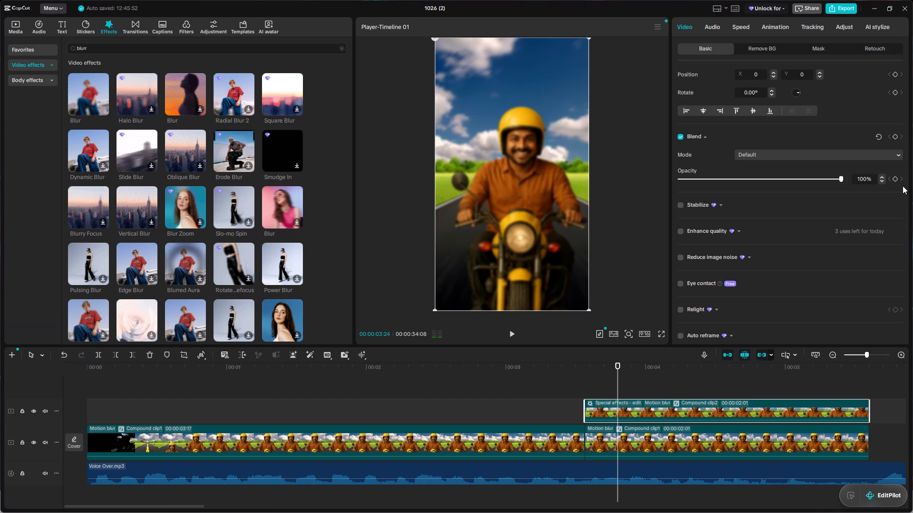
click(893, 177)
Set the upper blurred clip's opacity to 0% at its start, 00:00:03:17, so the blur fades in.
drag(617, 365, 600, 369)
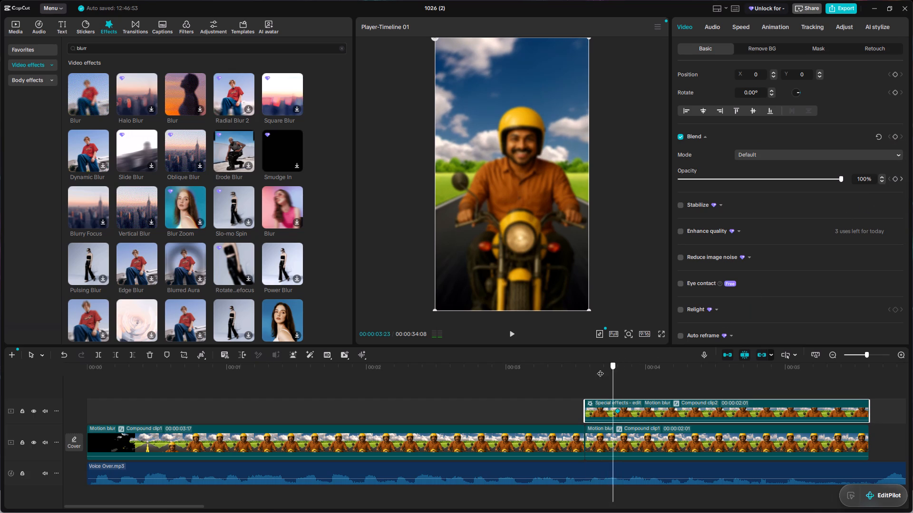
drag(600, 369, 585, 375)
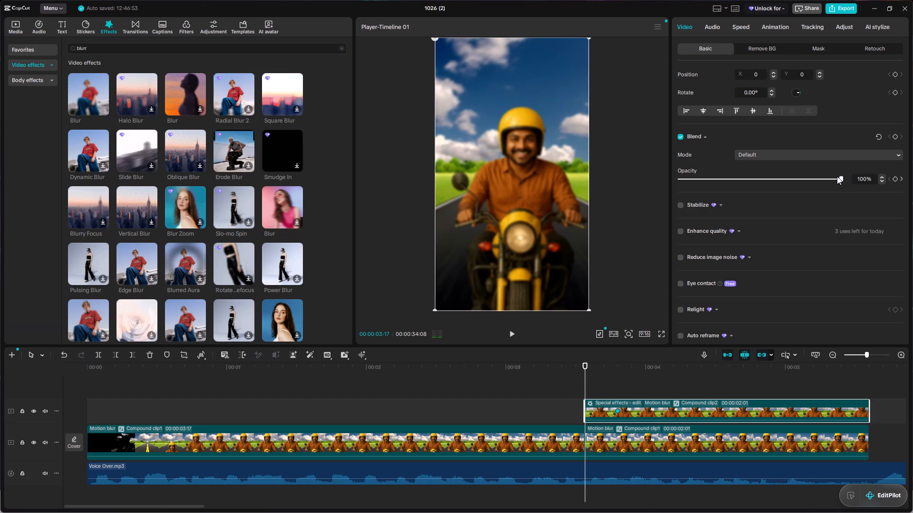
drag(840, 179, 592, 197)
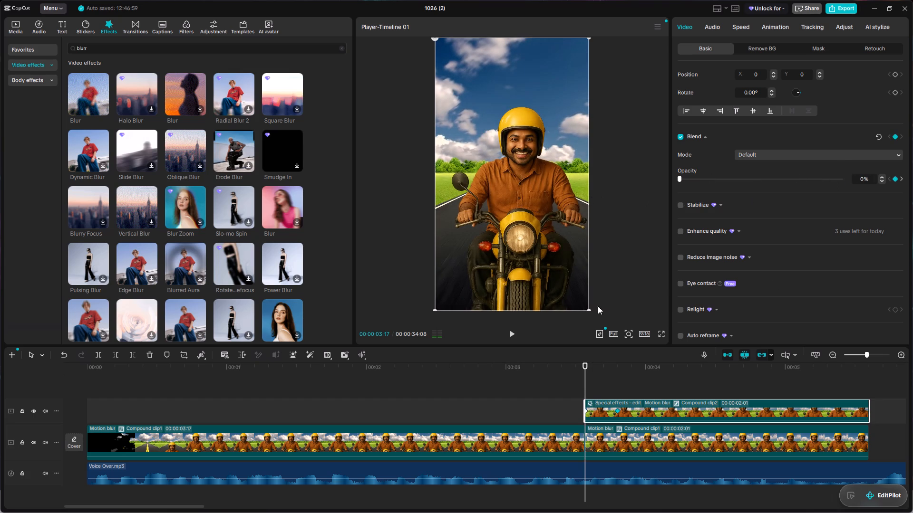
Play back the blur fade-in from just before 00:00:03:17 to check the transition.
drag(587, 361, 563, 379)
drag(586, 363, 550, 377)
key(space)
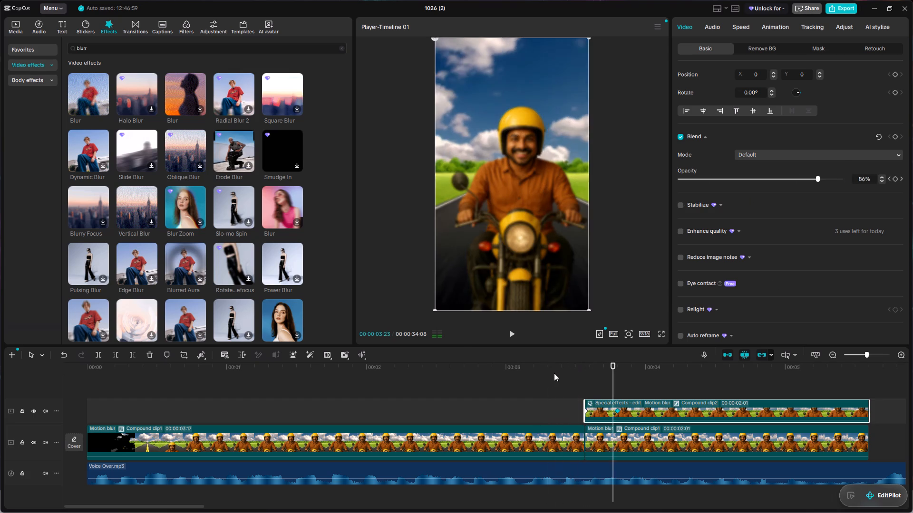
key(space)
drag(636, 366, 630, 370)
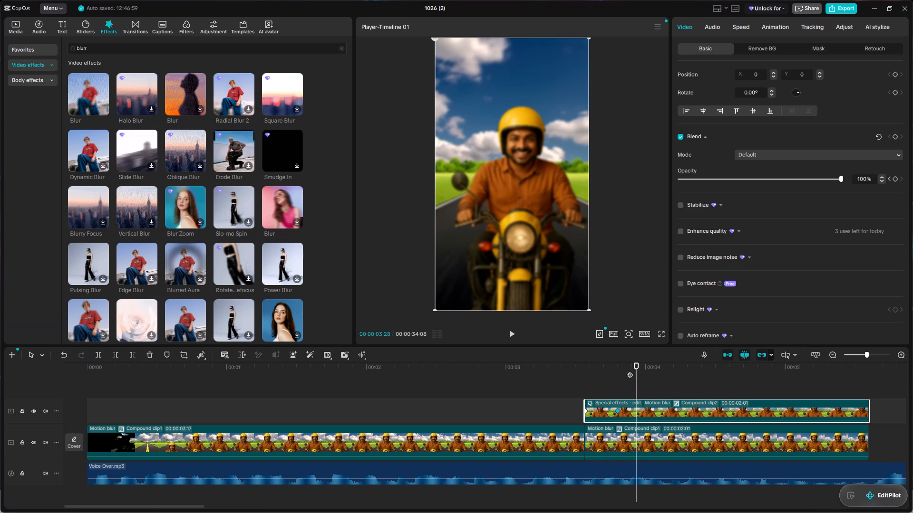
Play back and scrub repeatedly across the blur fade-in around 00:00:03:17 to judge how quickly it appears.
drag(630, 370, 501, 400)
key(space)
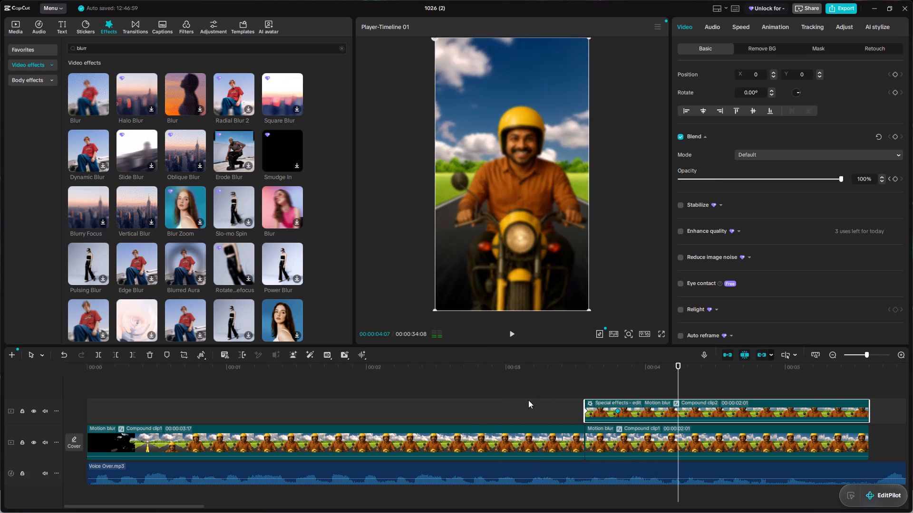
key(space)
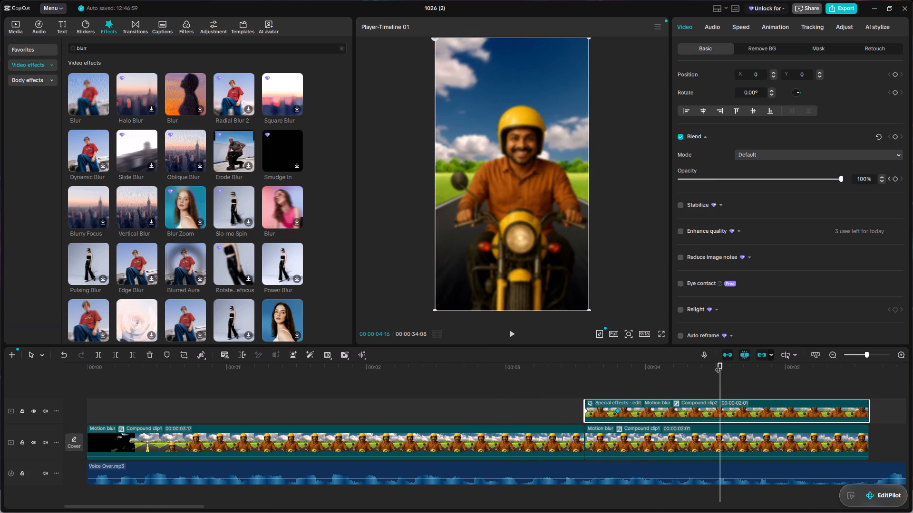
drag(719, 367, 608, 418)
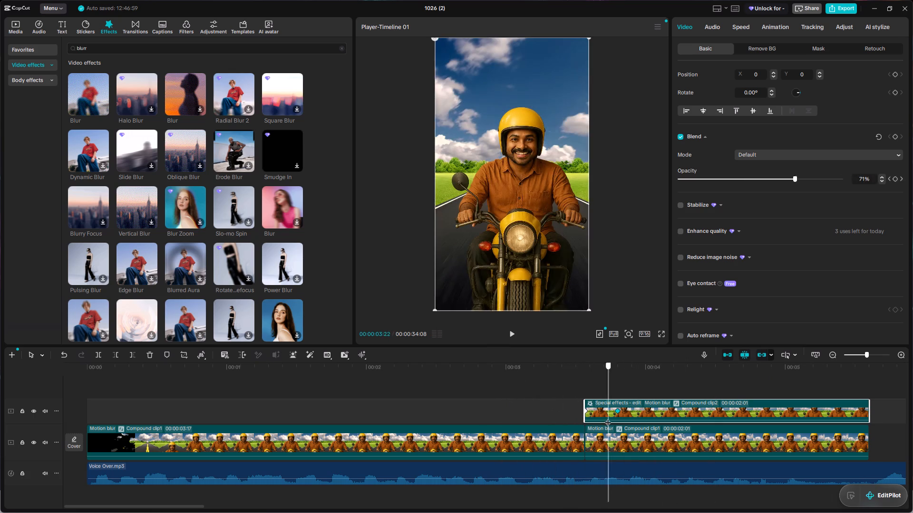
drag(608, 418, 626, 431)
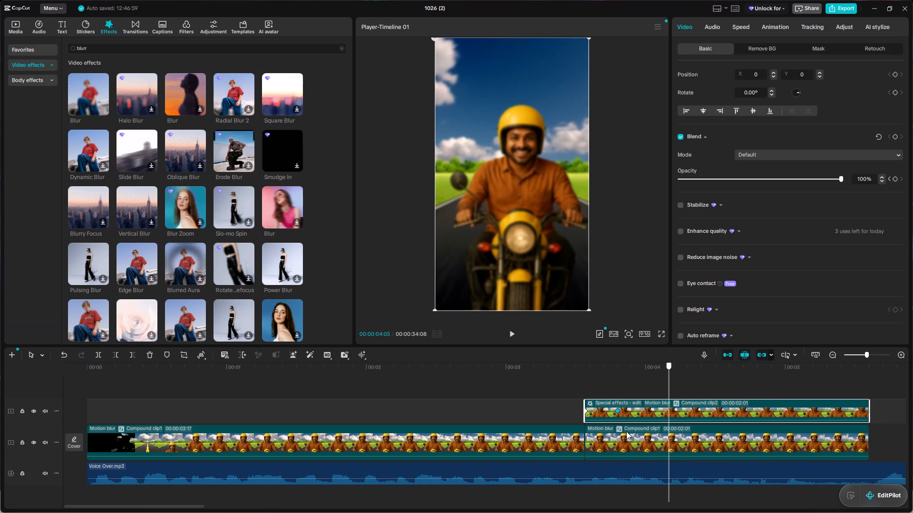
drag(626, 431, 475, 447)
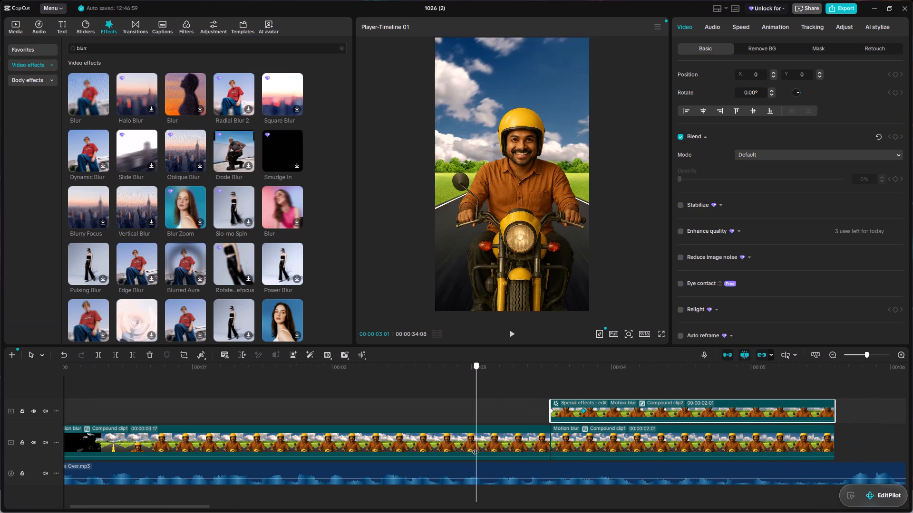
drag(475, 447, 505, 456)
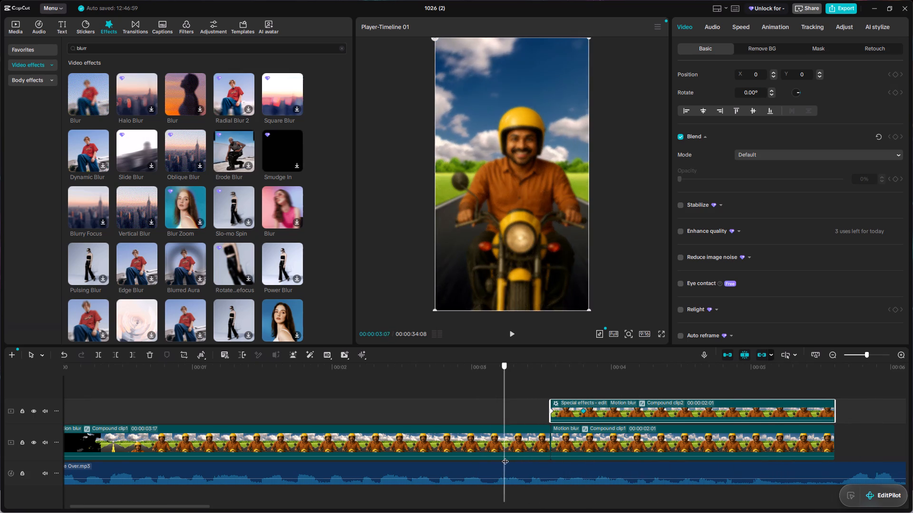
drag(505, 456, 575, 467)
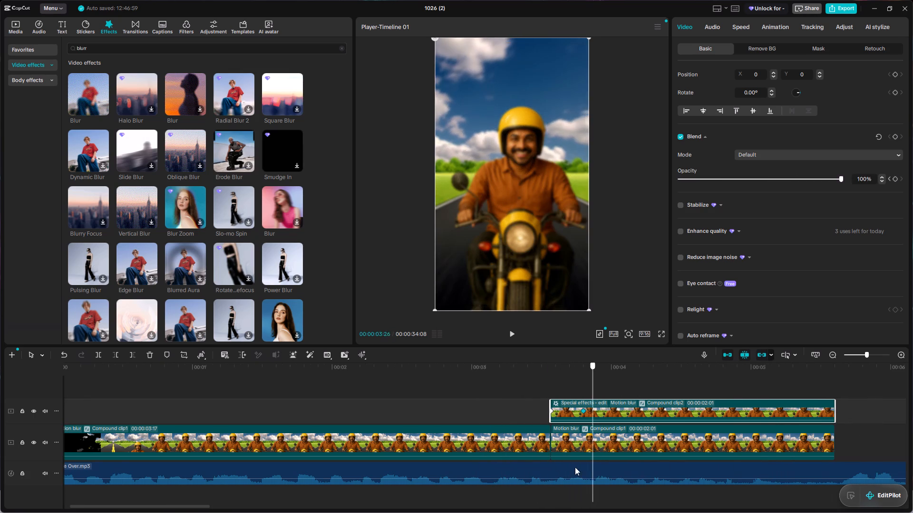
drag(575, 467, 584, 467)
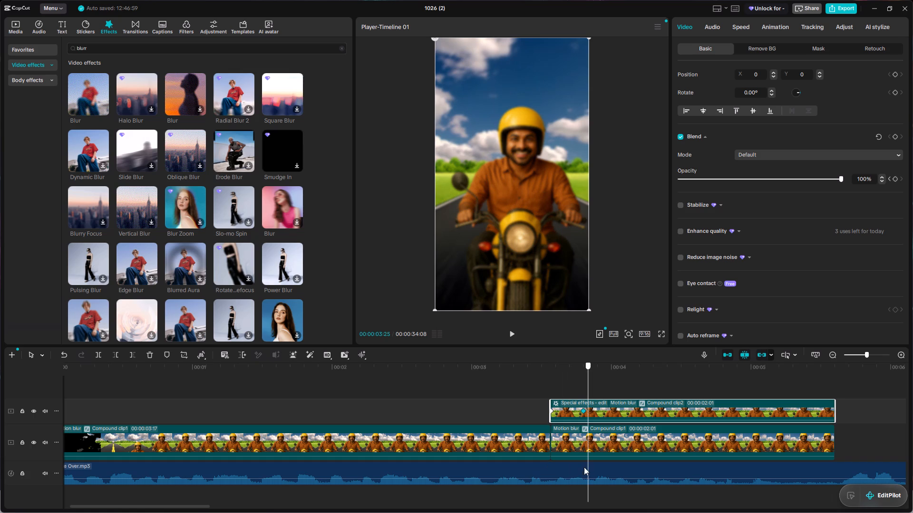
drag(584, 467, 516, 460)
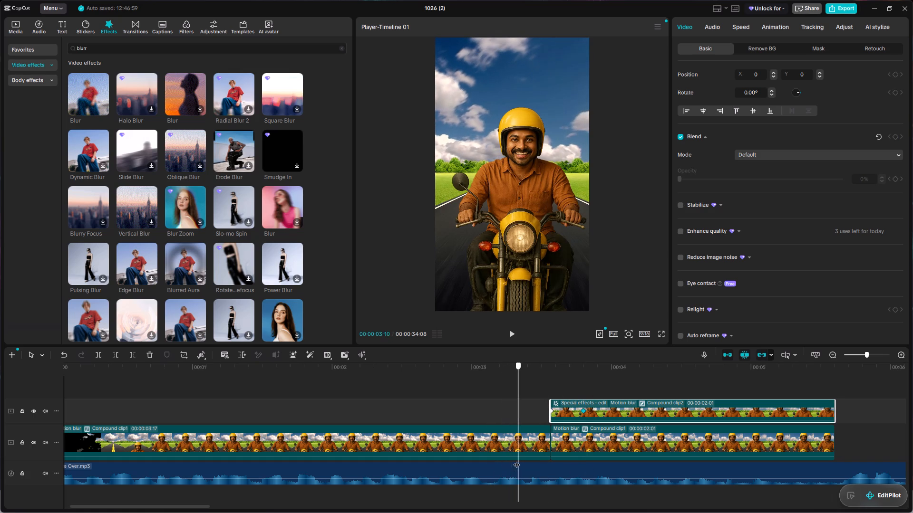
drag(516, 460, 540, 473)
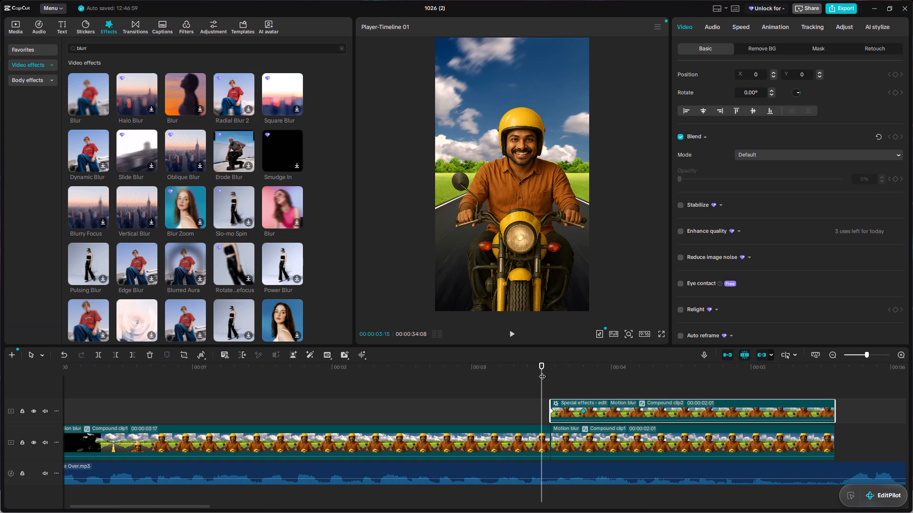
drag(542, 363, 588, 380)
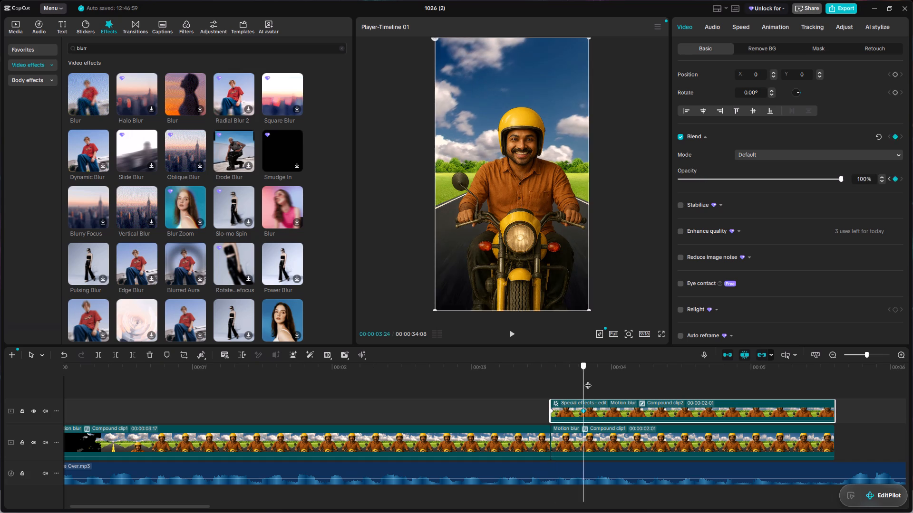
drag(588, 380, 638, 404)
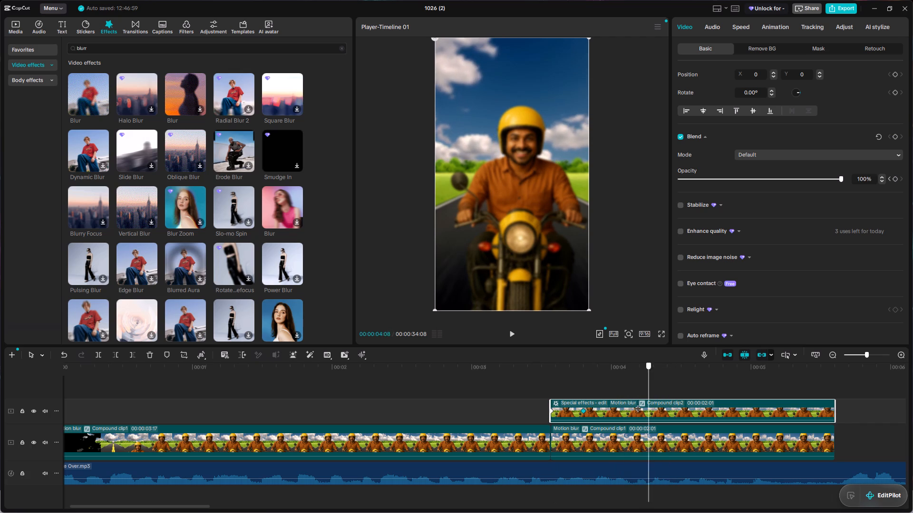
drag(638, 404, 570, 427)
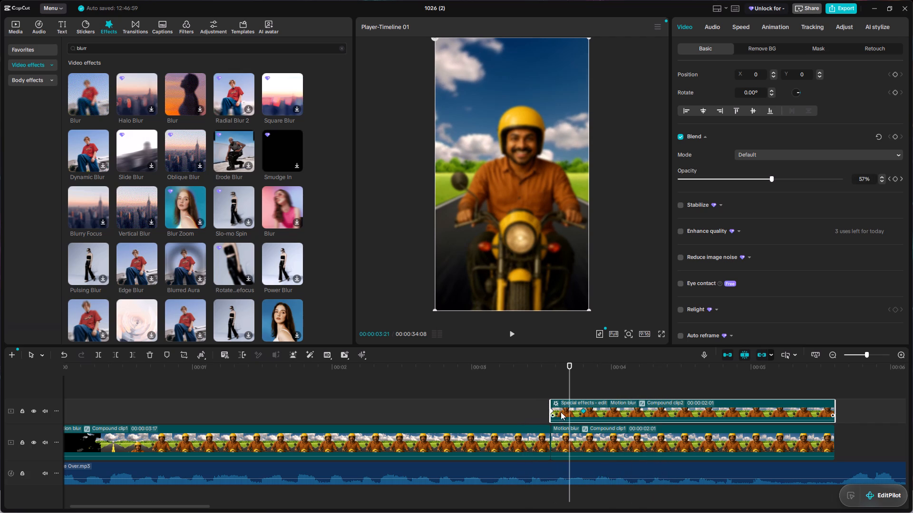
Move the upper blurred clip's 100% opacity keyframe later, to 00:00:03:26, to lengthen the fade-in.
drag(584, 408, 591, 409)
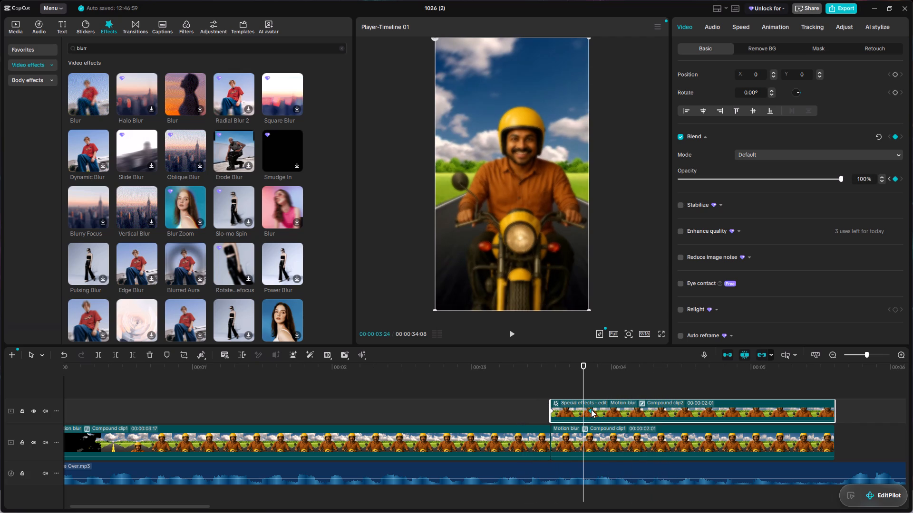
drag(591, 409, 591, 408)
Scrub back and forth between about 00:00:03:04 and 00:00:04:03 to check the timing of the lengthened fade-in.
drag(585, 361, 504, 386)
drag(504, 386, 520, 380)
drag(583, 364, 486, 393)
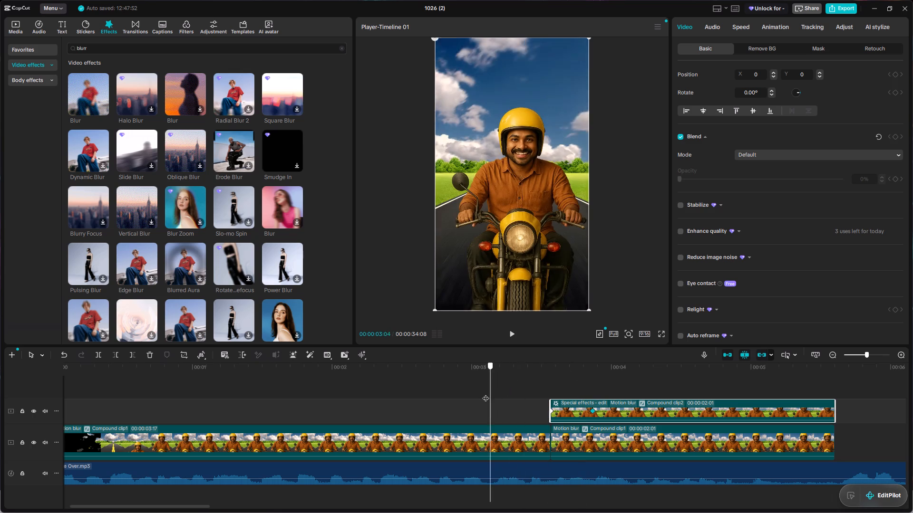
drag(486, 393, 583, 413)
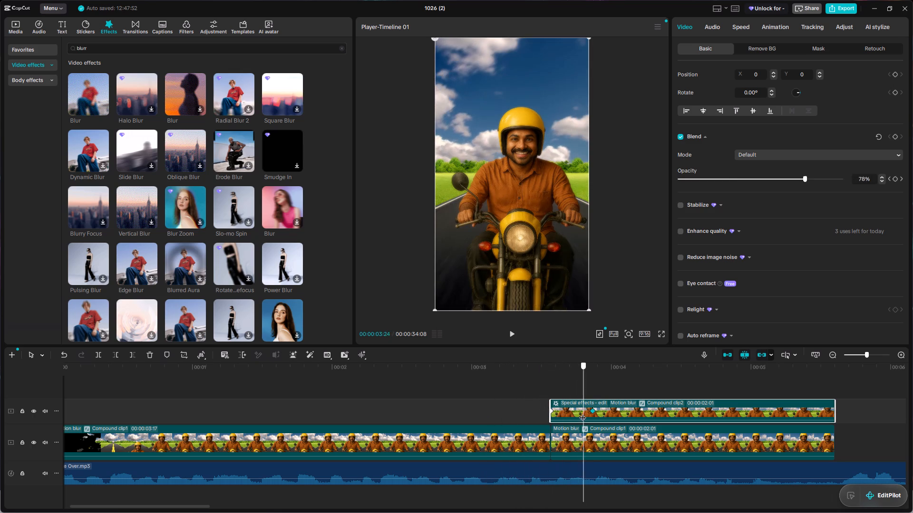
drag(583, 413, 515, 424)
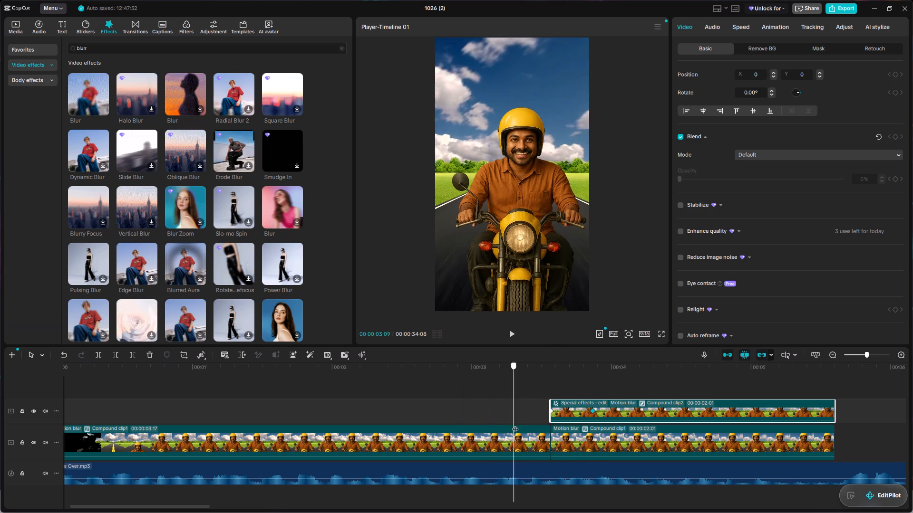
drag(515, 424, 483, 437)
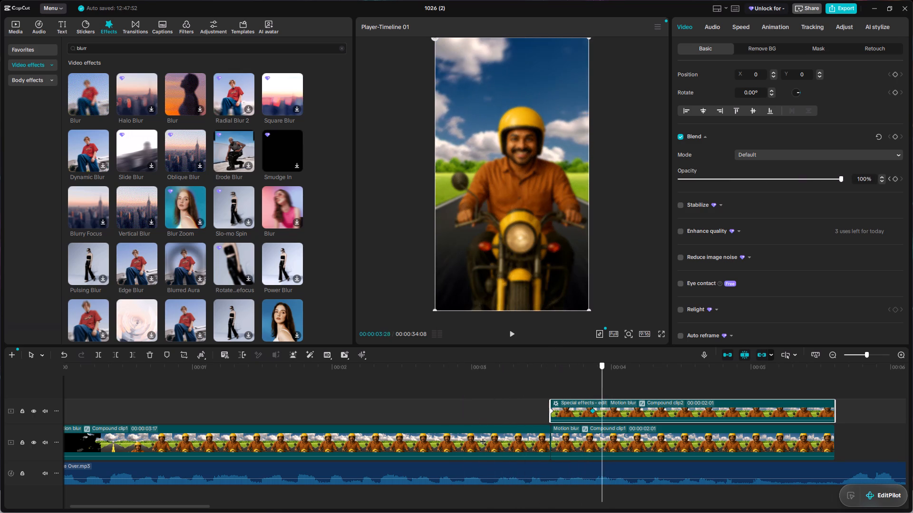
drag(483, 437, 626, 445)
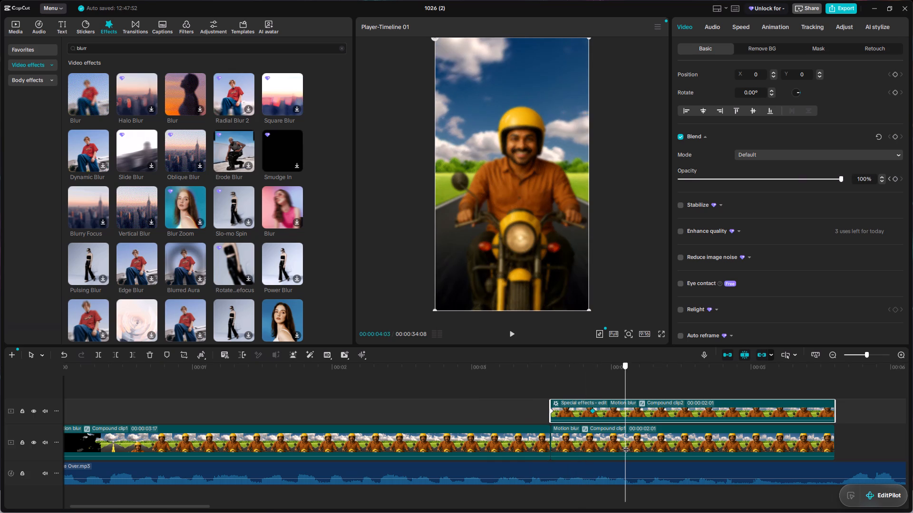
drag(626, 445, 569, 456)
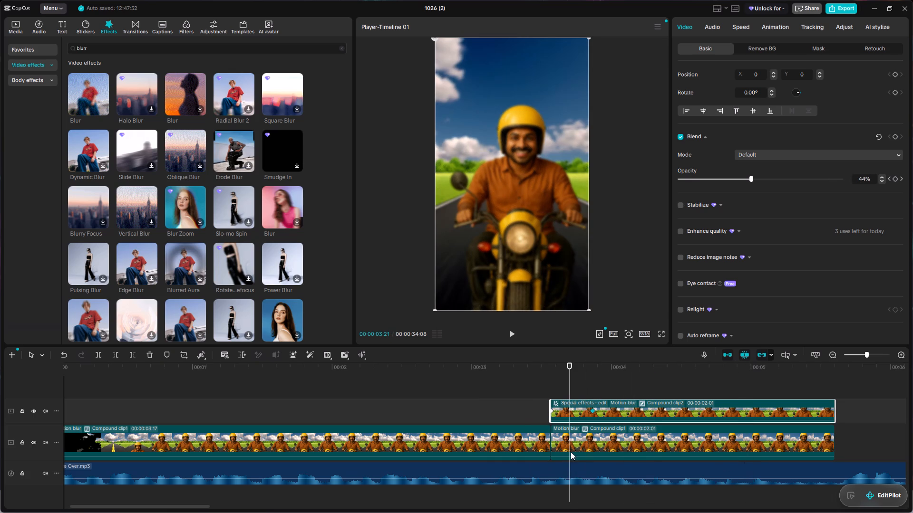
Move the upper blurred clip's 100% opacity keyframe earlier, to about 00:00:03:23, and scrub through the shortened fade to check it.
drag(592, 411, 583, 413)
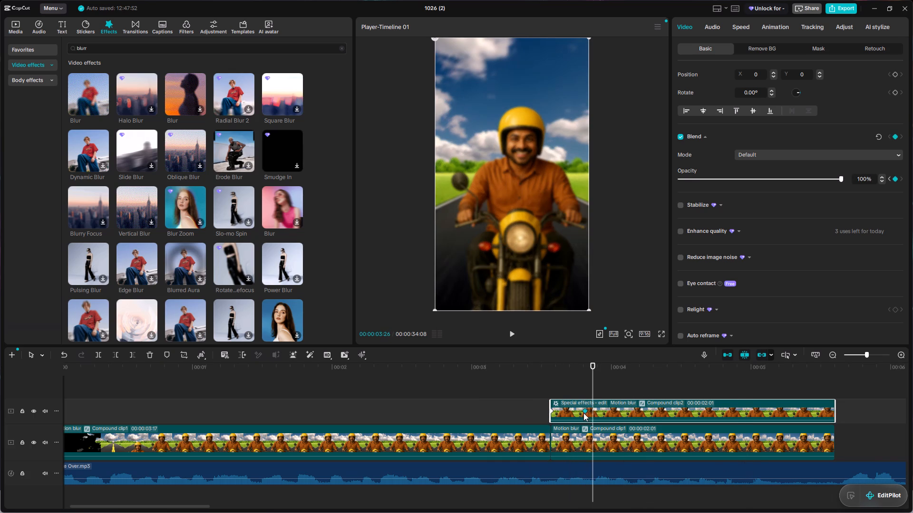
drag(583, 413, 577, 415)
drag(591, 363, 576, 377)
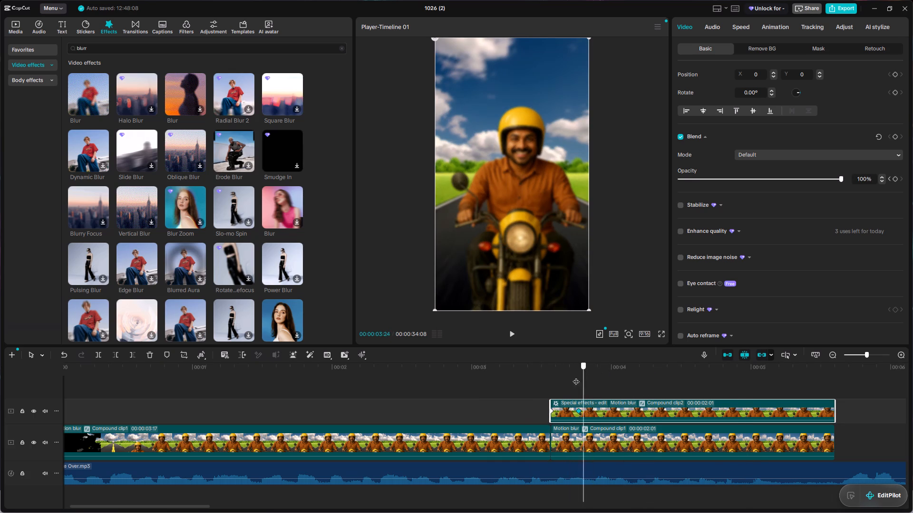
drag(576, 377, 630, 416)
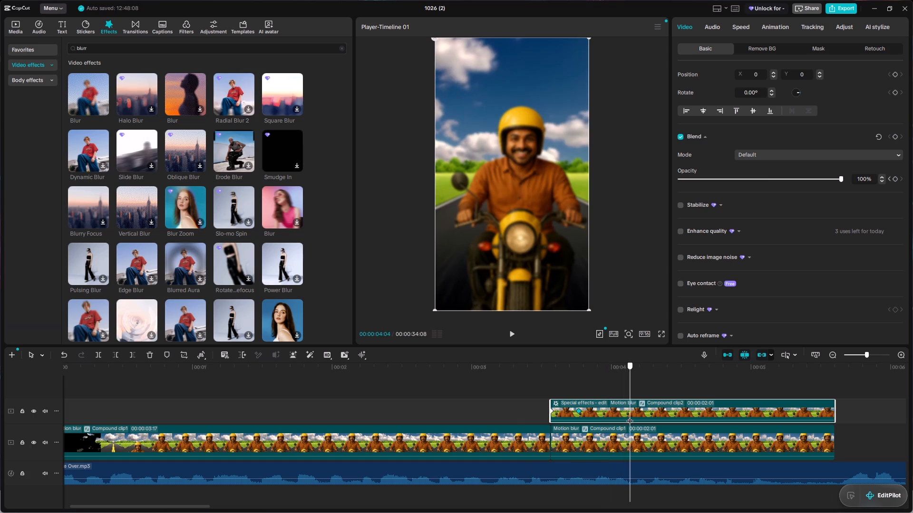
drag(630, 416, 638, 427)
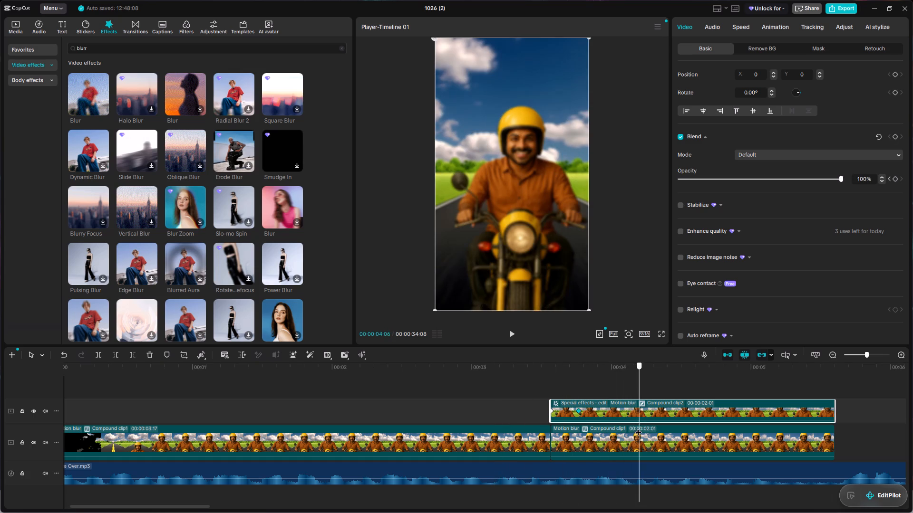
drag(638, 427, 490, 440)
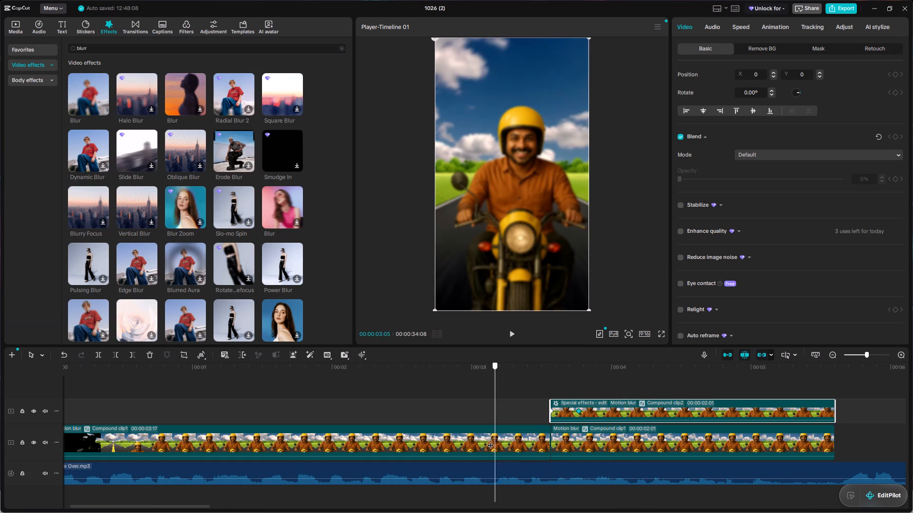
drag(490, 440, 505, 440)
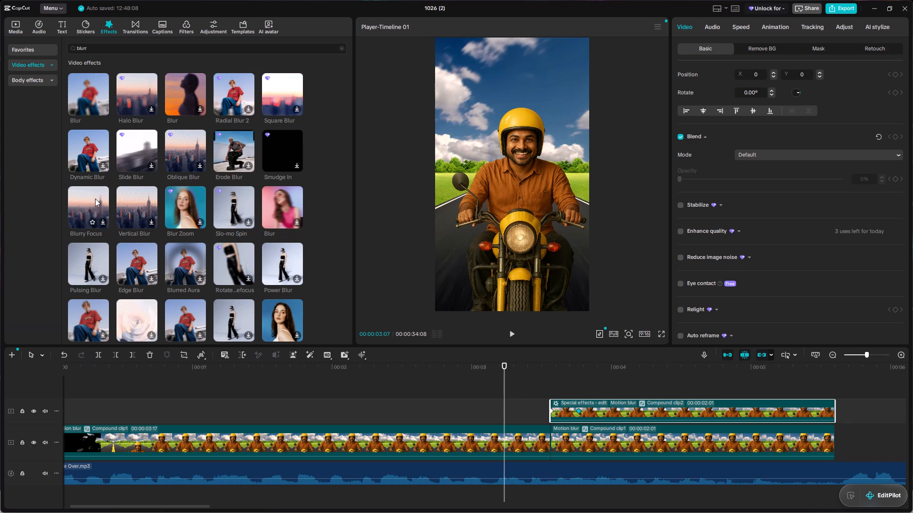
Look through the project's Images and Video media folders for the next element to place over the blurred shot.
scroll(95, 197, up, 4)
click(15, 23)
scroll(135, 145, up, 2)
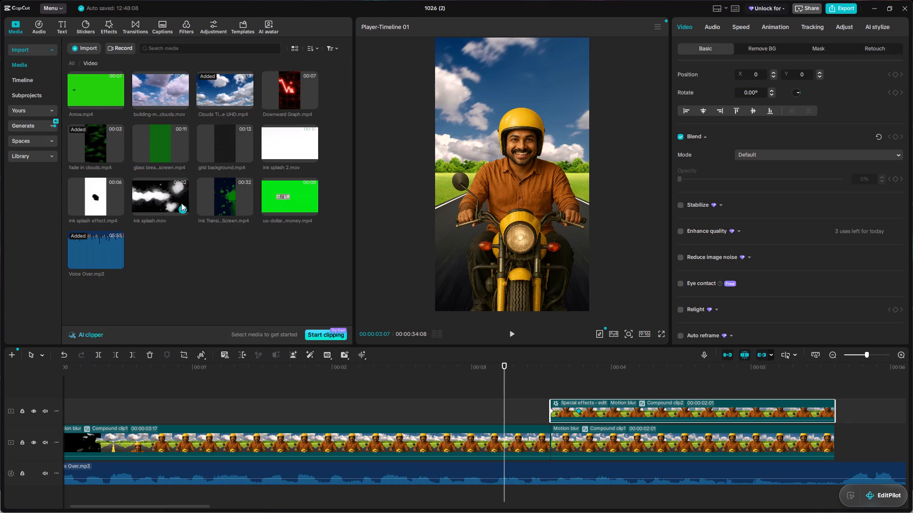
scroll(181, 185, up, 1)
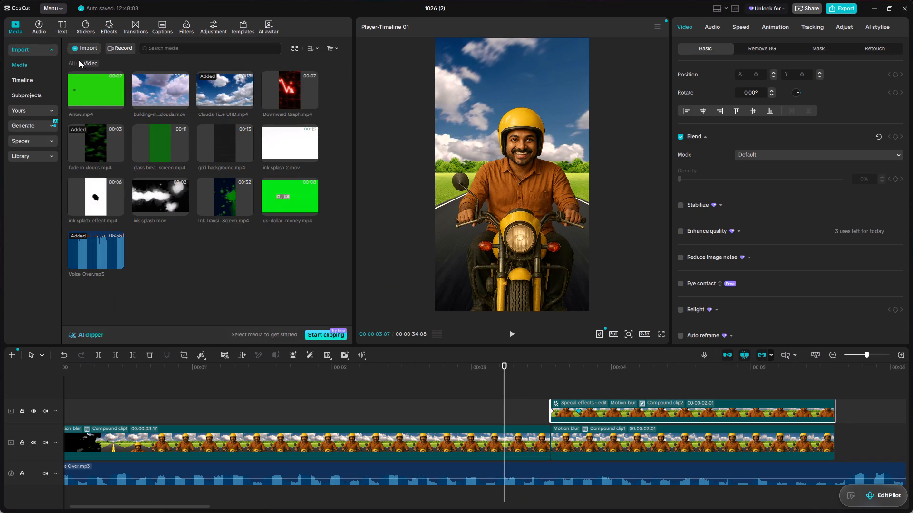
click(76, 60)
double_click(102, 91)
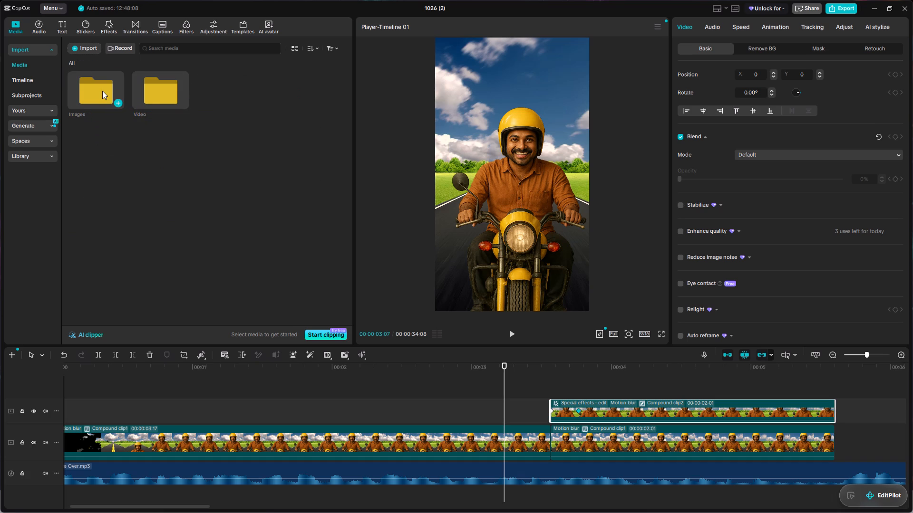
scroll(235, 237, down, 5)
scroll(236, 239, up, 5)
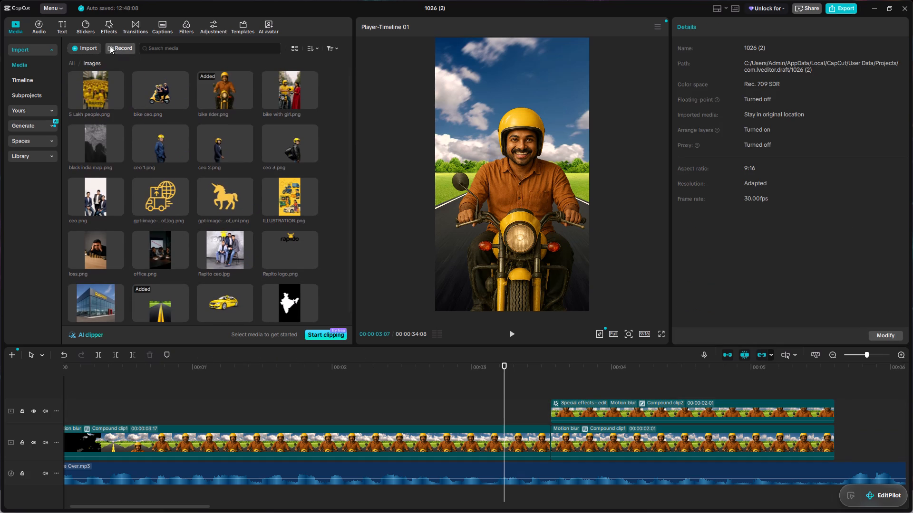
click(68, 61)
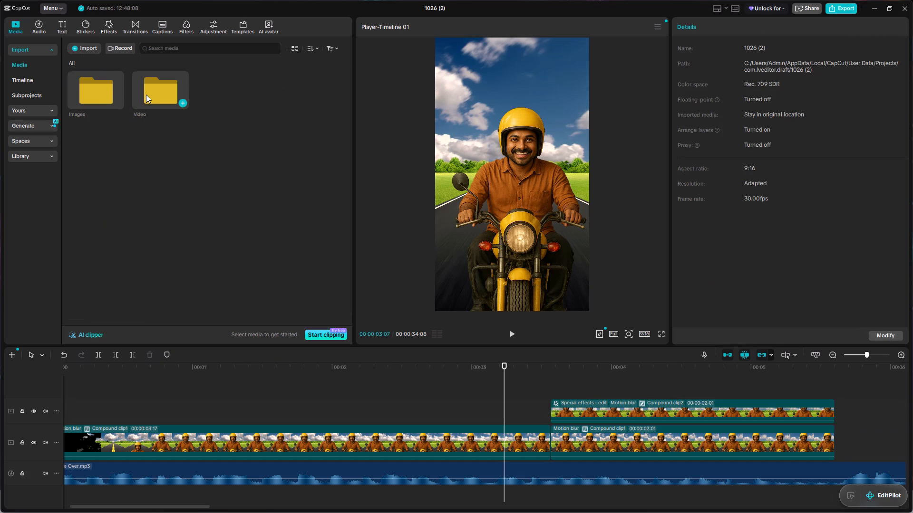
double_click(146, 95)
scroll(164, 140, down, 3)
scroll(233, 233, up, 2)
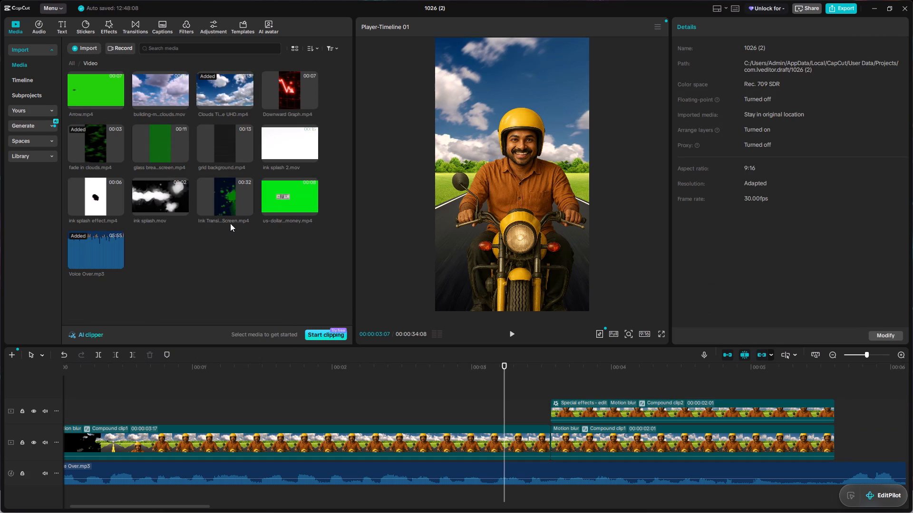
click(74, 62)
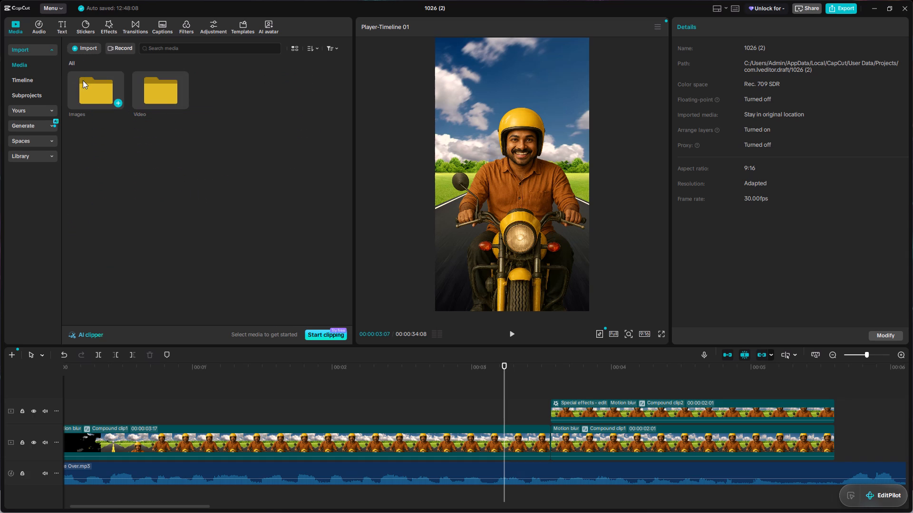
double_click(83, 80)
scroll(223, 206, down, 5)
scroll(224, 207, up, 4)
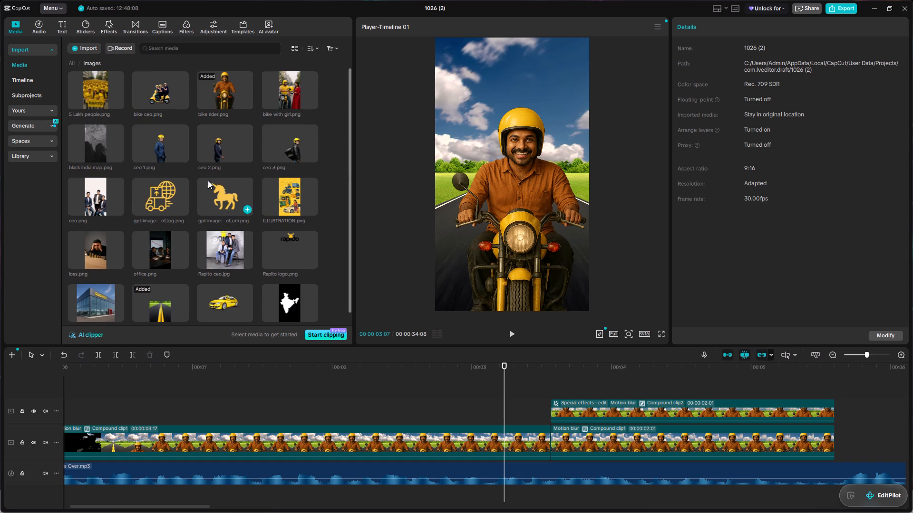
click(74, 64)
double_click(136, 85)
scroll(178, 148, down, 3)
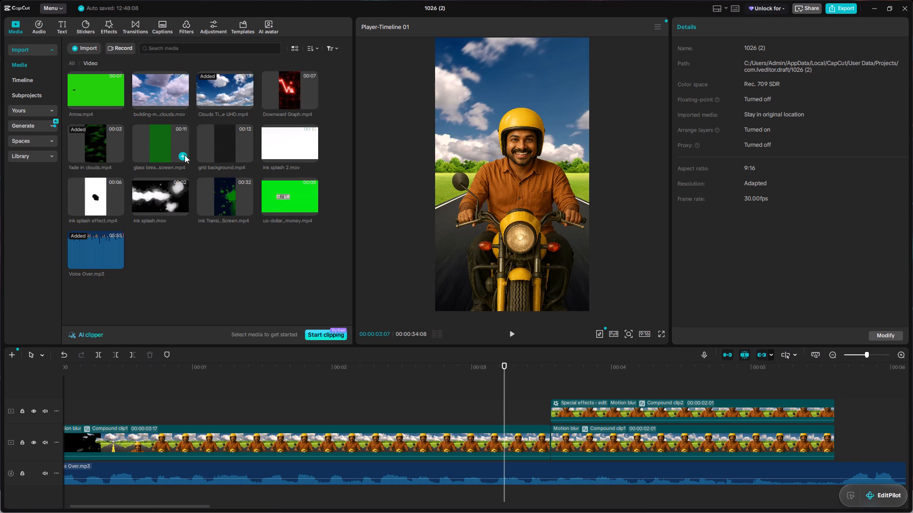
Place the us-dollar-currency-animation-money.mp4 clip on a new track above the blurred clip, near that clip's start.
click(274, 187)
drag(289, 192, 547, 386)
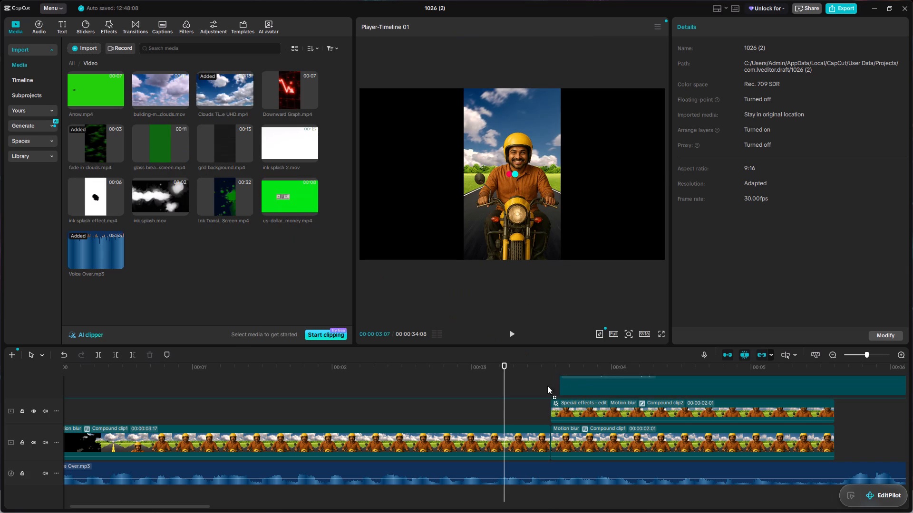
drag(547, 386, 568, 390)
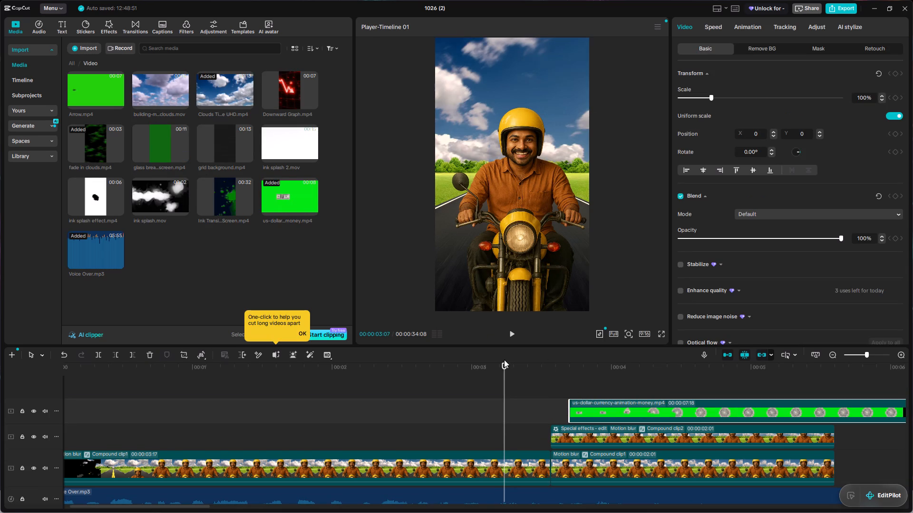
Split the money clip at 00:00:05:28 and delete the part after the cut.
drag(501, 365, 887, 442)
click(882, 390)
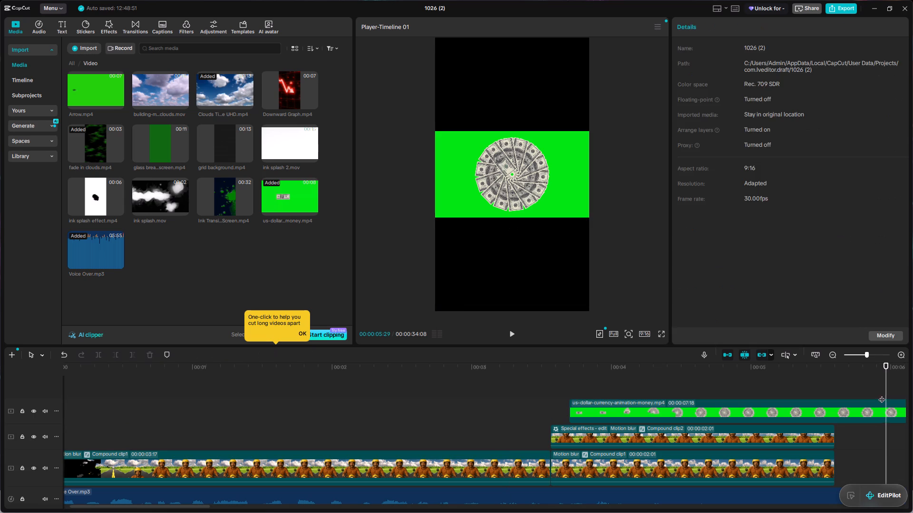
click(898, 399)
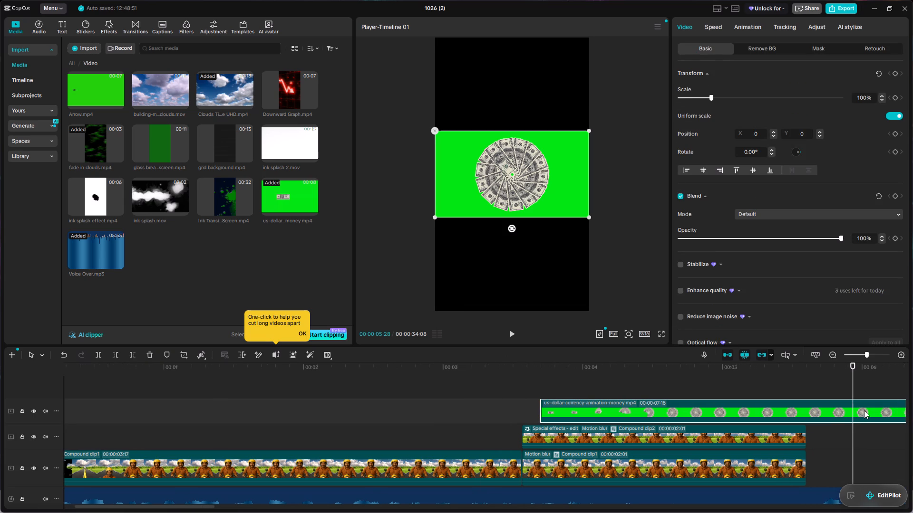
key(ctrl+b)
key(Delete)
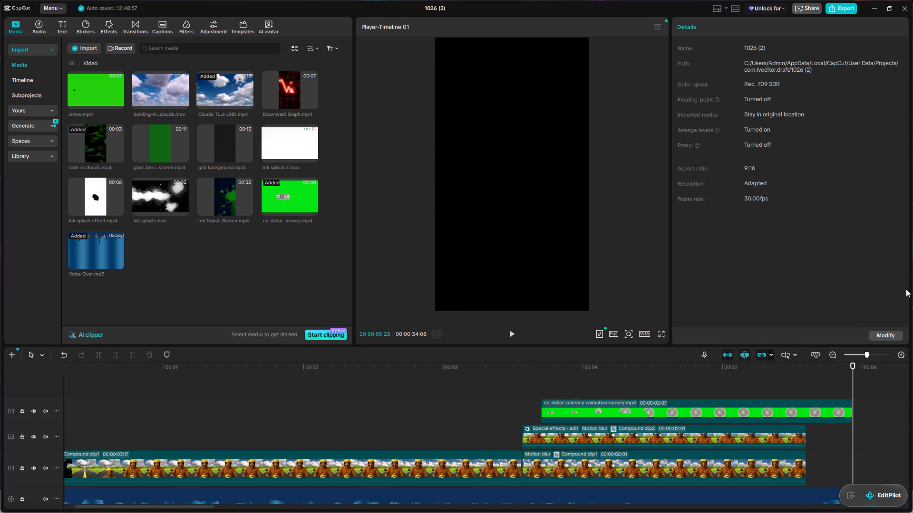
Align the money clip's start with the blurred clip and trim its end to match, for a duration of 00:00:02:01.
click(819, 413)
drag(819, 411, 797, 409)
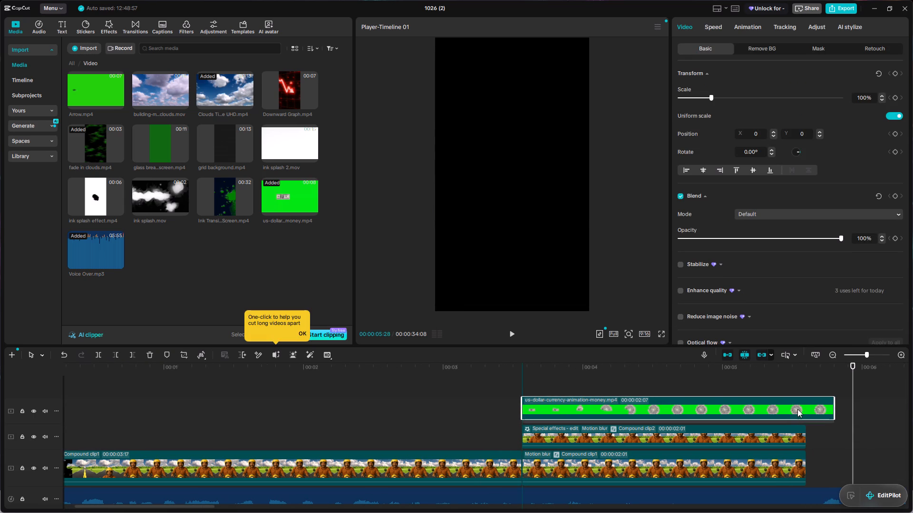
drag(797, 409, 800, 414)
drag(835, 408, 835, 408)
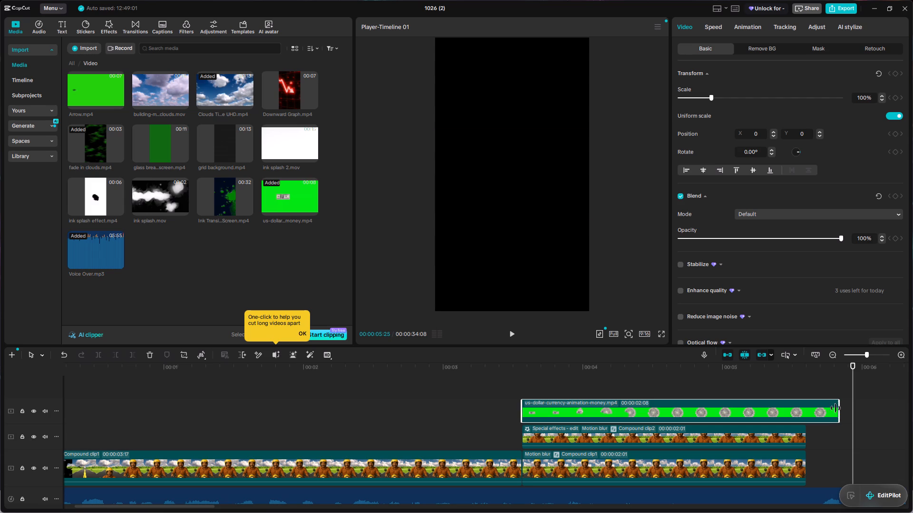
drag(835, 408, 807, 431)
click(730, 415)
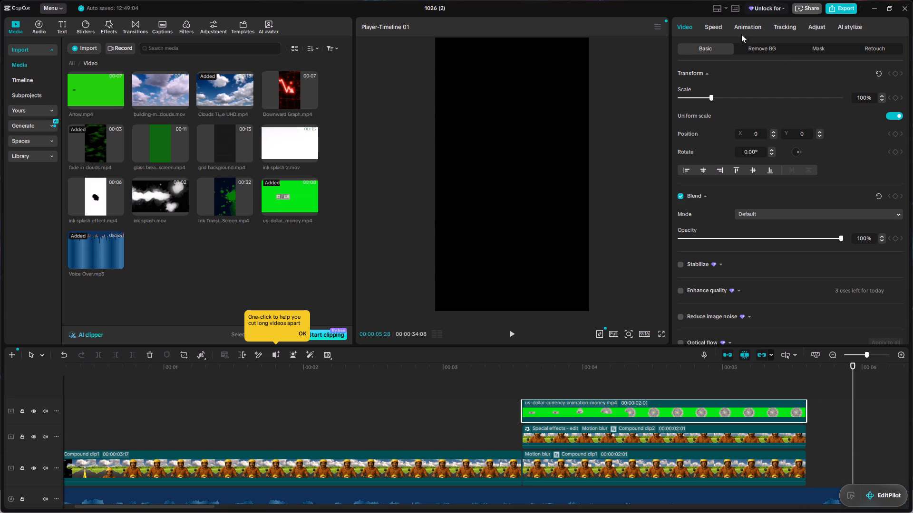
Remove the money clip's green background with Chroma key, sampling the green and setting the intensity to 57.
scroll(806, 199, up, 3)
scroll(815, 185, down, 5)
scroll(816, 186, up, 5)
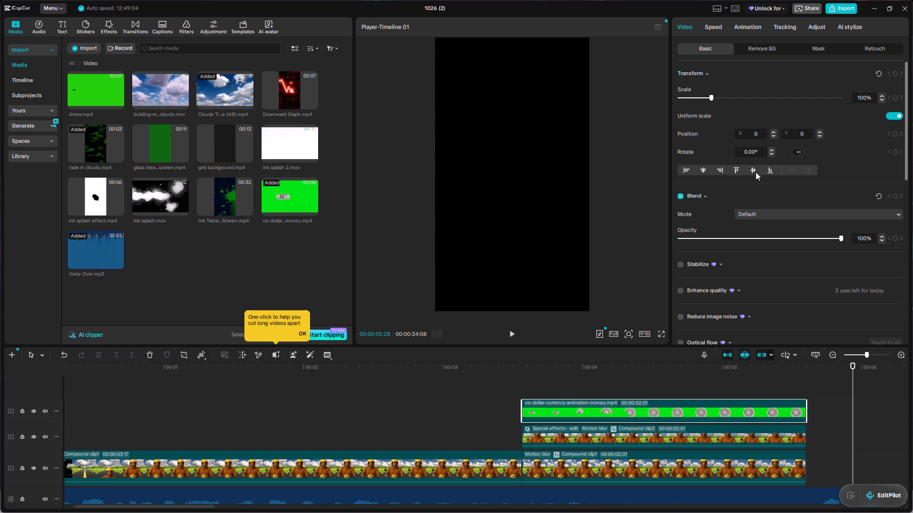
scroll(733, 181, up, 4)
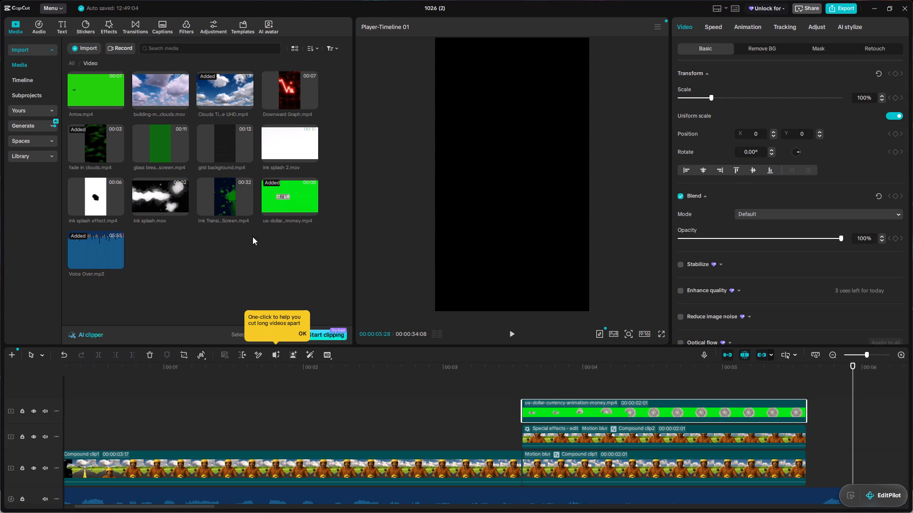
click(758, 45)
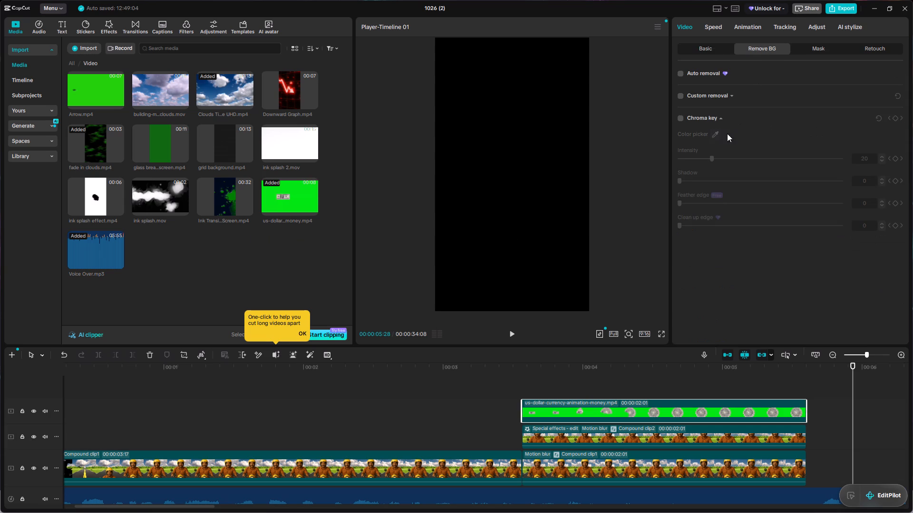
click(680, 117)
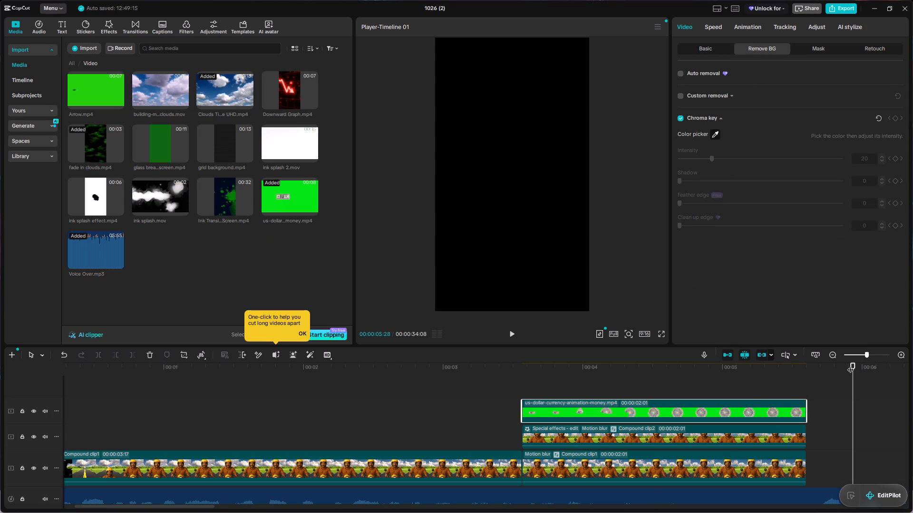
drag(850, 365, 612, 444)
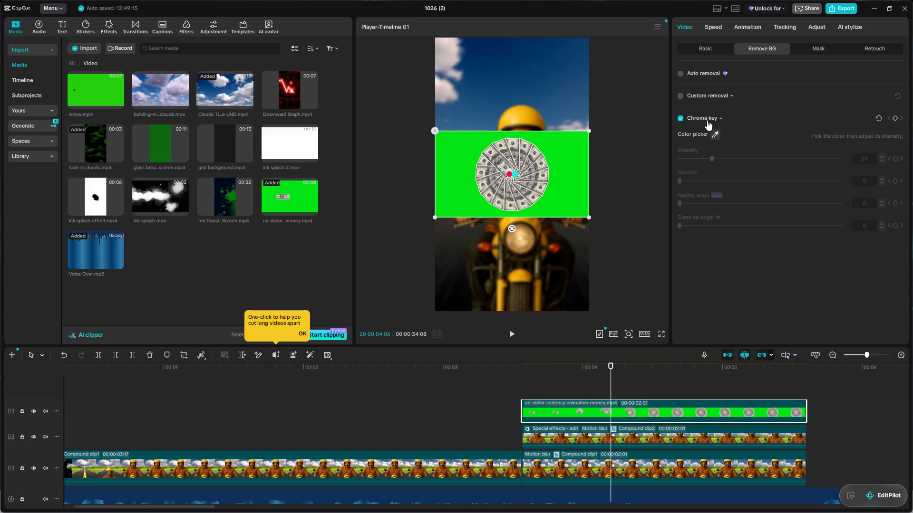
click(713, 133)
click(571, 157)
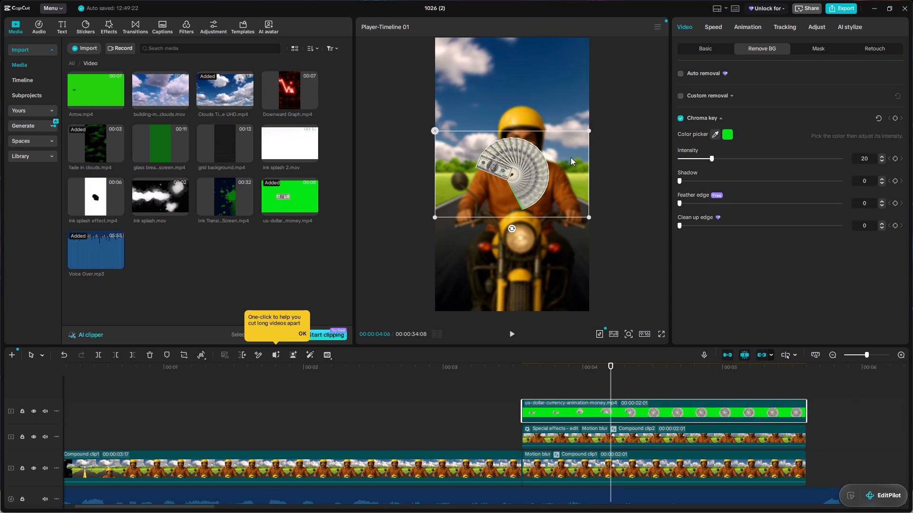
drag(711, 158, 712, 159)
drag(712, 159, 708, 176)
drag(708, 176, 771, 183)
click(805, 270)
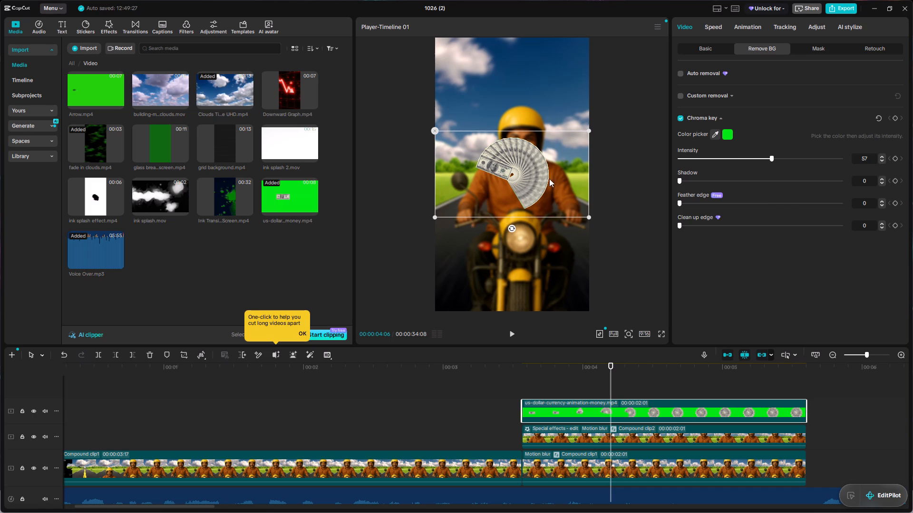
Move the keyed money fan up over the rider's head and scrub between about 00:00:03:09 and 00:00:05:04 to check it.
drag(530, 175, 550, 116)
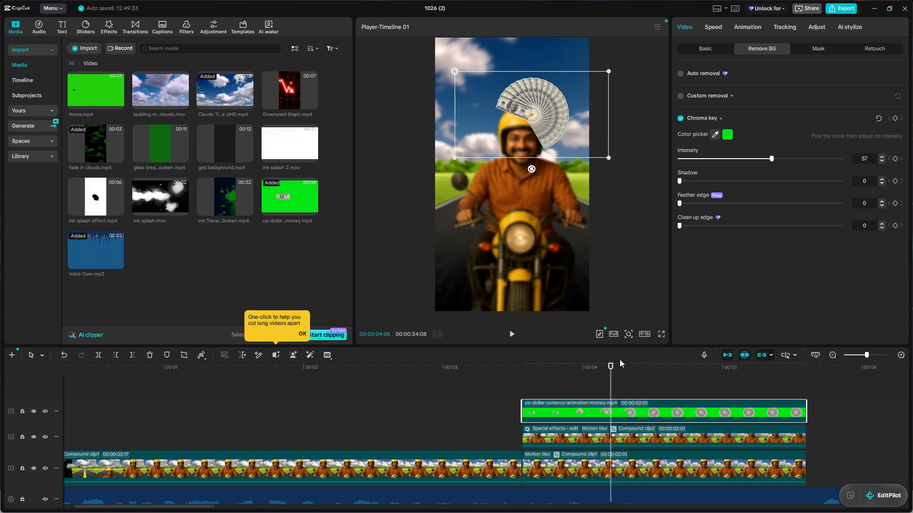
drag(614, 367, 567, 388)
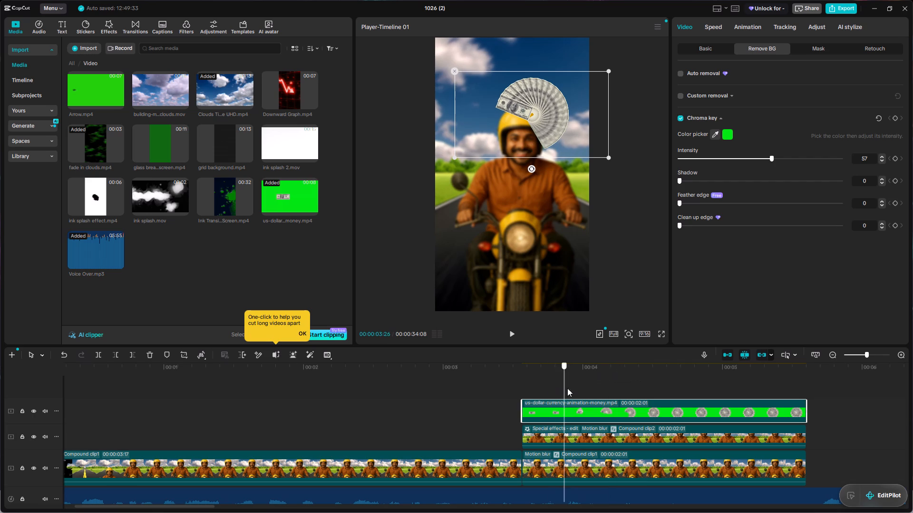
drag(567, 388, 713, 403)
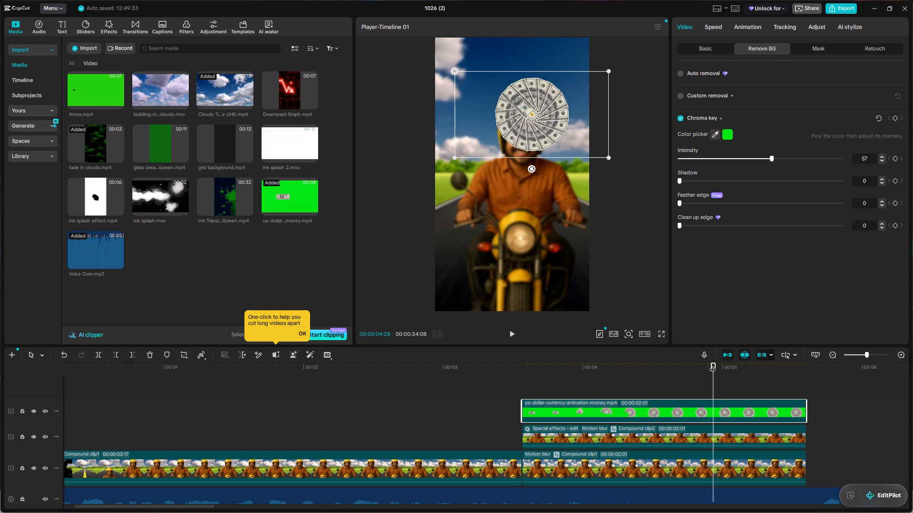
drag(711, 365, 495, 409)
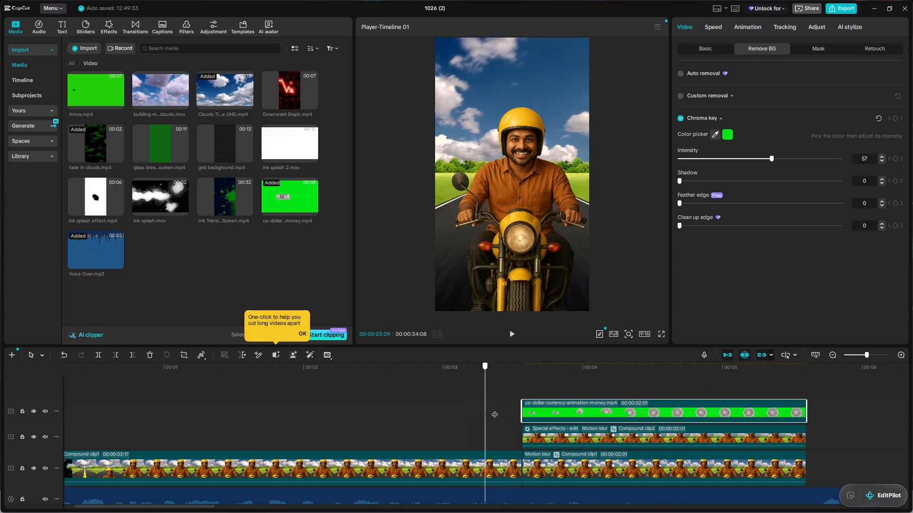
drag(495, 409, 744, 512)
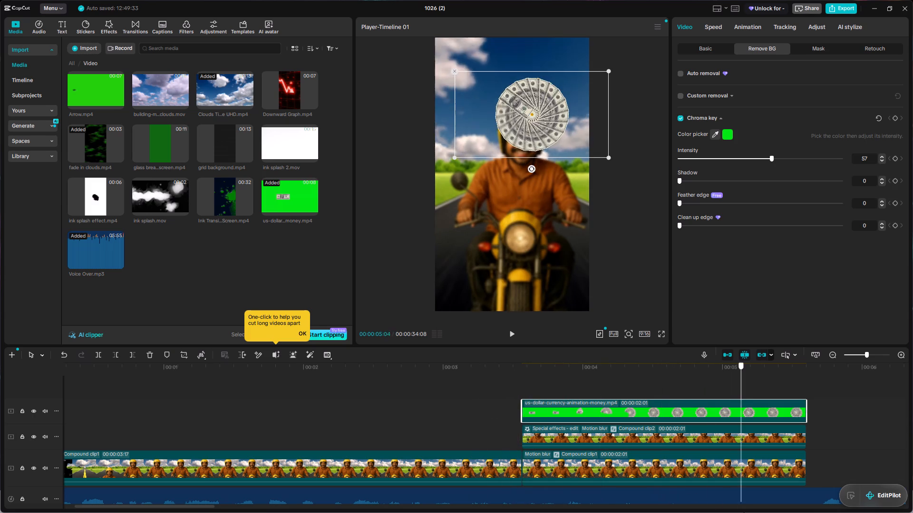
drag(744, 512, 667, 508)
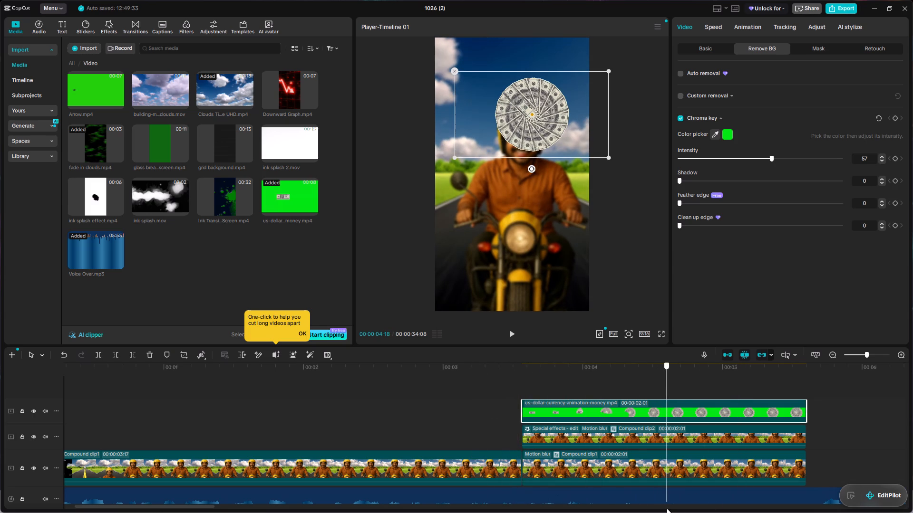
drag(667, 508, 667, 508)
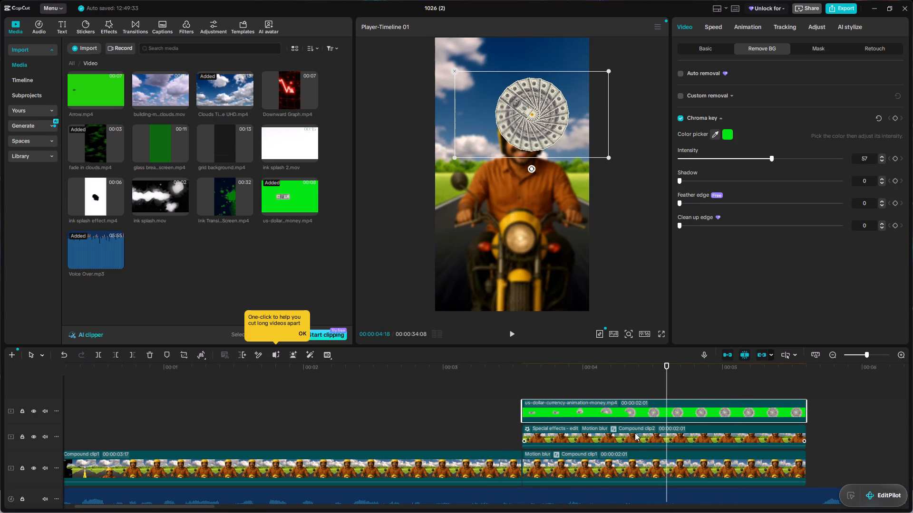
Move the upper blurred clip to a track above the money clip, and select the money clip beneath it.
drag(635, 437, 630, 389)
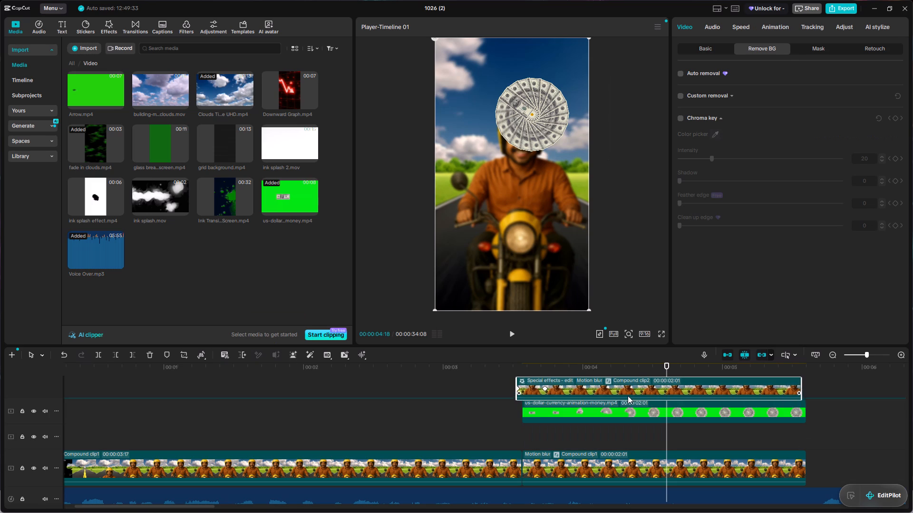
click(629, 433)
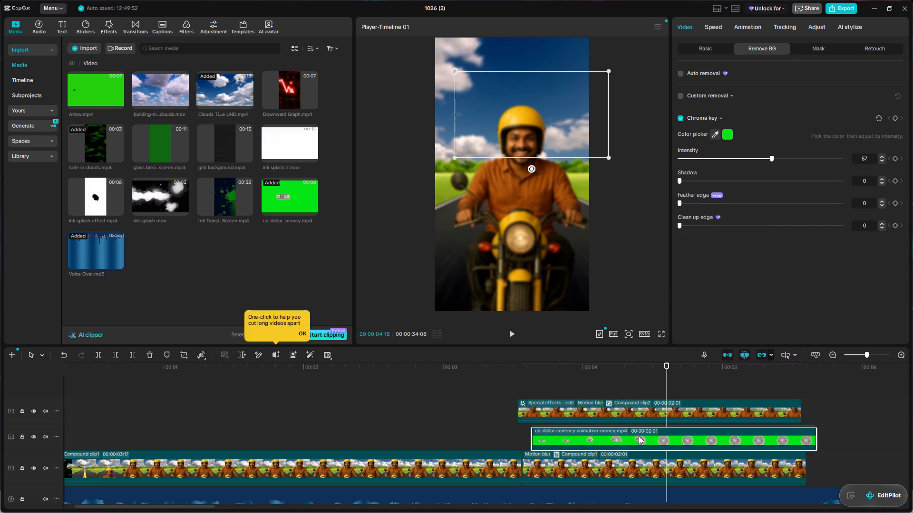
Move the money clip to the track above the blurred clip and align its start with the blurred clip's start.
click(568, 132)
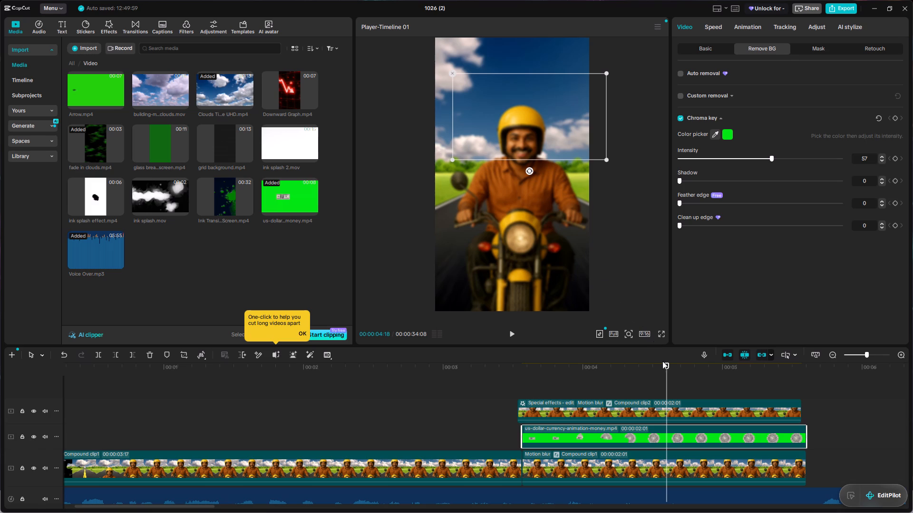
drag(668, 364, 544, 369)
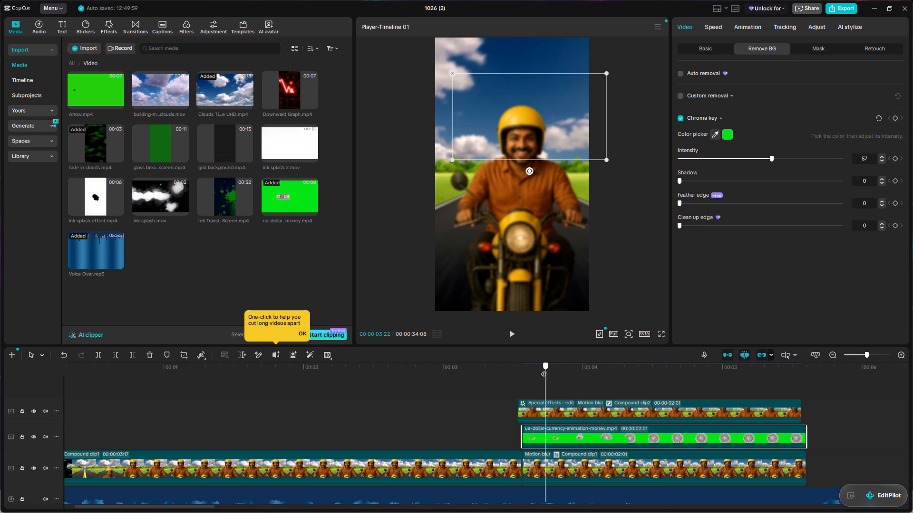
drag(544, 369, 686, 423)
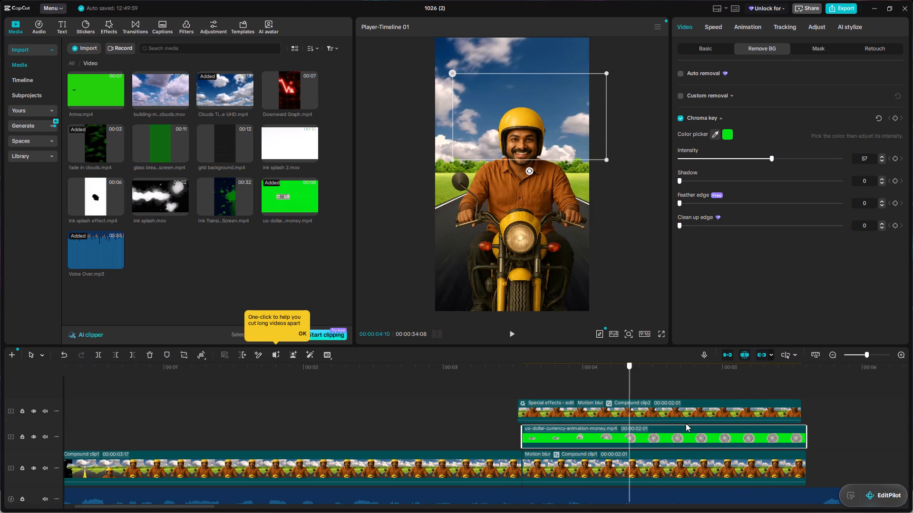
drag(686, 423, 423, 390)
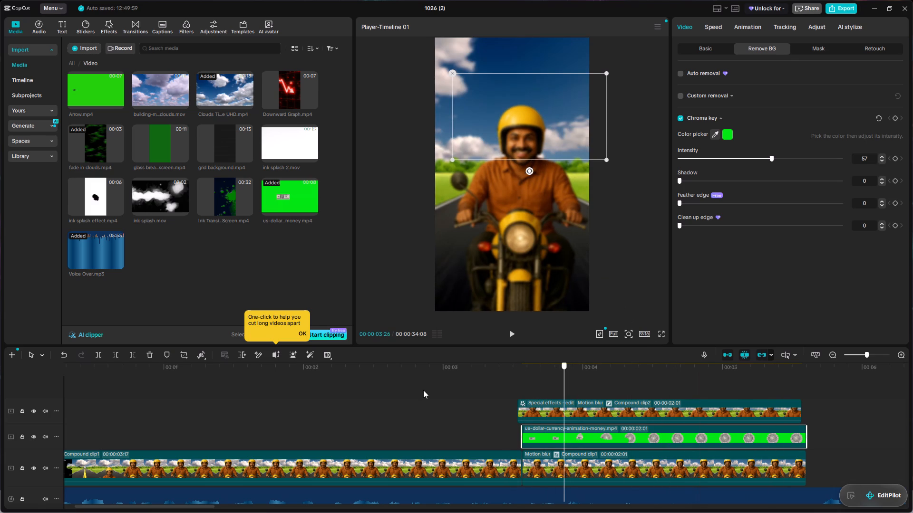
drag(423, 390, 592, 416)
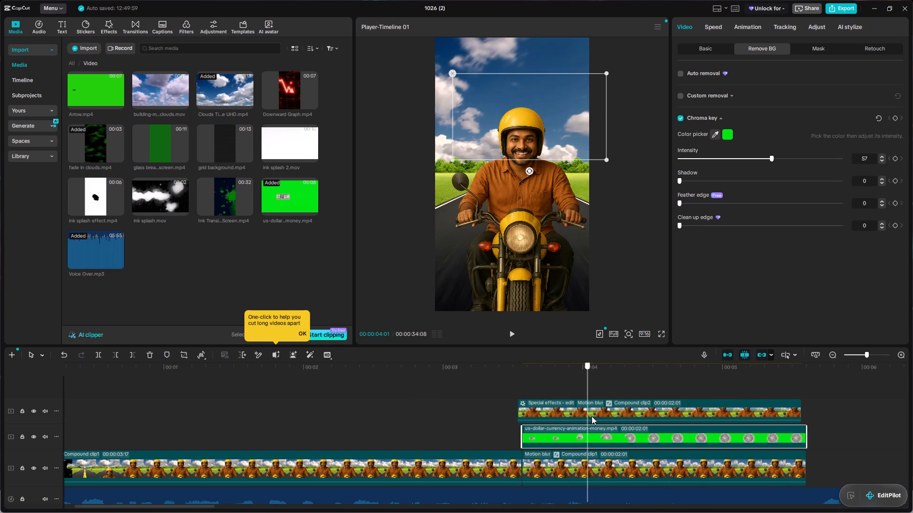
drag(592, 416, 527, 405)
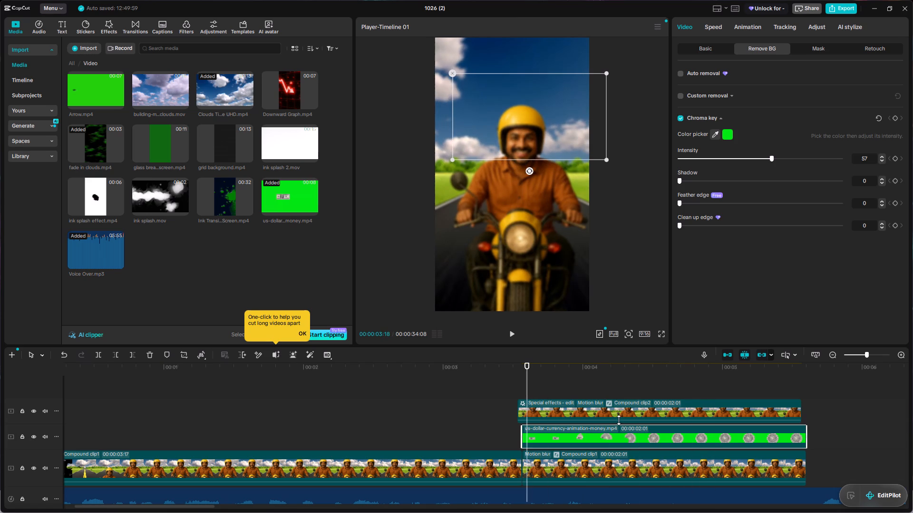
drag(660, 437, 642, 385)
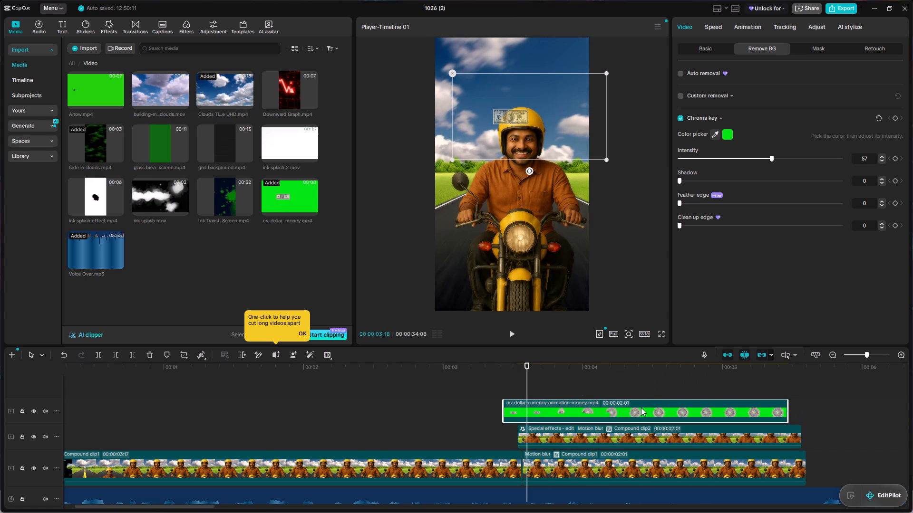
drag(527, 365, 519, 372)
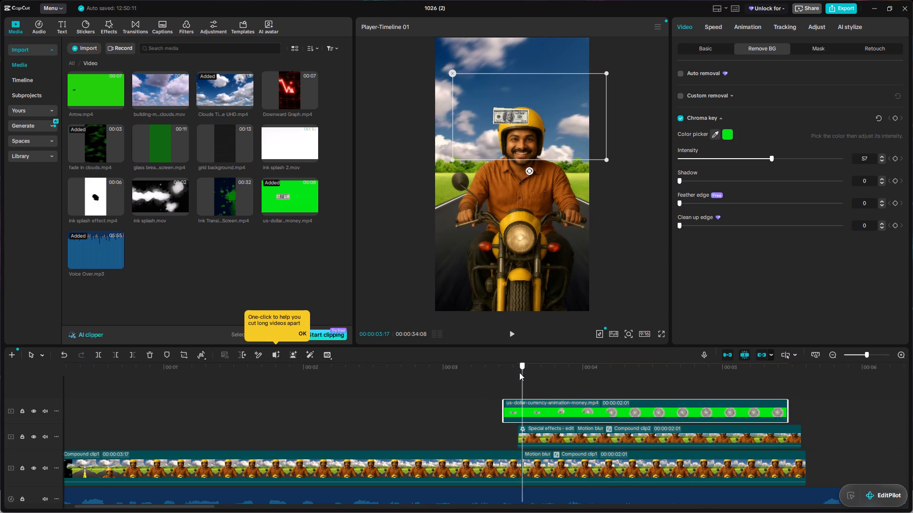
drag(519, 372, 642, 419)
drag(680, 413, 696, 413)
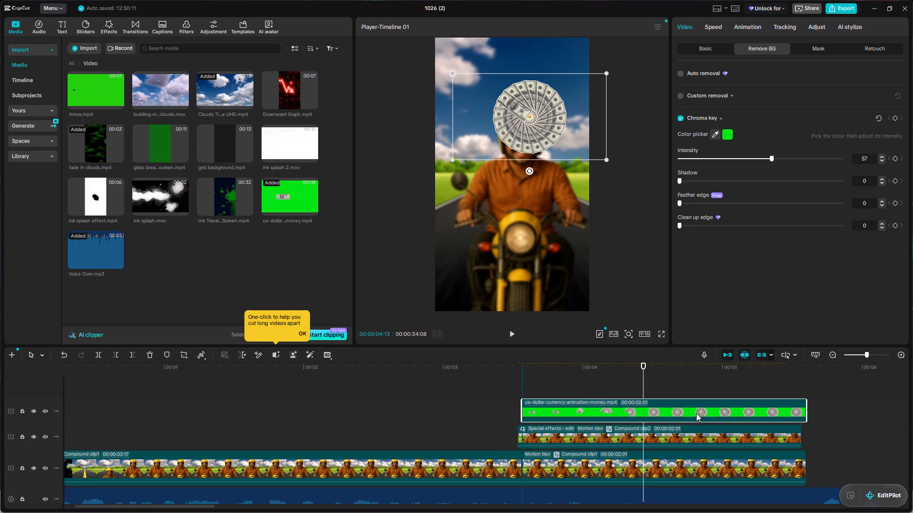
drag(696, 413, 695, 413)
Place the keyed money beside the rider's face at position X -103, Y 310, and enlarge it to a scale of 137%.
drag(642, 362, 627, 370)
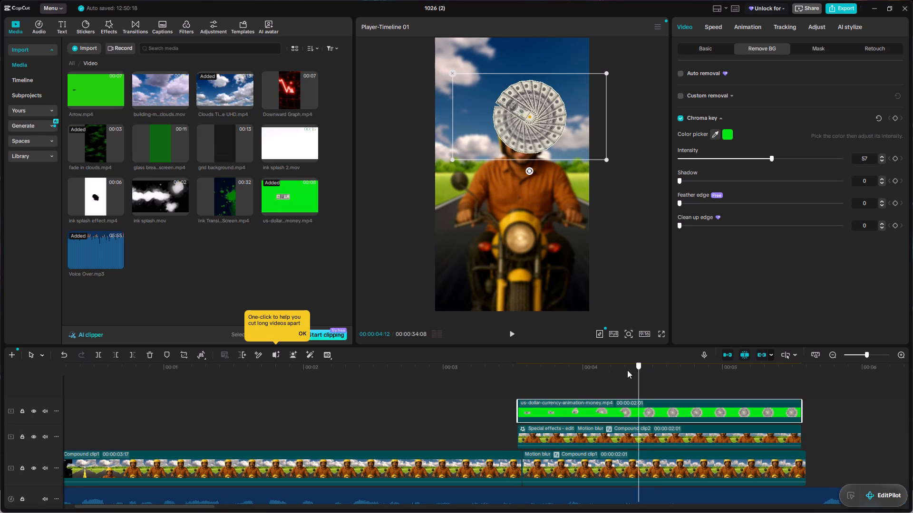
drag(627, 370, 650, 379)
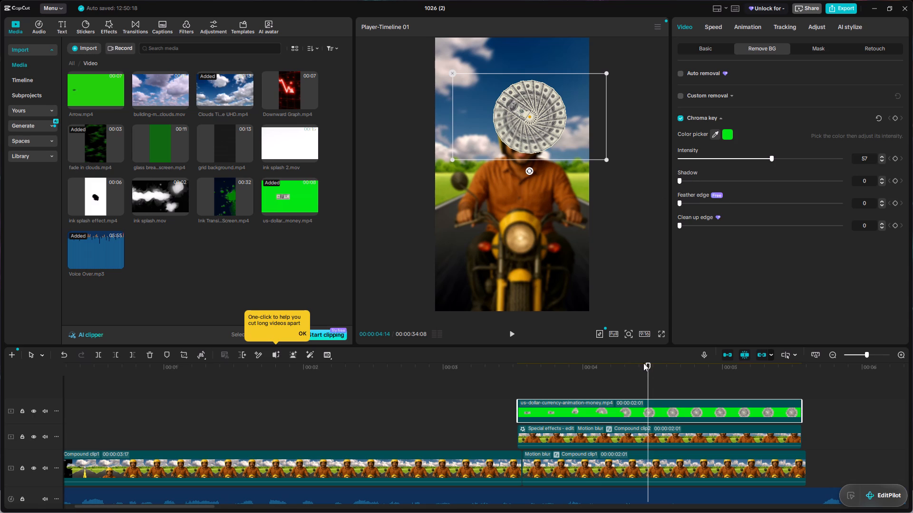
drag(648, 365, 479, 385)
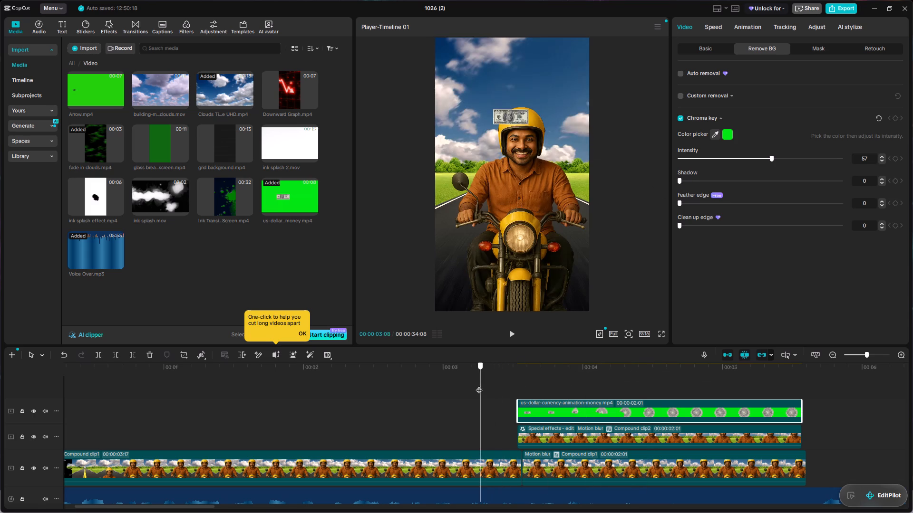
drag(479, 385, 542, 400)
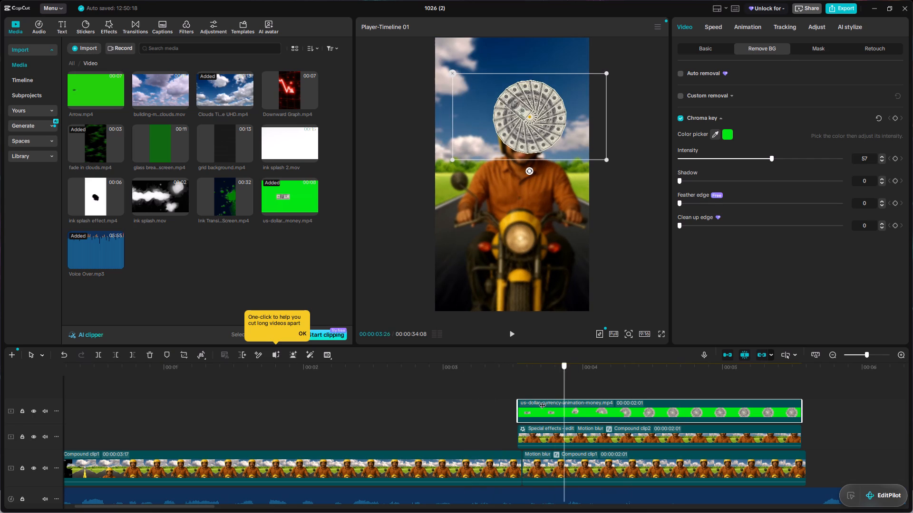
drag(542, 400, 529, 399)
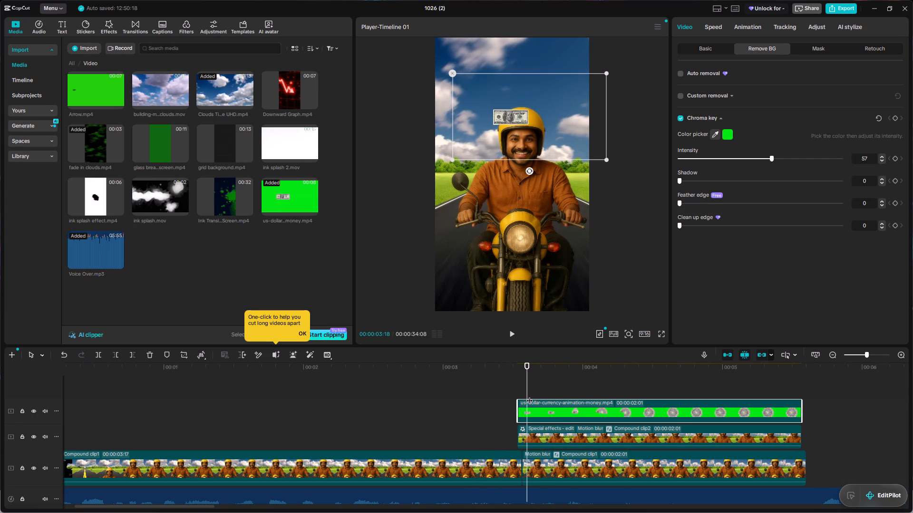
drag(527, 365, 524, 368)
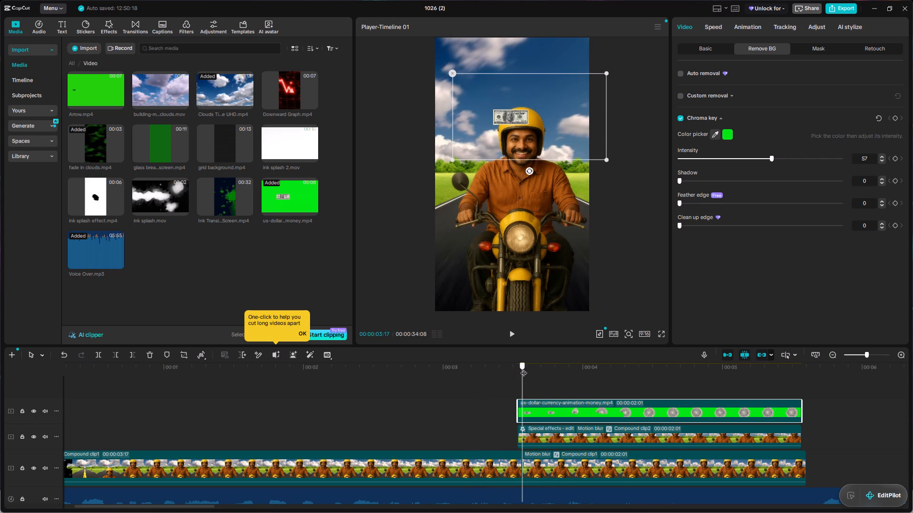
drag(524, 368, 529, 377)
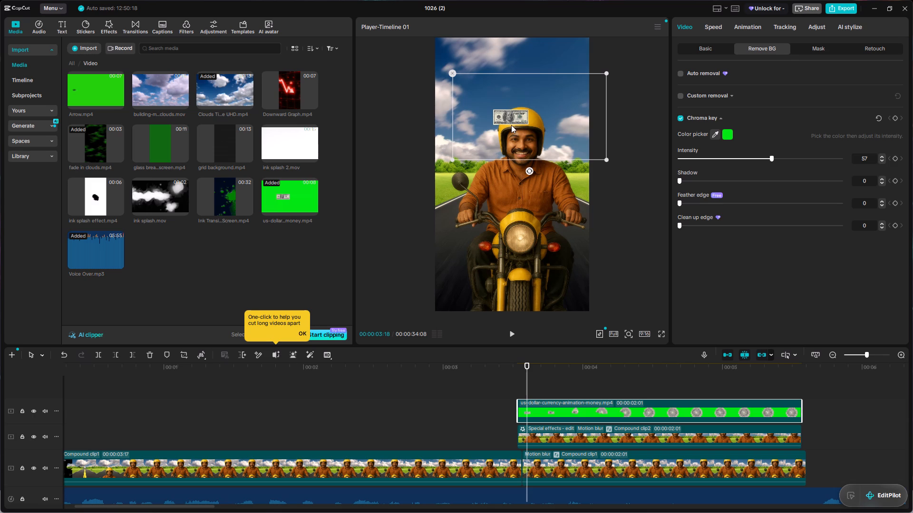
drag(511, 125, 486, 161)
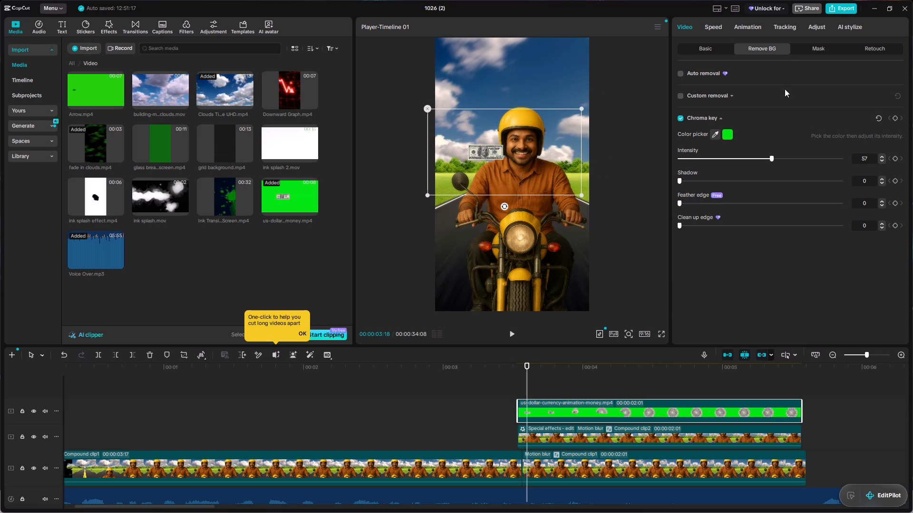
click(688, 47)
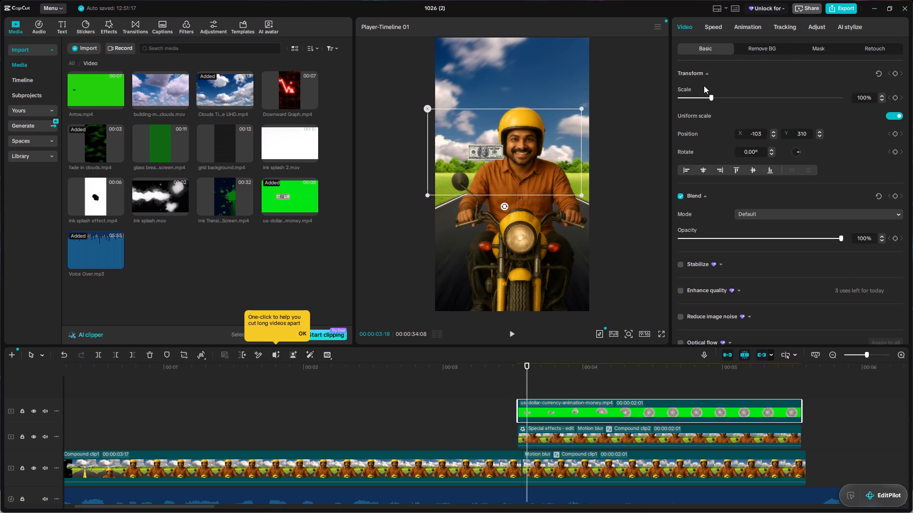
drag(710, 98, 722, 98)
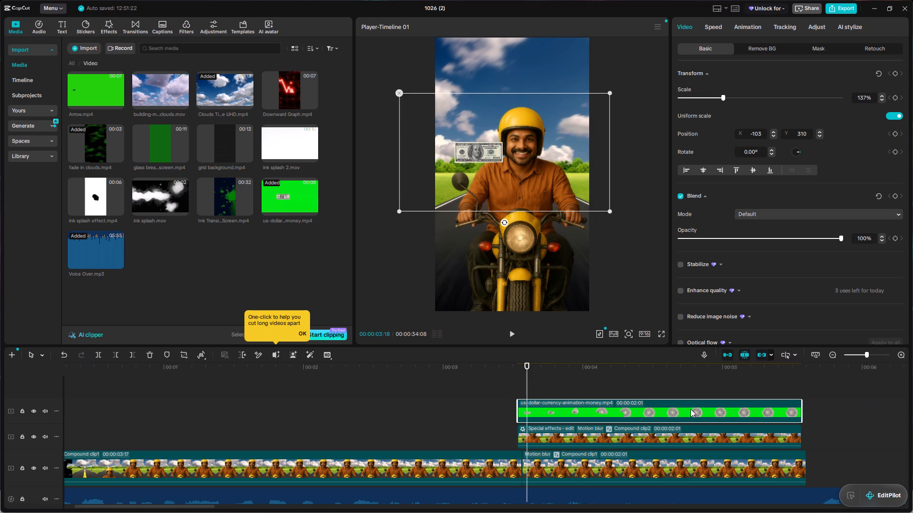
Shift the money clip to start at about 00:00:03:12 and extend its end to the blurred clip's end, for a duration of 00:00:02:05.
drag(690, 408, 668, 406)
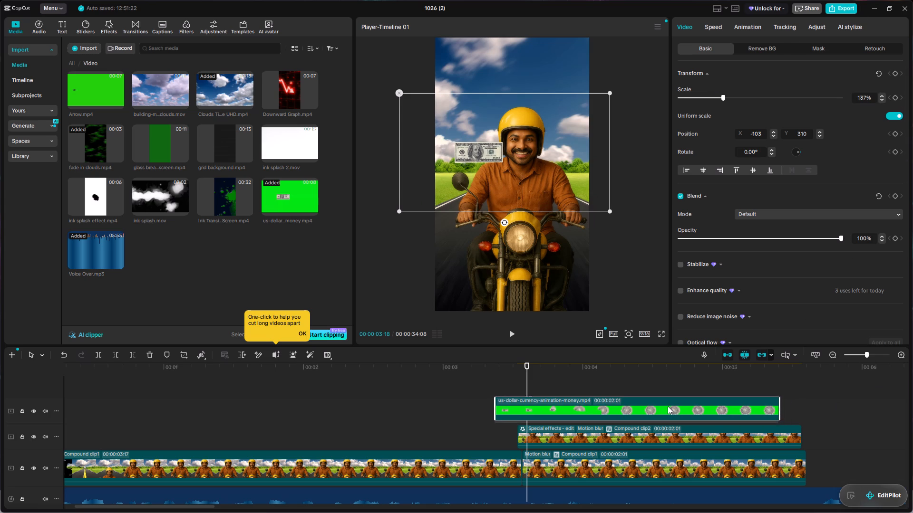
drag(668, 406, 668, 408)
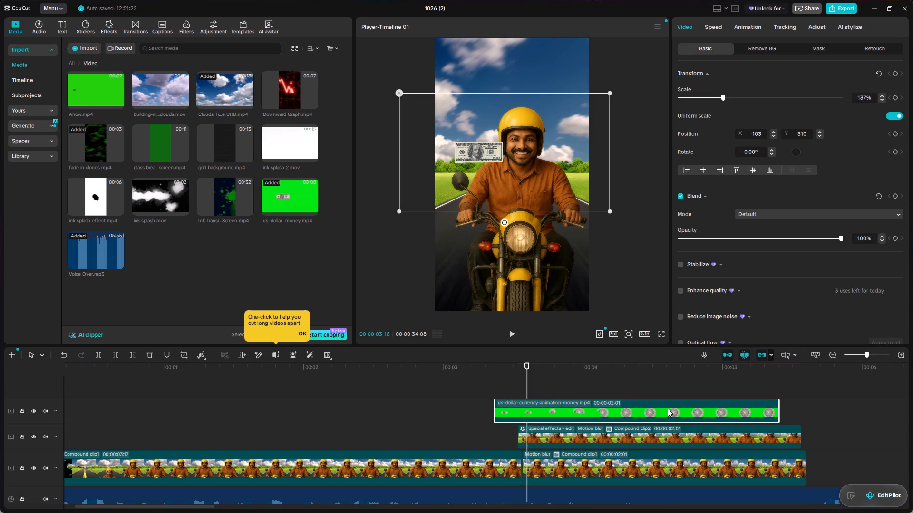
drag(668, 408, 674, 409)
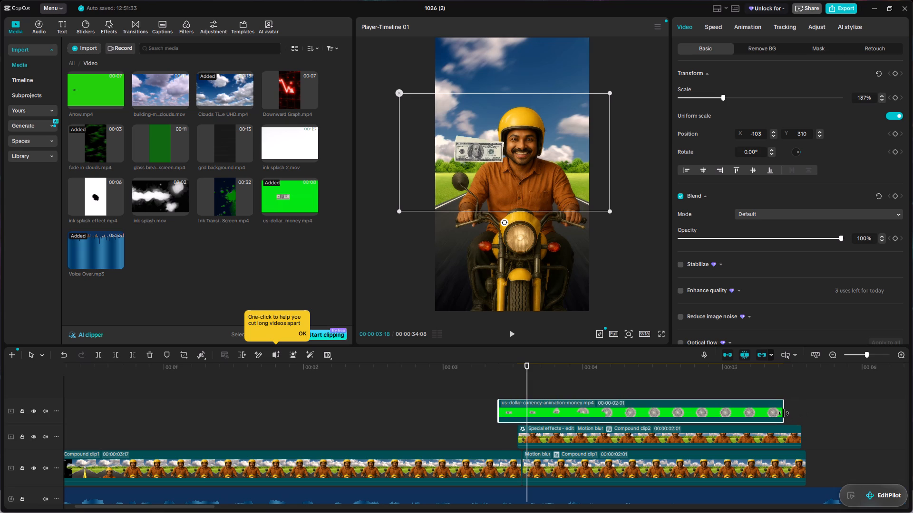
drag(783, 413, 800, 421)
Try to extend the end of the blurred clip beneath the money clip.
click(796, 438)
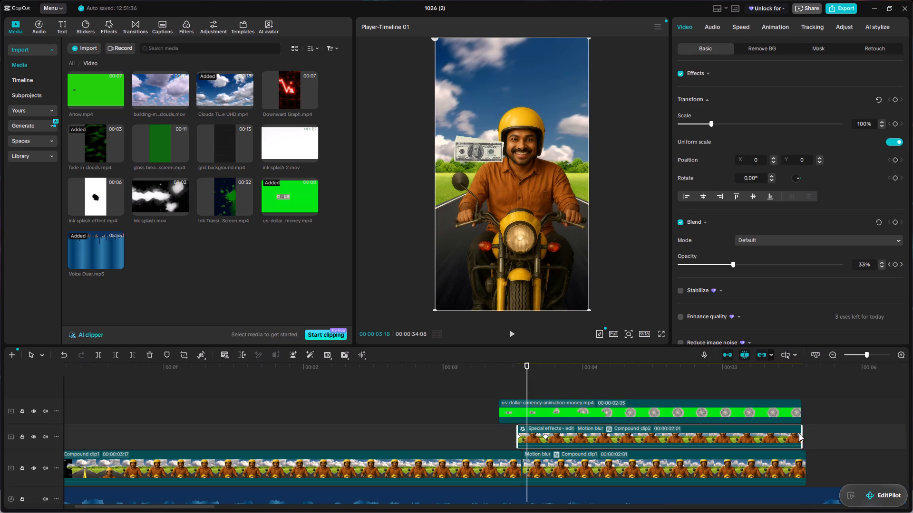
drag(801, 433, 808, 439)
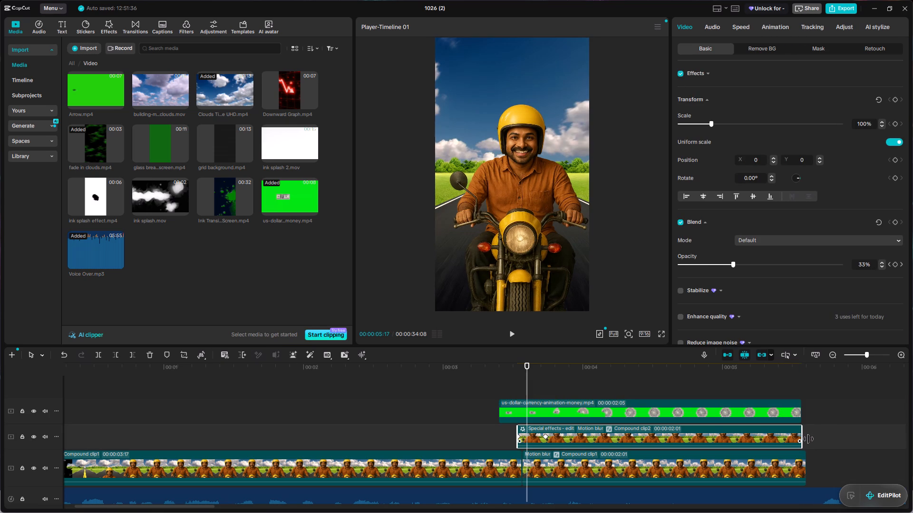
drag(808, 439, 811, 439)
Select the money clip, dismiss the clipping tip, and scrub between about 00:00:03:12 and 00:00:05:05 to check the fan animation.
click(760, 411)
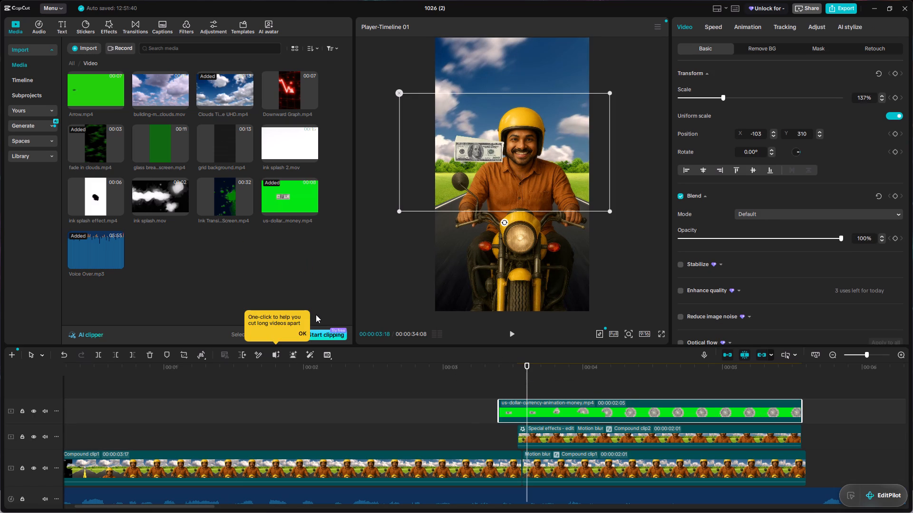
click(305, 333)
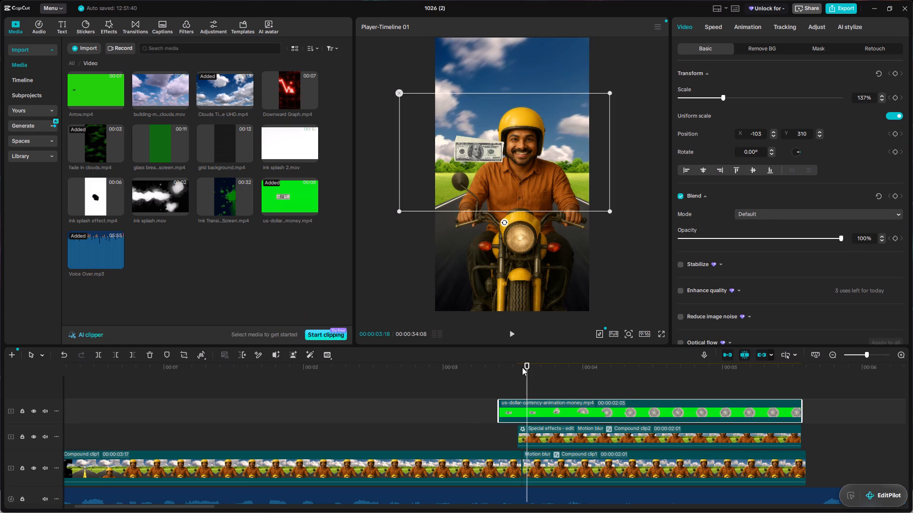
drag(527, 364, 517, 397)
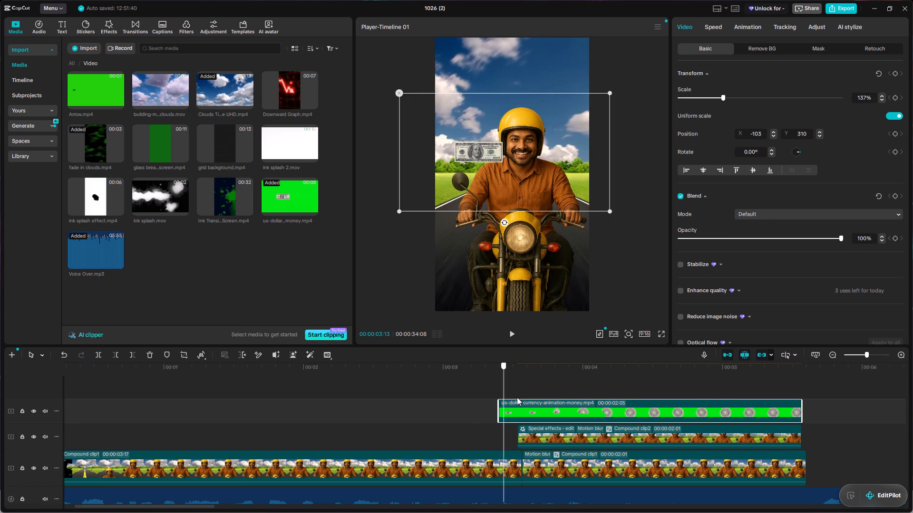
drag(517, 397, 745, 454)
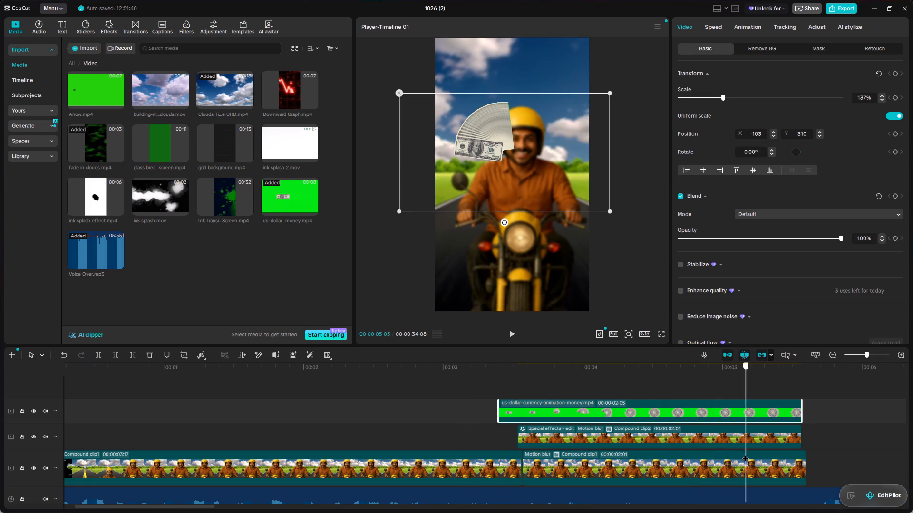
drag(745, 454, 499, 437)
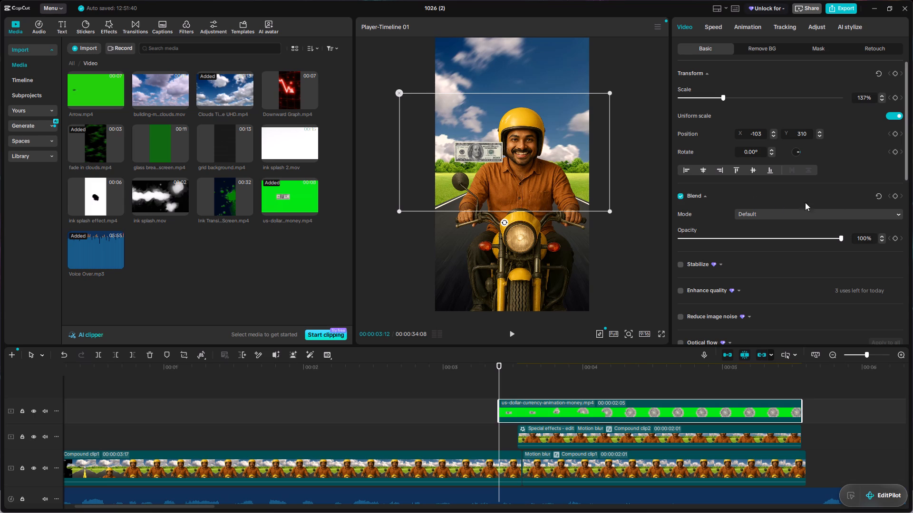
Look through the money clip's basic video settings, from Transform down to Motion blur.
scroll(739, 245, down, 2)
scroll(743, 251, up, 6)
scroll(740, 215, down, 7)
scroll(745, 205, up, 1)
scroll(745, 203, down, 4)
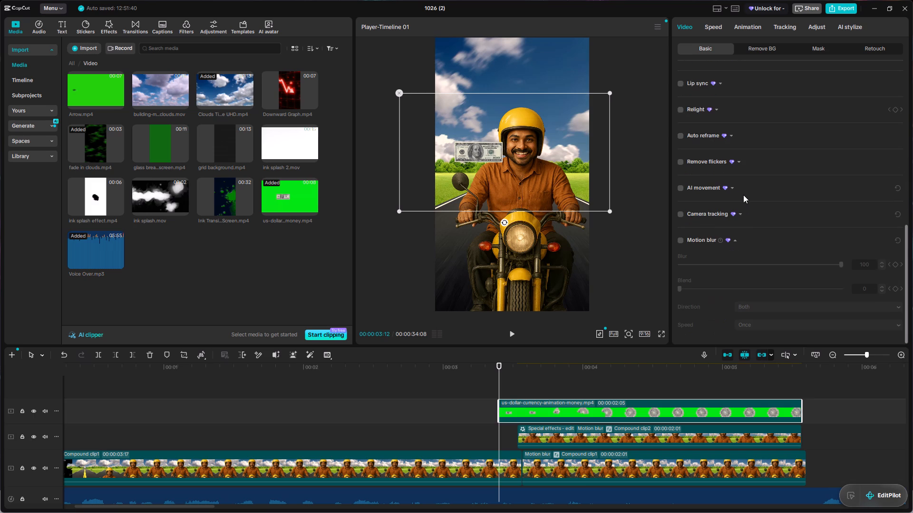
scroll(742, 190, up, 6)
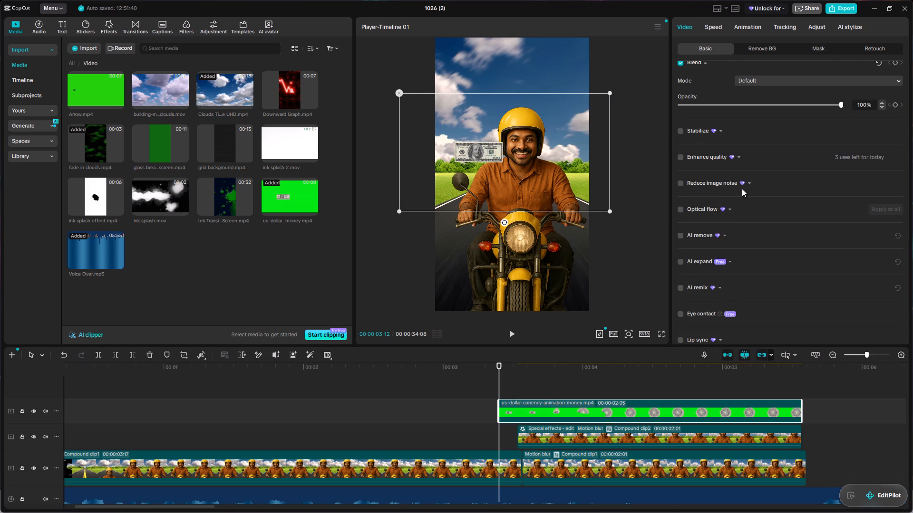
scroll(742, 188, up, 7)
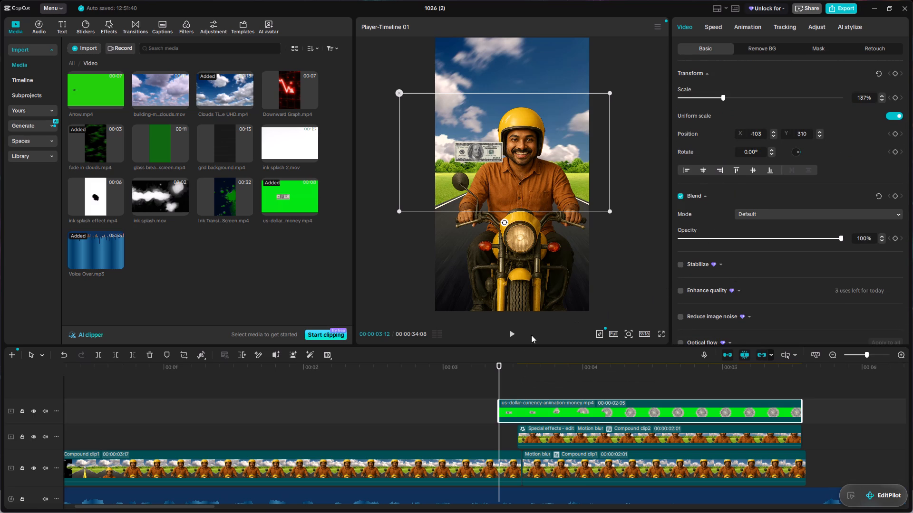
Fade in the money clip with opacity keyframes: 0% at its start, 00:00:03:12, and 100% at 00:00:03:16.
drag(500, 365, 505, 366)
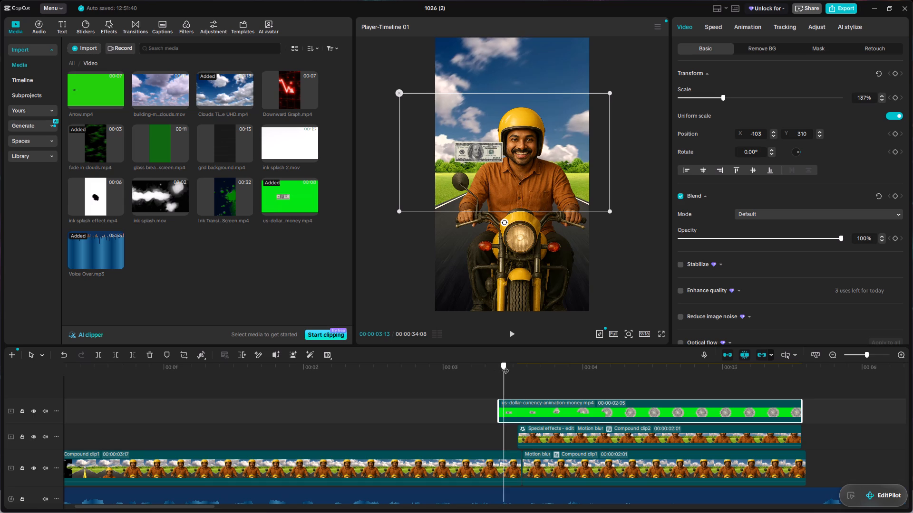
drag(505, 366, 518, 381)
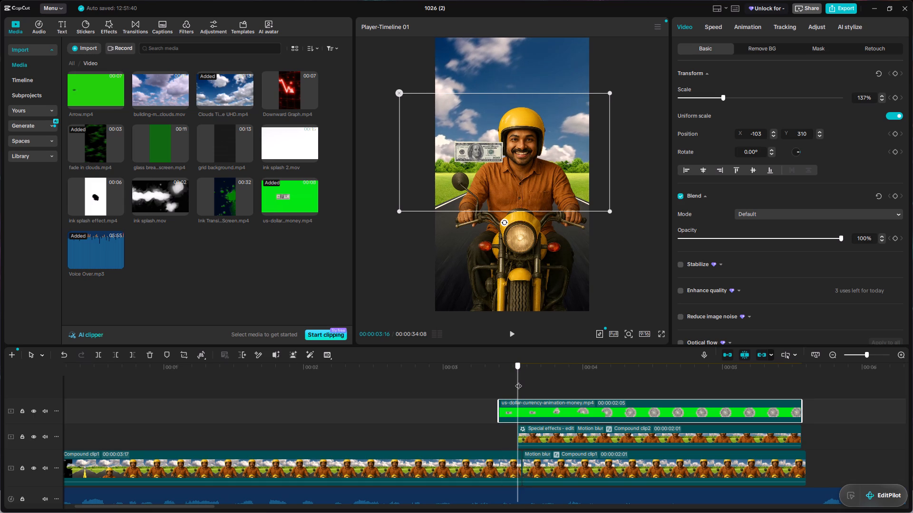
drag(518, 381, 519, 381)
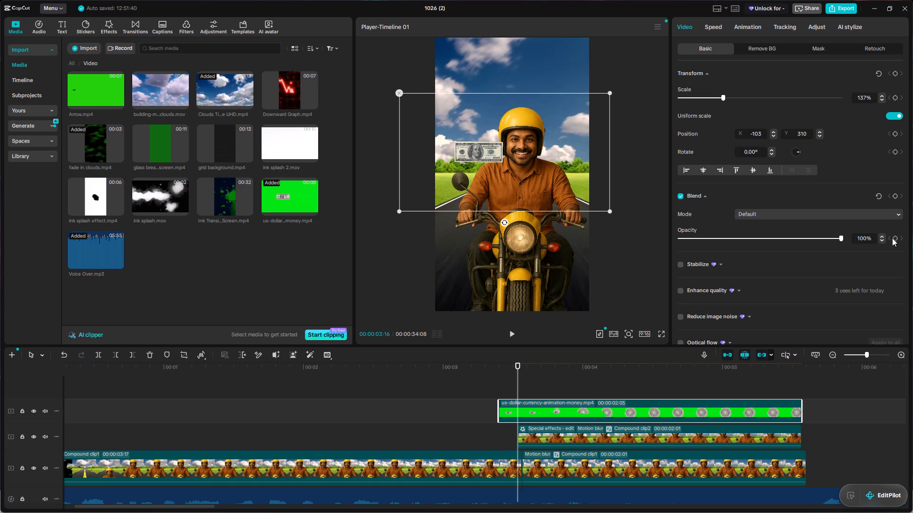
click(894, 238)
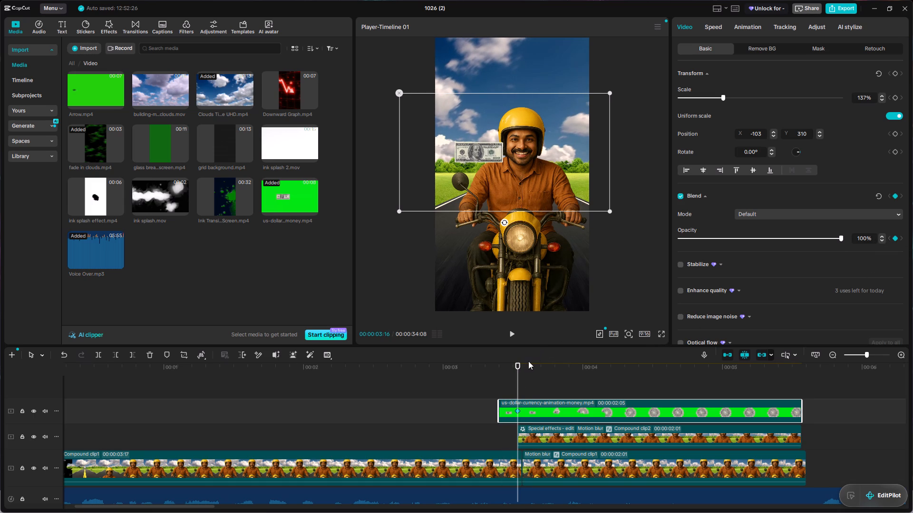
drag(517, 366, 500, 374)
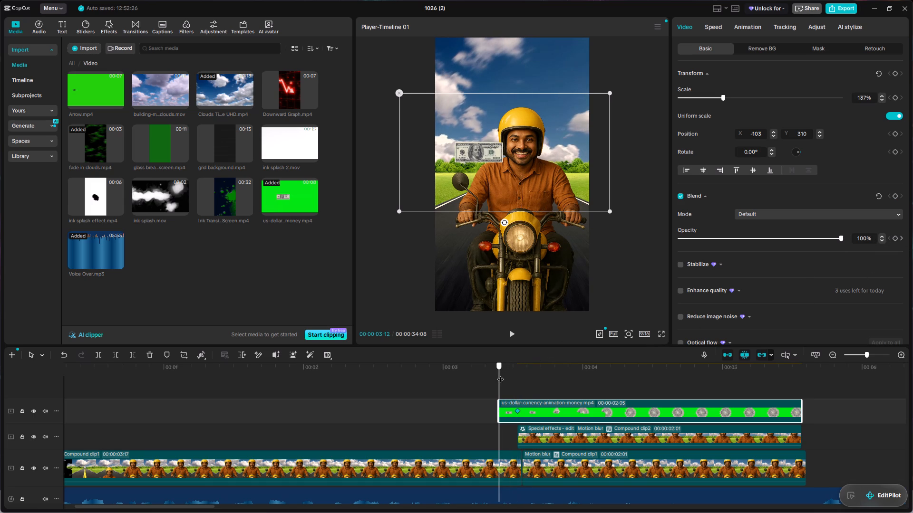
drag(500, 374, 500, 377)
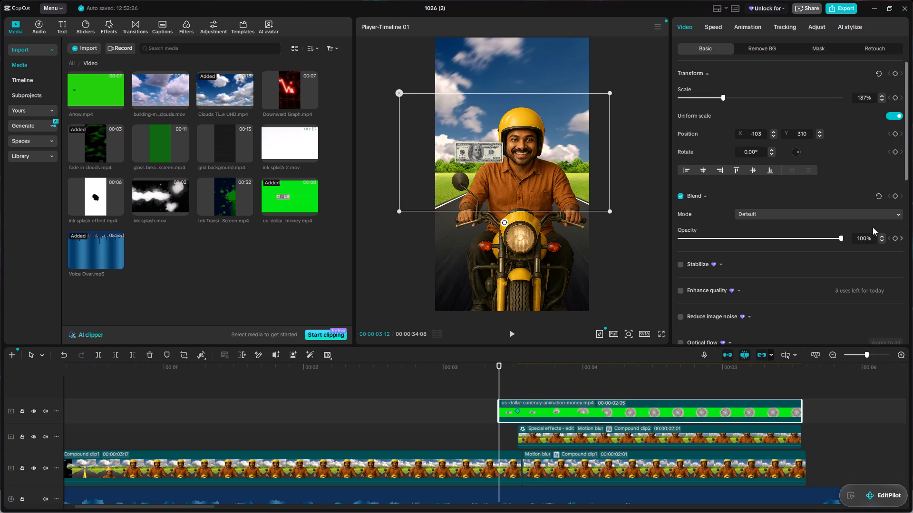
drag(842, 236, 640, 266)
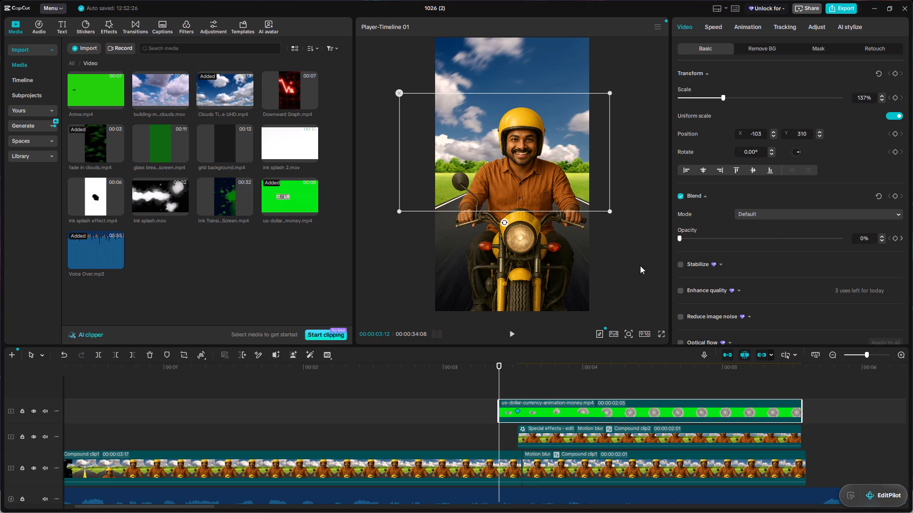
drag(640, 266, 607, 268)
Play back the money clip's opening several times to check the opacity fade-in over the rider.
key(space)
key(space)
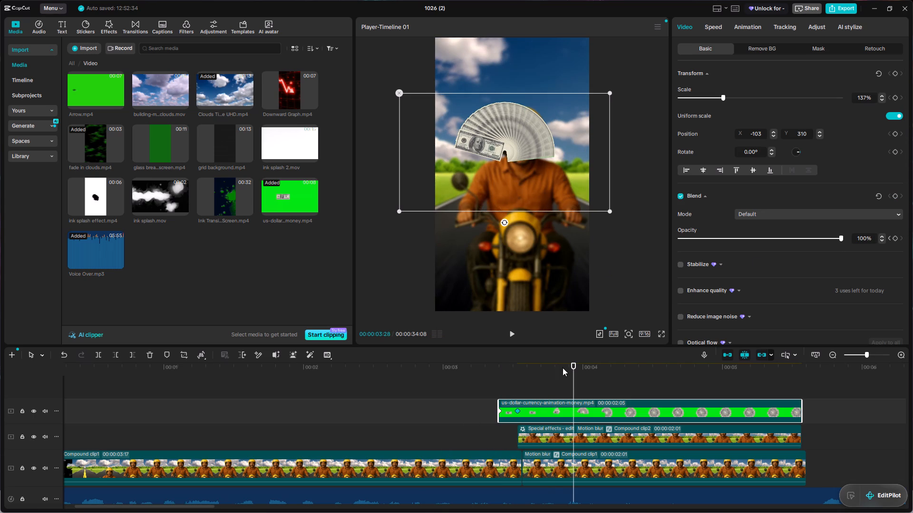
key(space)
key(space)
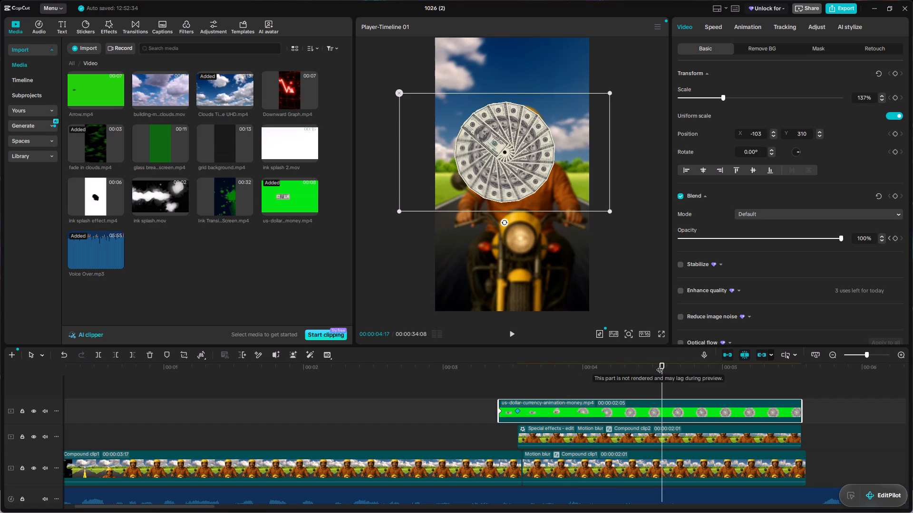
drag(662, 364, 396, 446)
key(space)
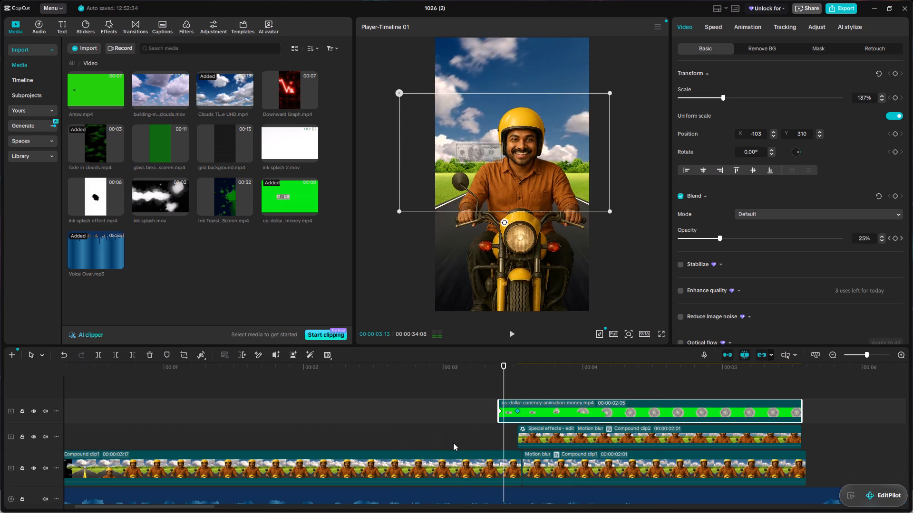
key(space)
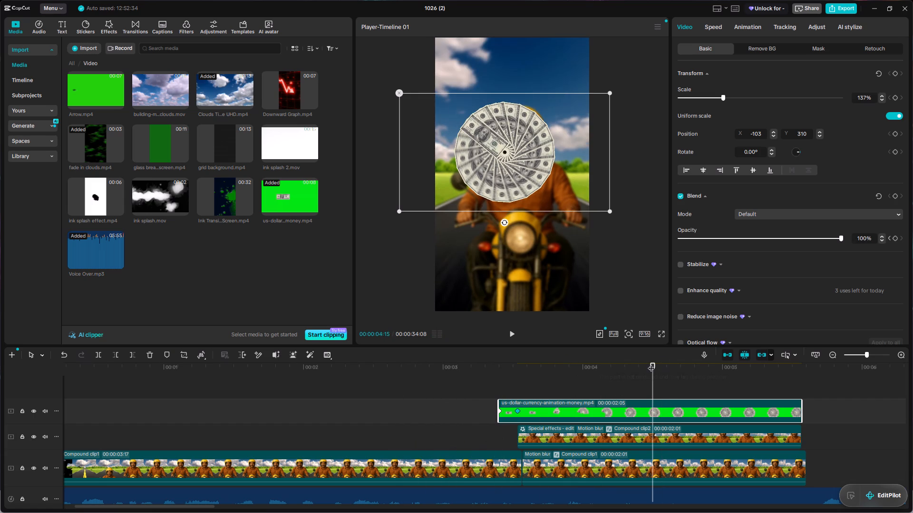
drag(651, 364, 392, 436)
key(space)
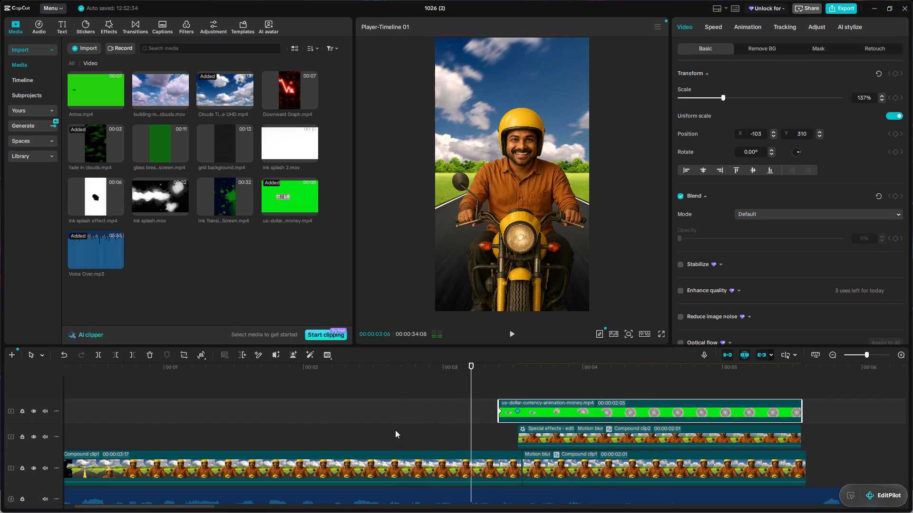
key(space)
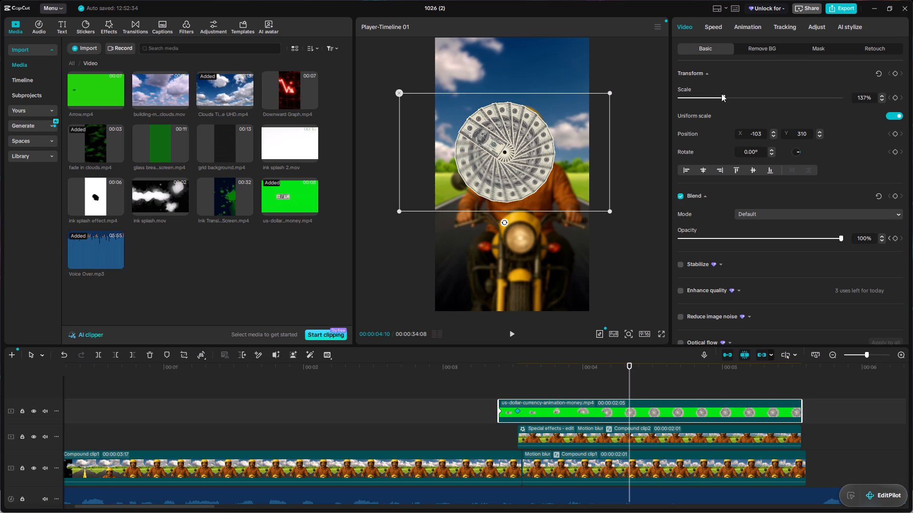
Enlarge the money fan to 195% scale and reposition it over the rider at X 0, Y 277.
drag(722, 94, 759, 100)
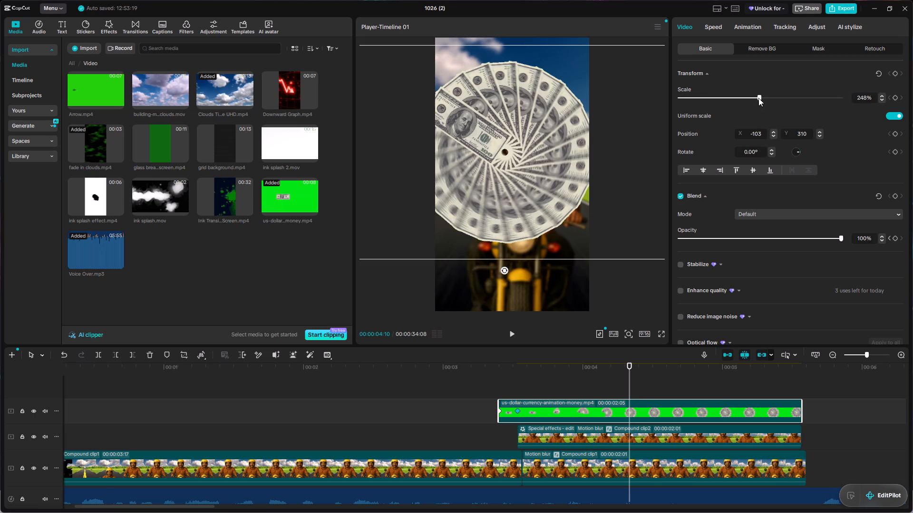
drag(759, 98, 736, 110)
drag(495, 157, 516, 164)
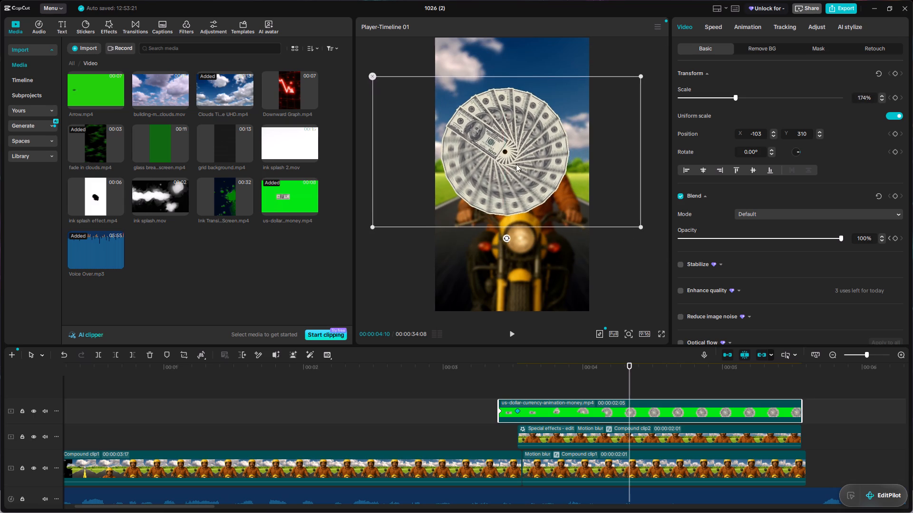
drag(516, 164, 506, 161)
click(506, 158)
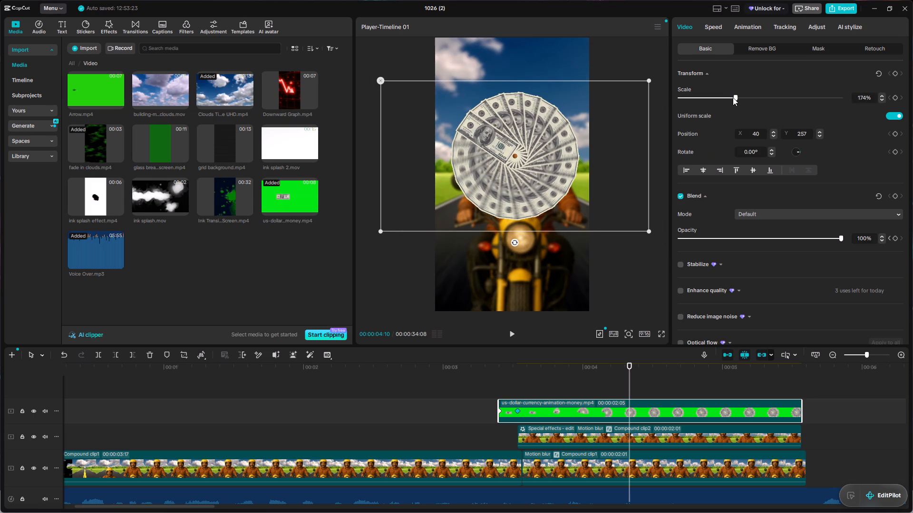
drag(737, 98, 746, 102)
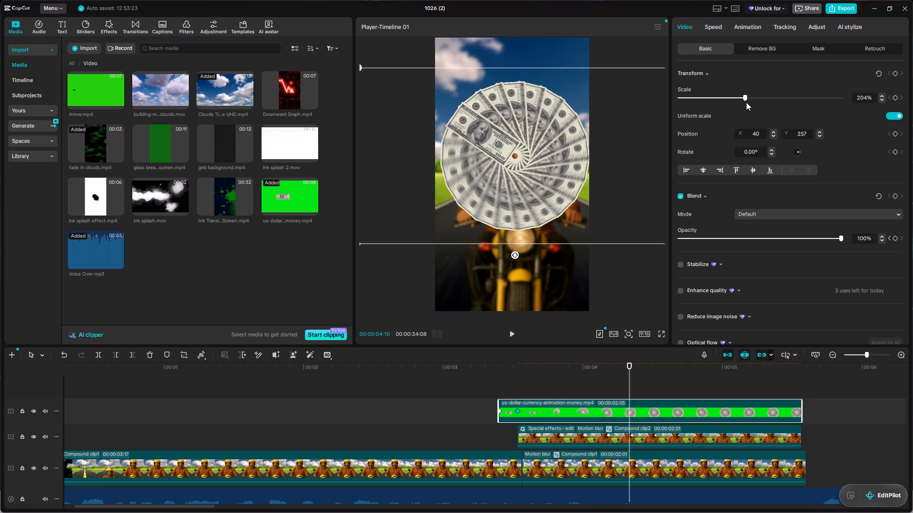
drag(746, 102, 743, 104)
drag(512, 161, 513, 161)
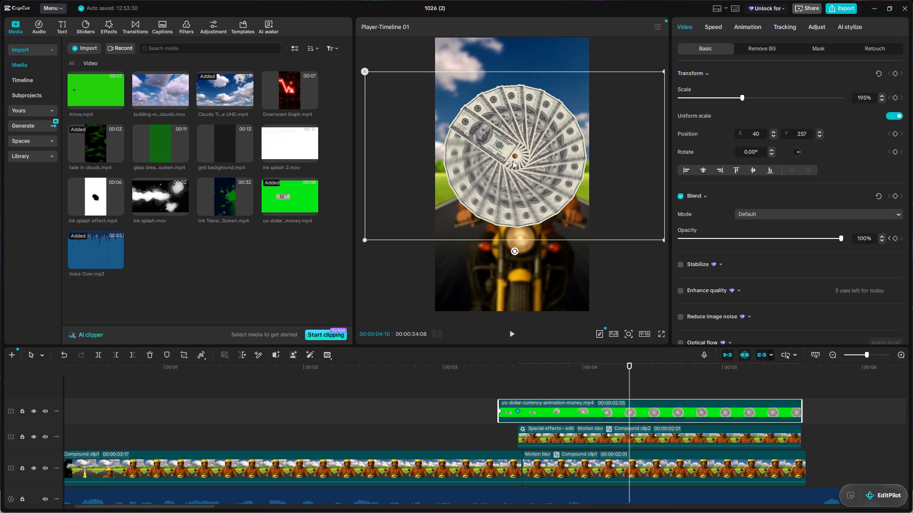
drag(513, 161, 507, 160)
click(527, 160)
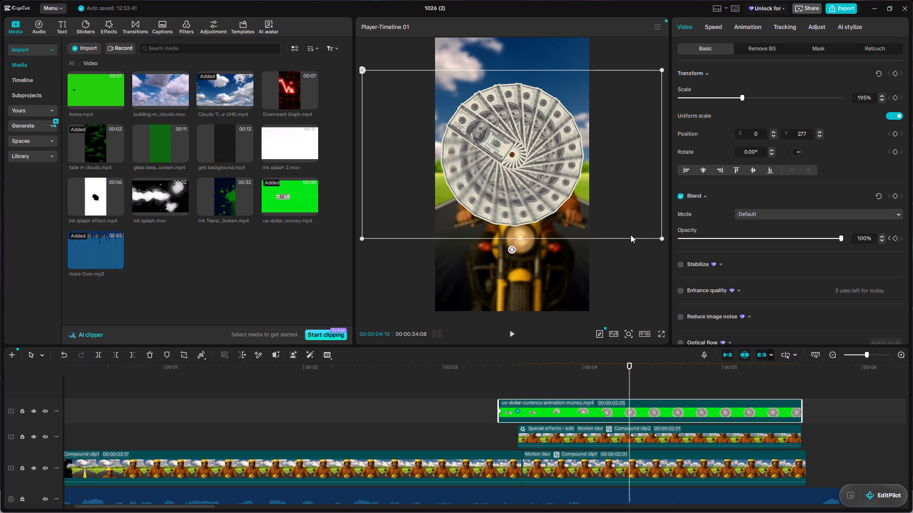
click(631, 275)
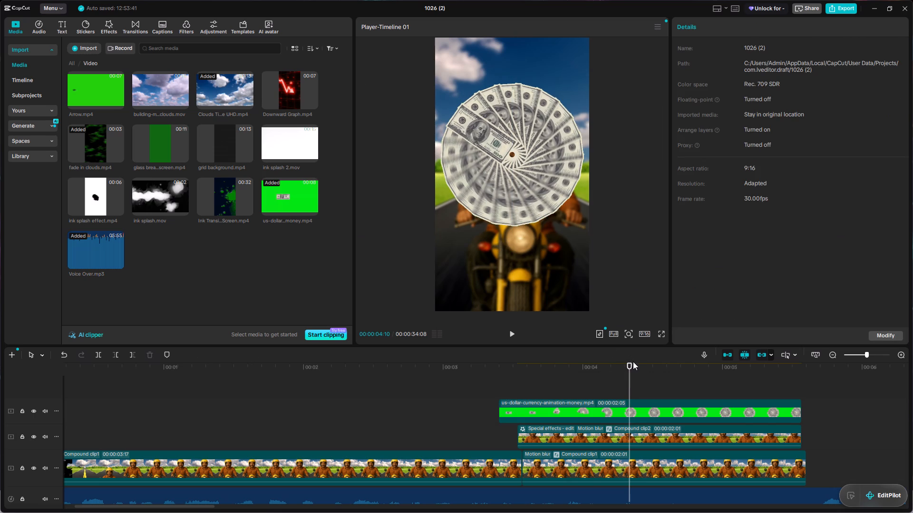
Replay the section from just before the money clip to about 00:00:04:18 to review the enlarged fan.
drag(632, 363, 450, 411)
key(space)
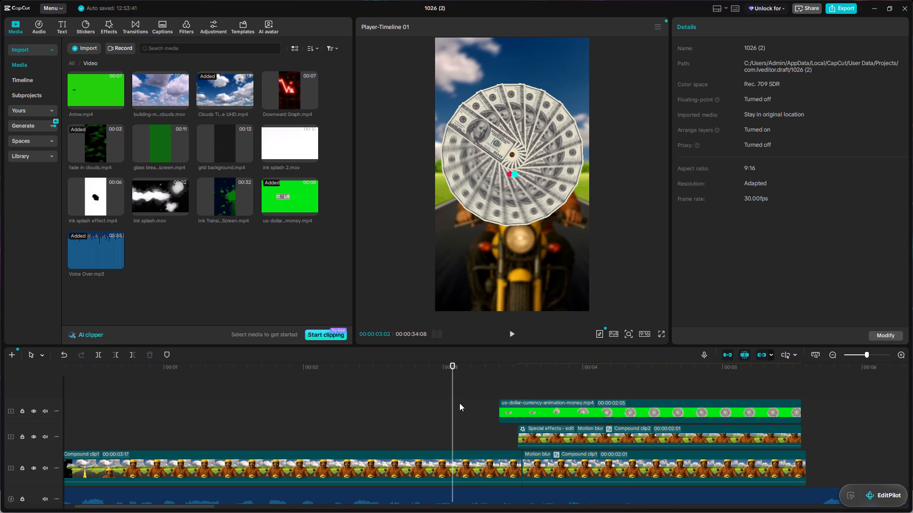
key(space)
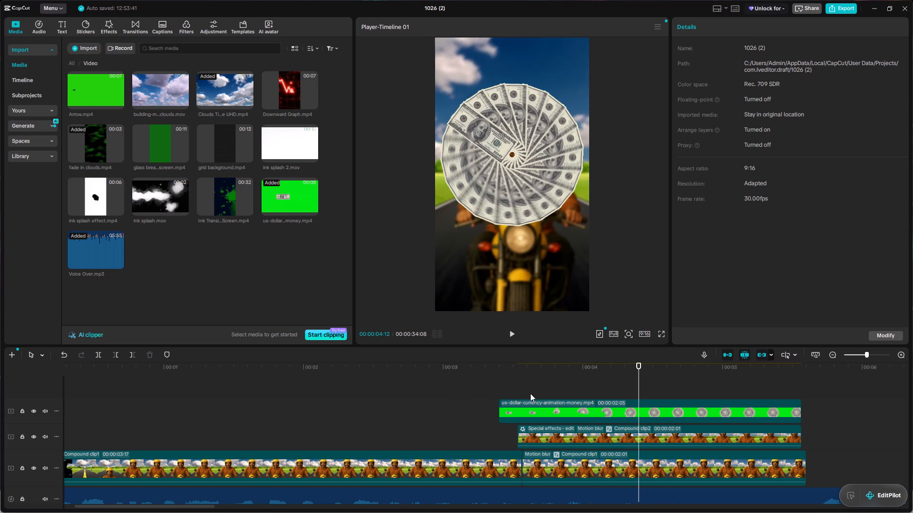
drag(635, 363, 426, 403)
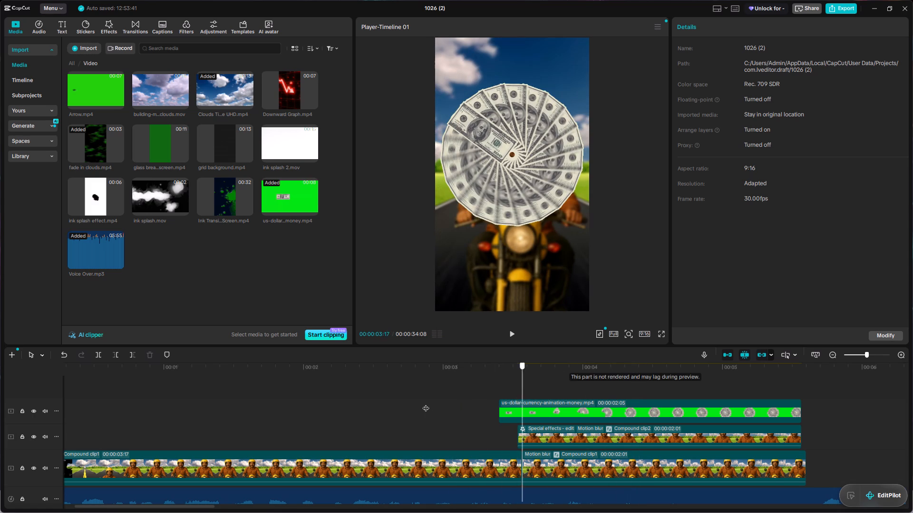
drag(426, 403, 409, 408)
key(space)
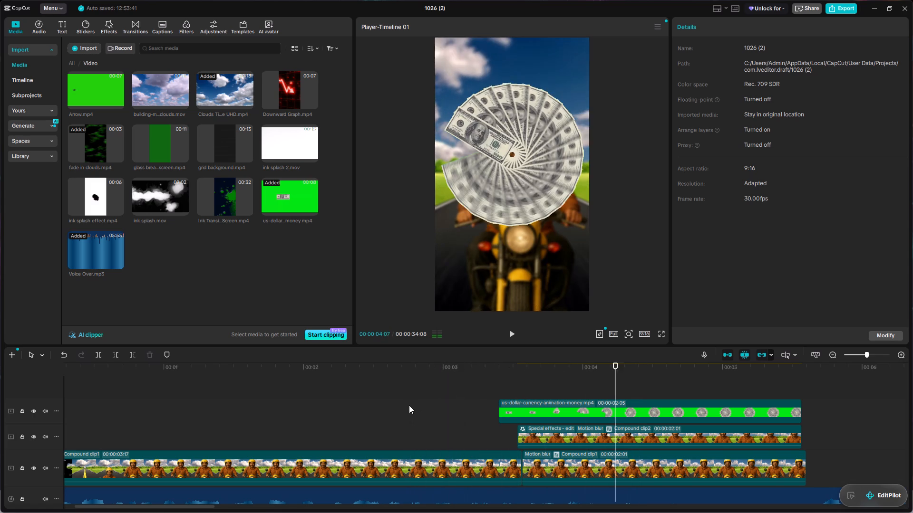
key(space)
drag(627, 365, 623, 365)
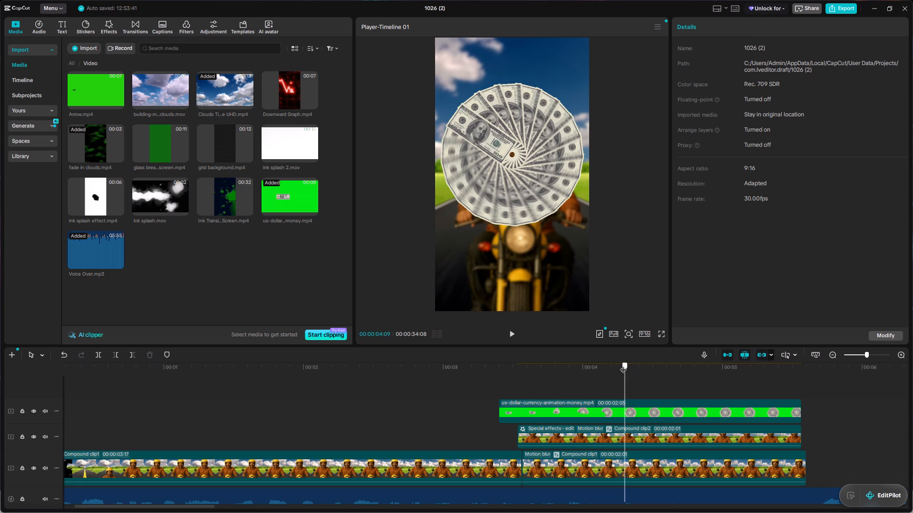
drag(623, 365, 398, 430)
key(space)
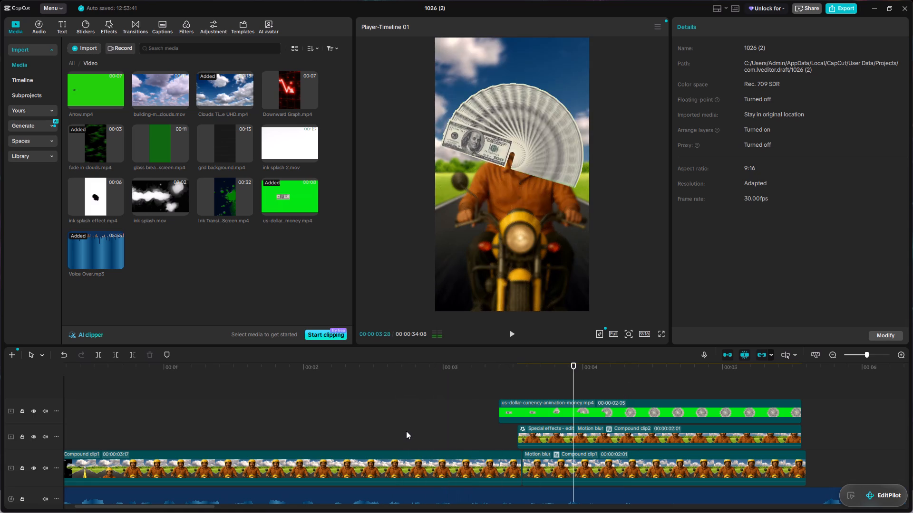
key(space)
key(space)
key(space)
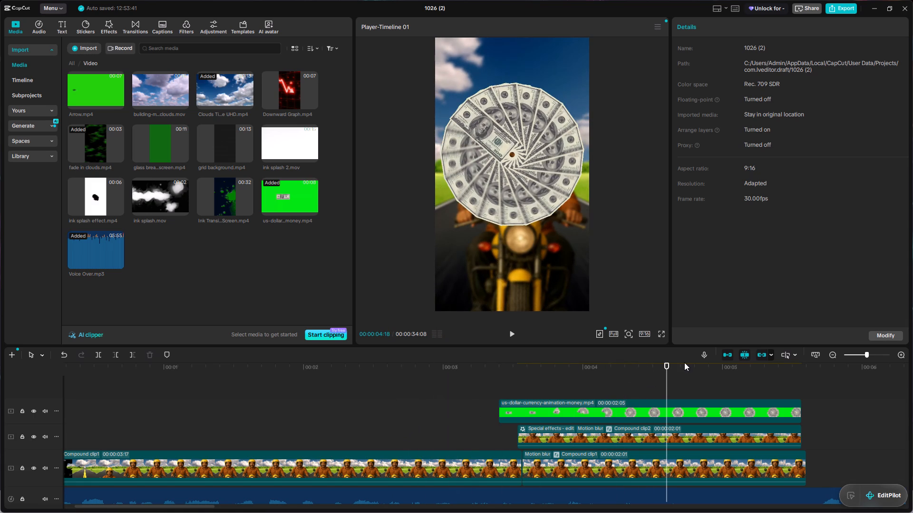
Play the video from its beginning to about 00:00:05:10 to review the bike opening and money fan together.
drag(667, 363, 0, 435)
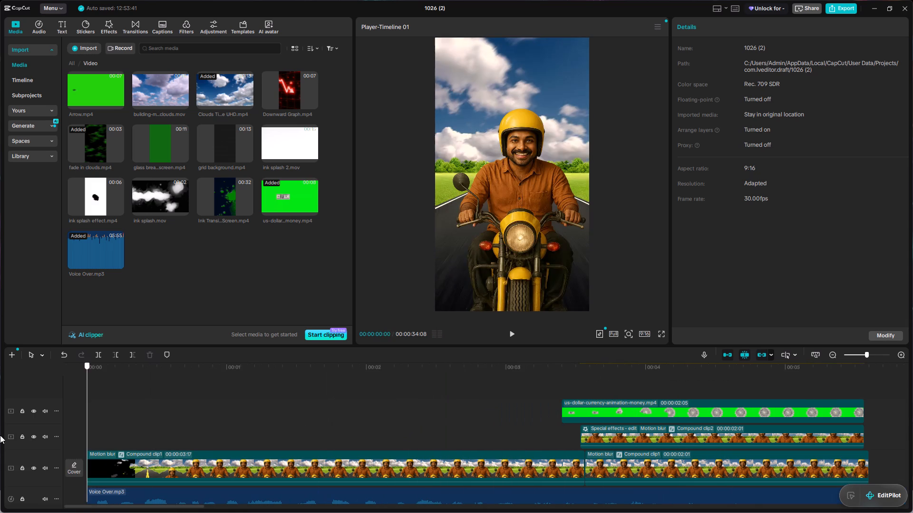
drag(0, 435, 0, 435)
key(space)
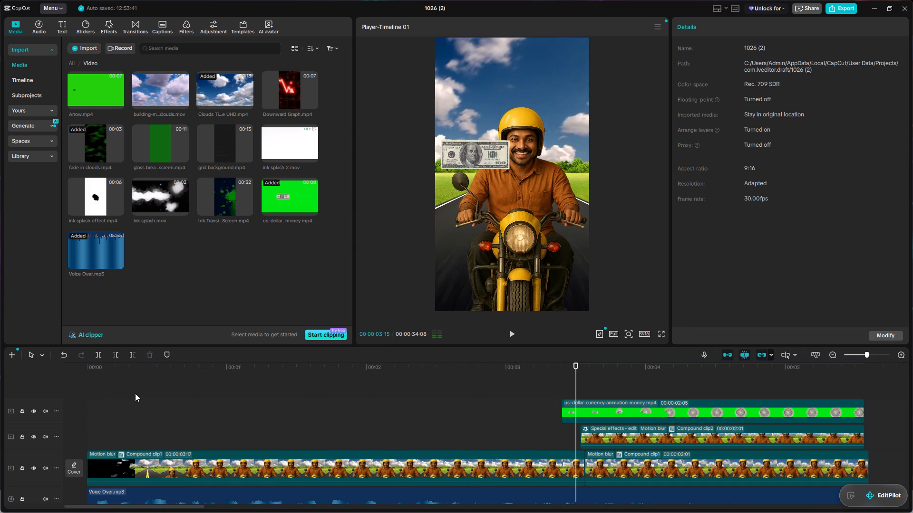
key(space)
key(space)
key(space)
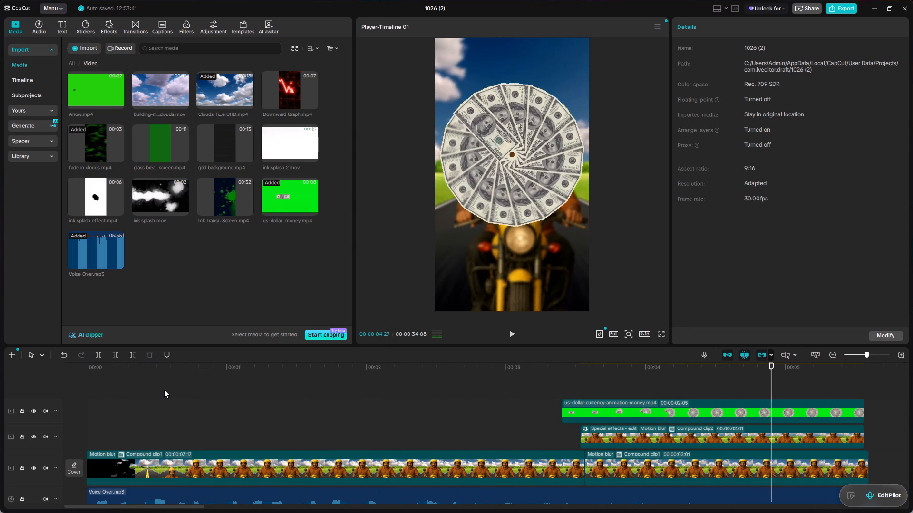
key(space)
key(space)
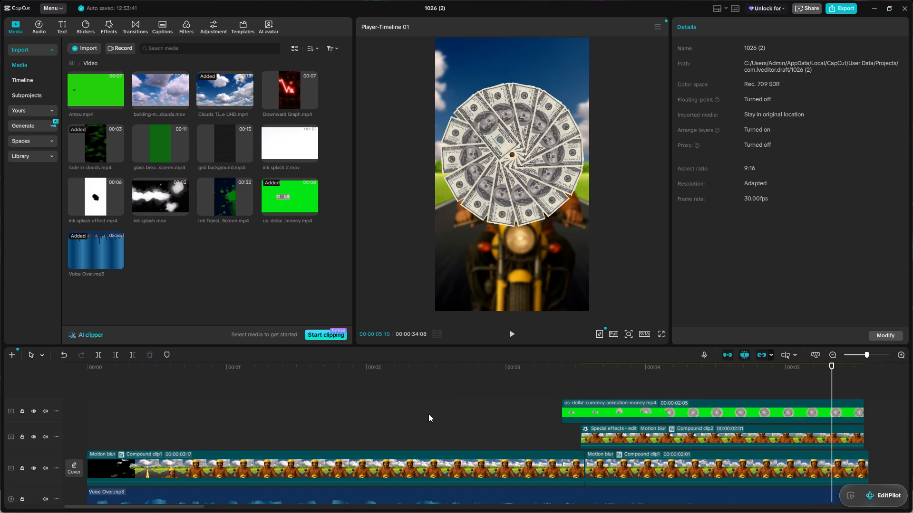
Add a default text clip above the money clip, aligning its start with the start of the money clip.
scroll(384, 381, up, 3)
click(61, 29)
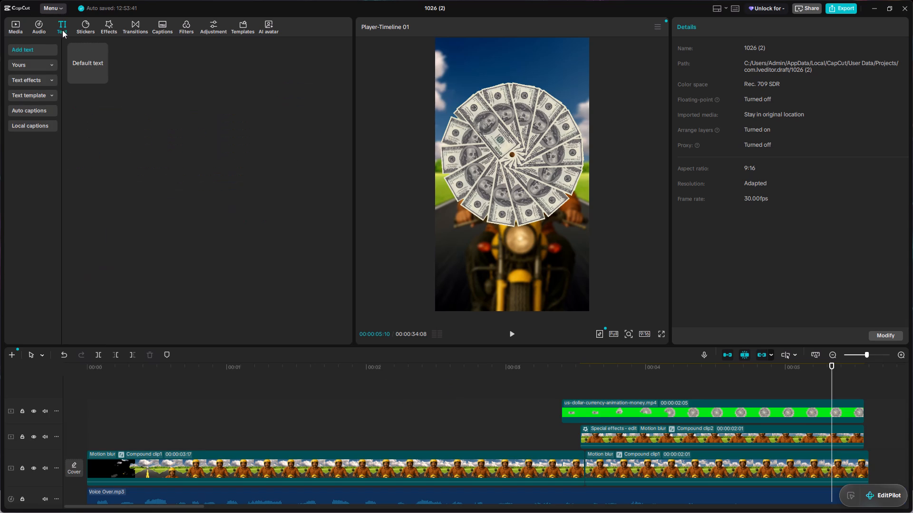
click(40, 49)
drag(100, 70, 79, 65)
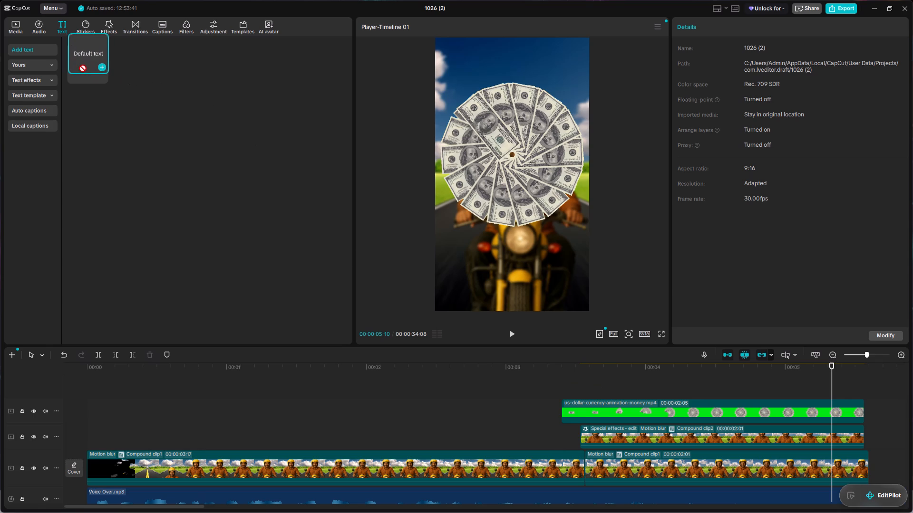
drag(79, 65, 81, 66)
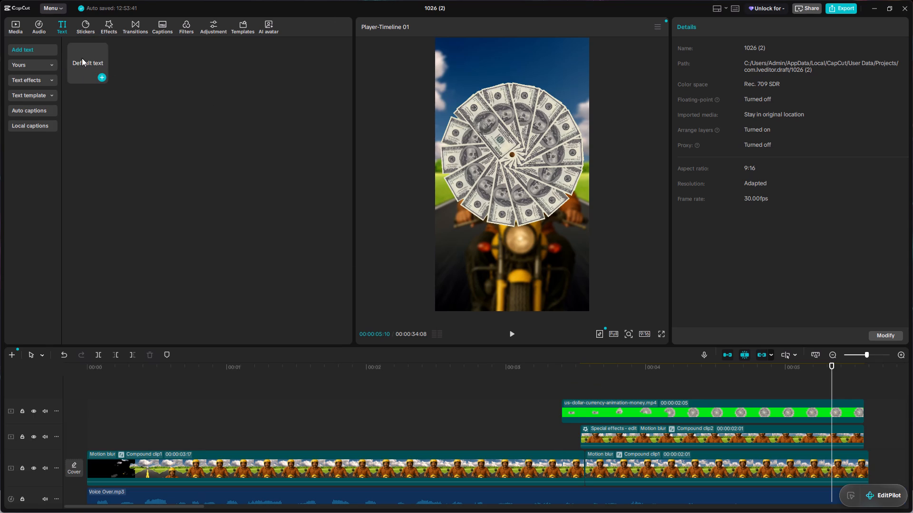
click(82, 58)
click(103, 75)
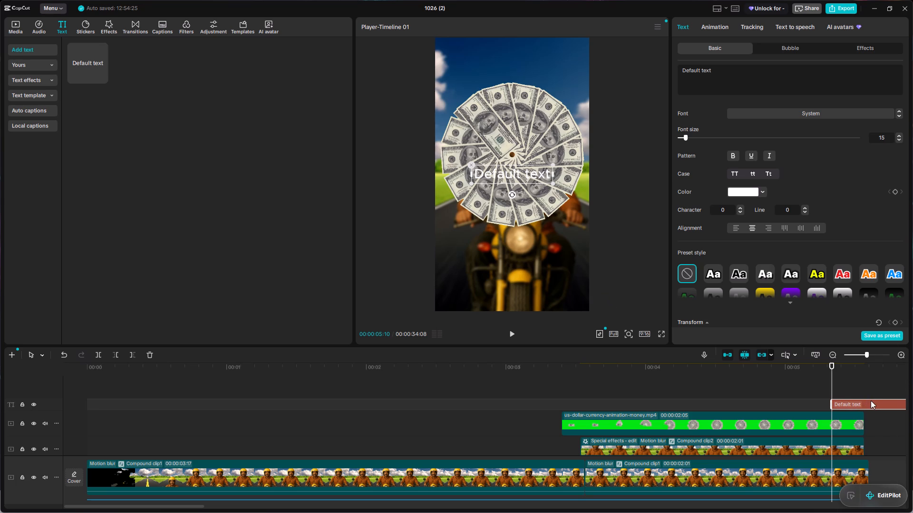
drag(874, 401, 614, 403)
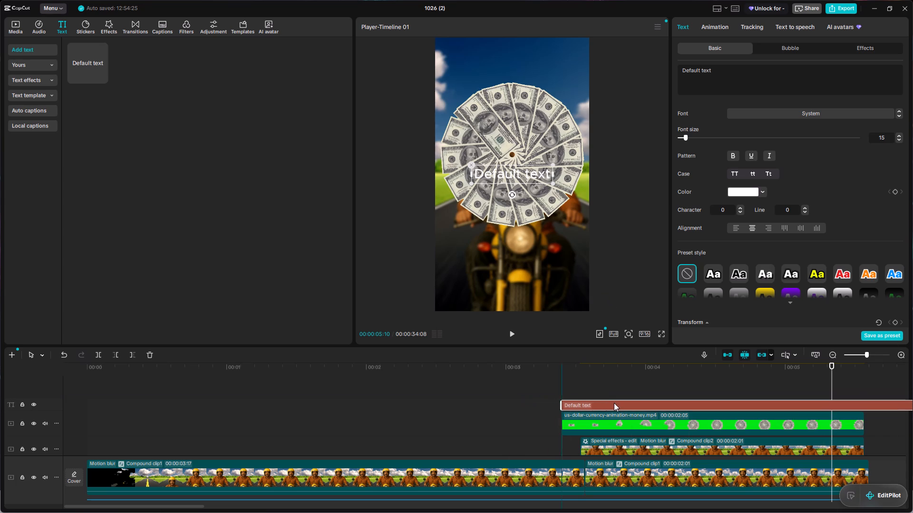
drag(614, 403, 603, 404)
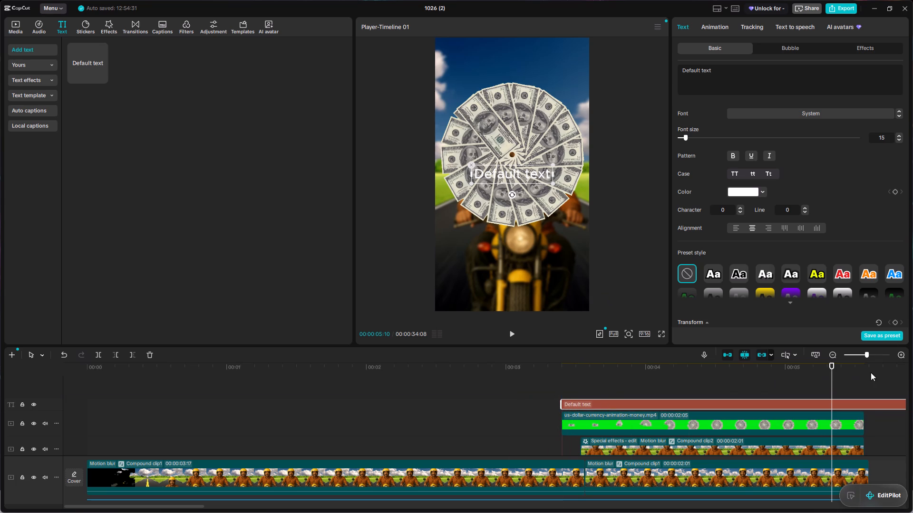
Split the text clip at 00:00:05:18, where the bike clip ends, and delete the remainder after it.
drag(829, 362, 868, 382)
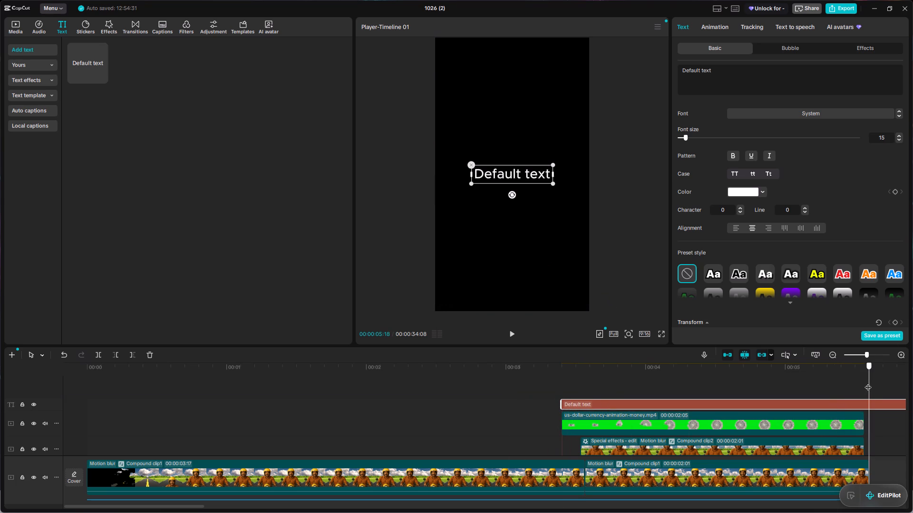
drag(868, 382, 868, 394)
click(893, 405)
key(ctrl+b)
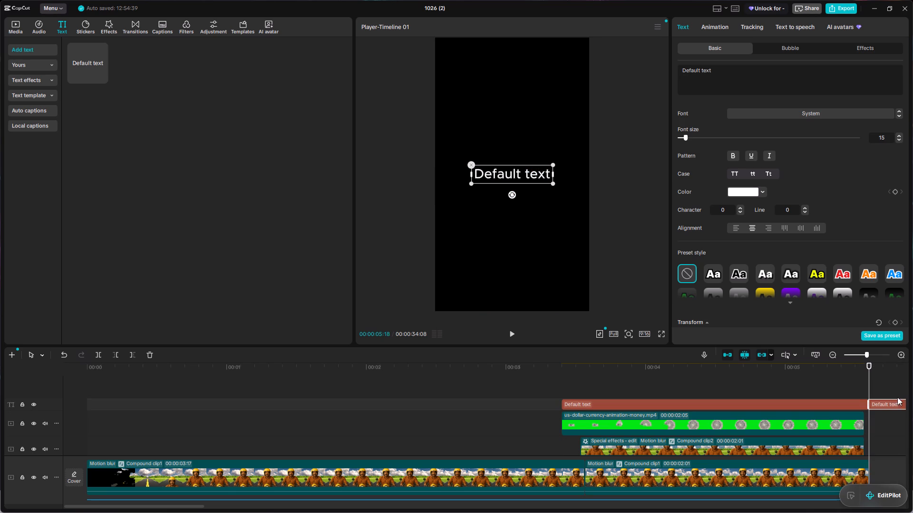
key(Delete)
key(Delete)
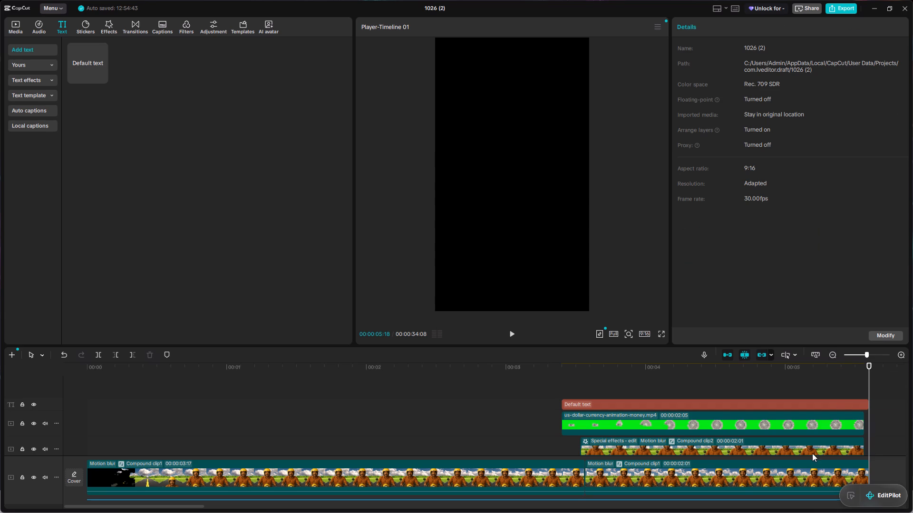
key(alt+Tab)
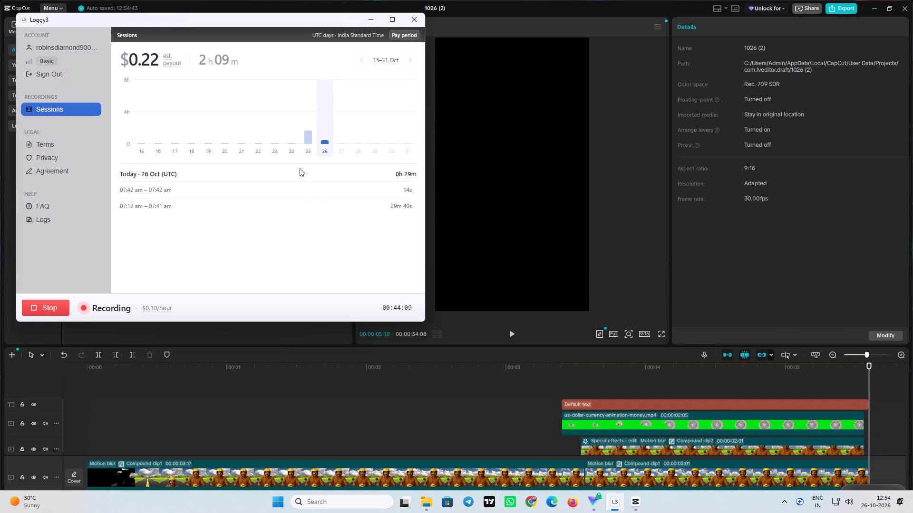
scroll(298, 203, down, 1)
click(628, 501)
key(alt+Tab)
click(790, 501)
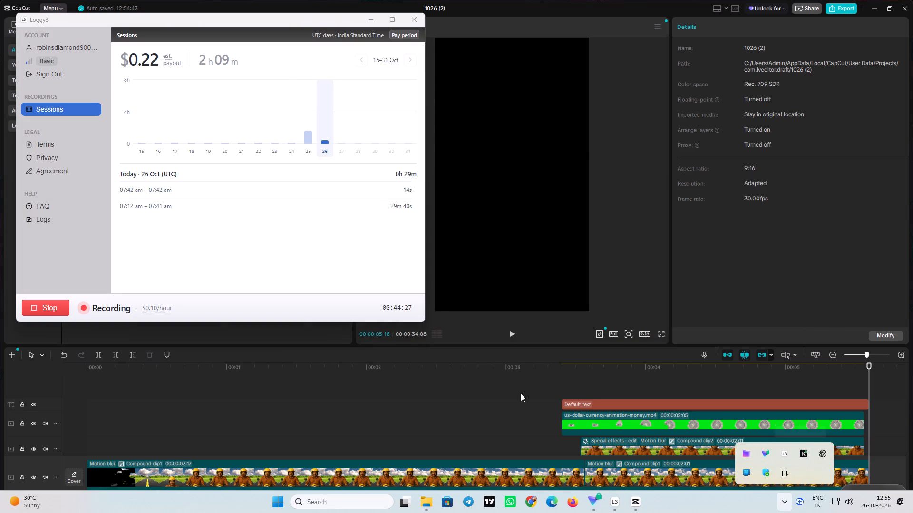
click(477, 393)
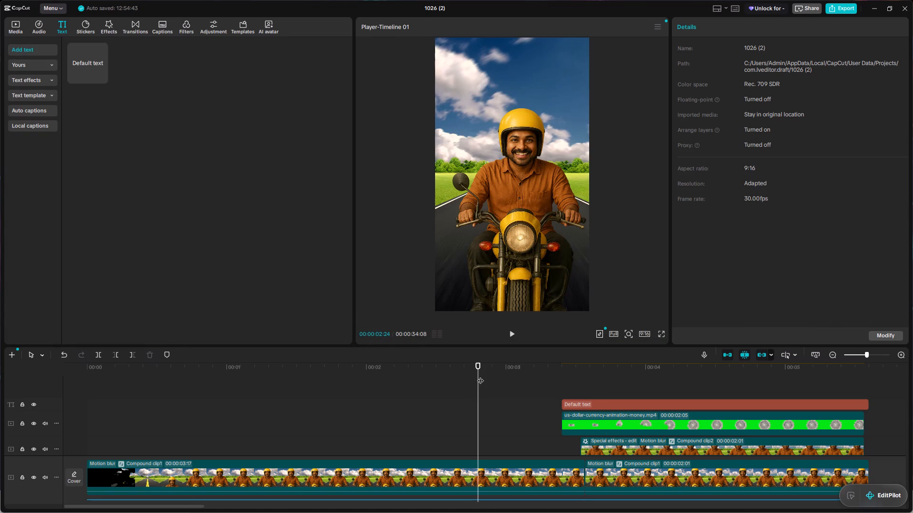
Replace the default text over the rider with "1 billion", previewing it at 00:00:03:15.
drag(479, 361, 604, 393)
drag(479, 365, 480, 365)
drag(480, 365, 576, 402)
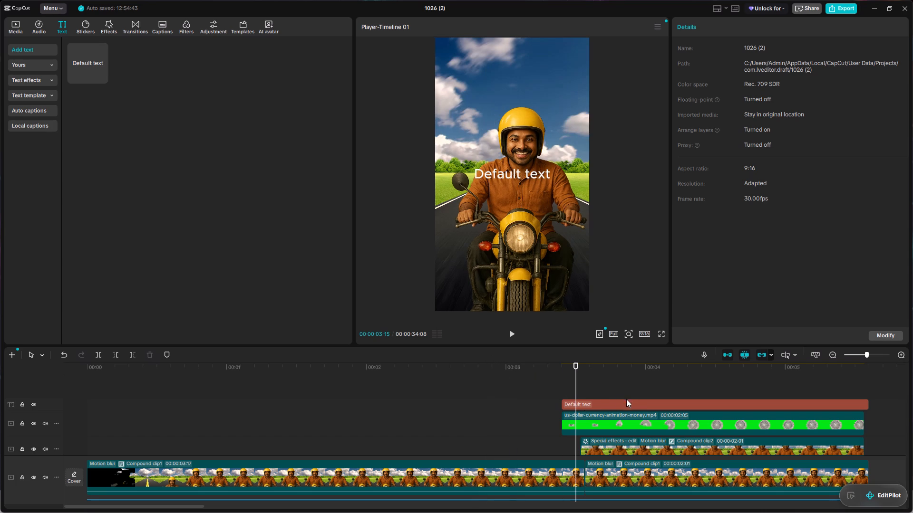
click(626, 402)
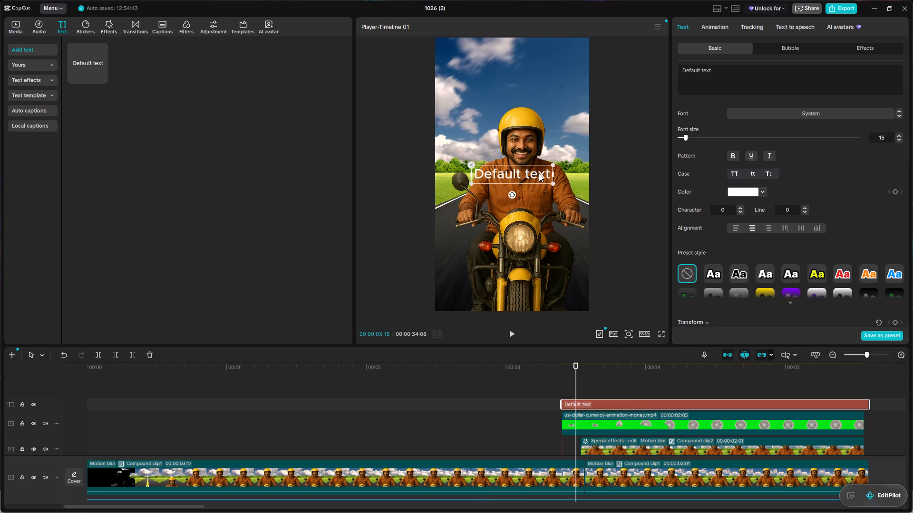
double_click(539, 173)
key(space)
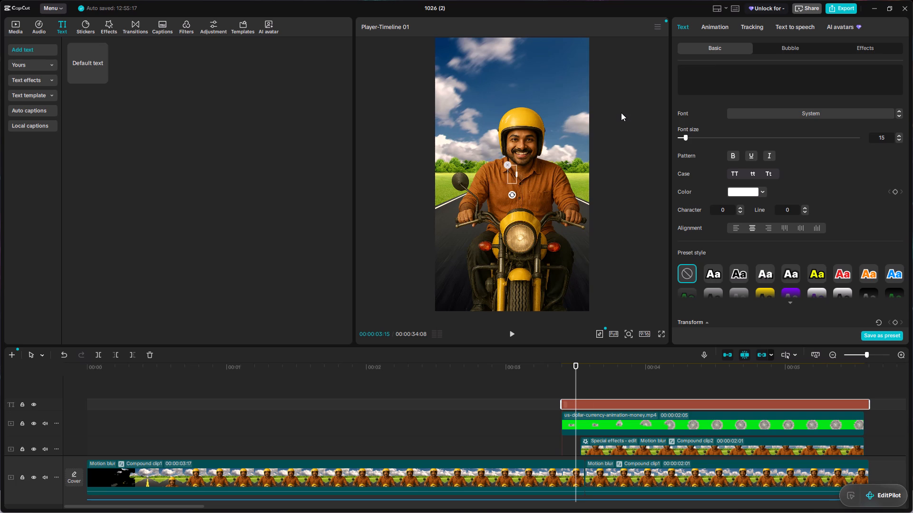
key(BackSpace)
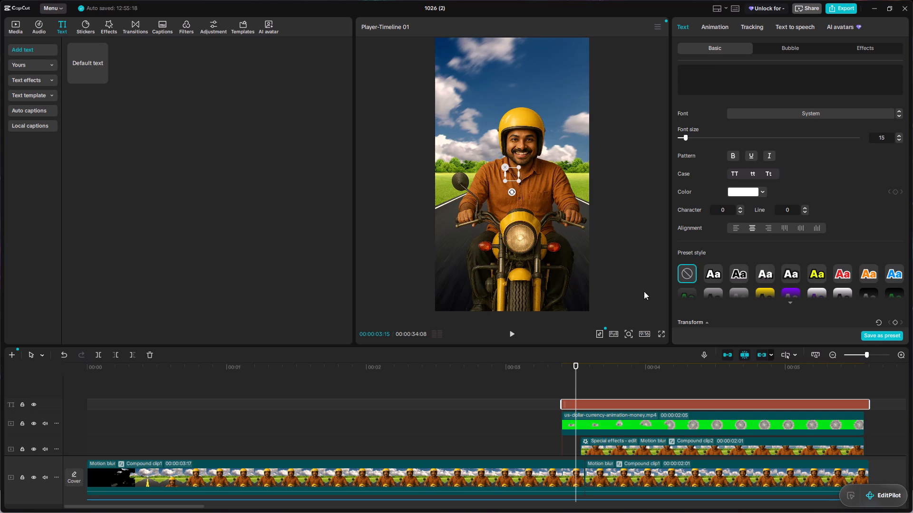
scroll(874, 249, down, 4)
scroll(873, 249, up, 8)
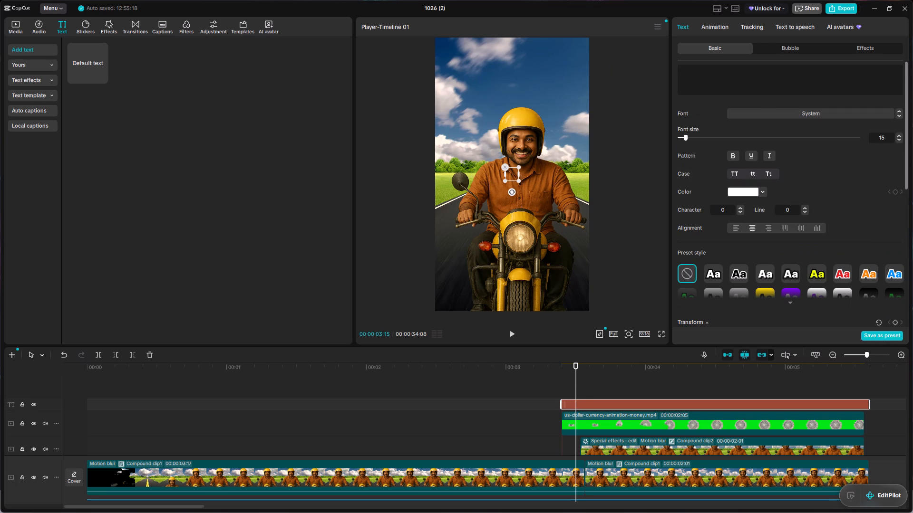
click(748, 71)
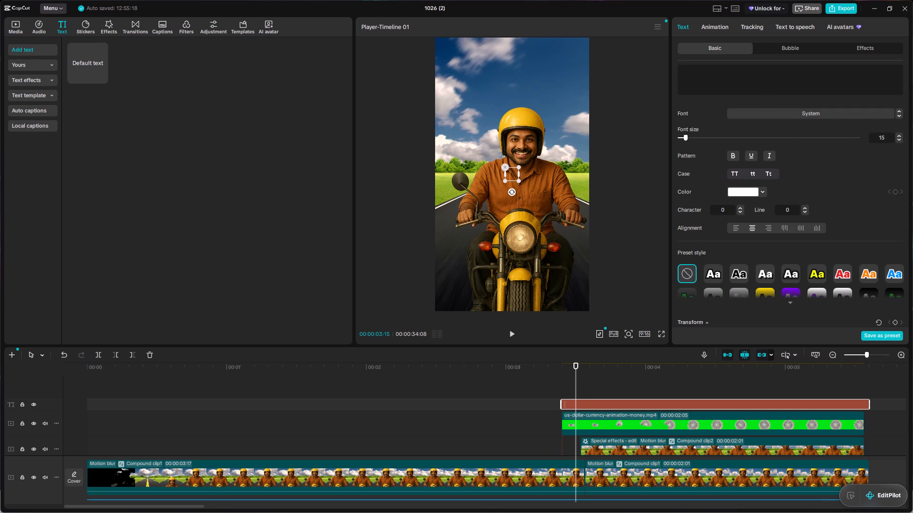
key(1)
key(space)
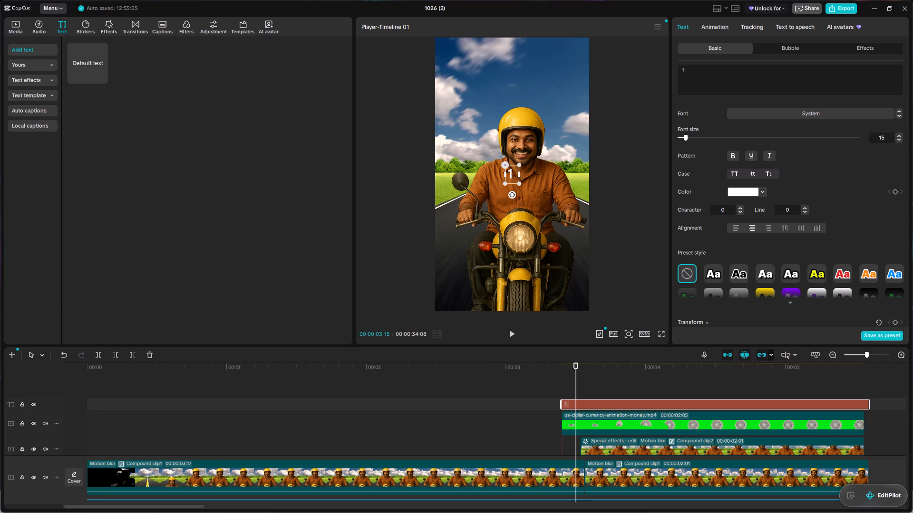
text(bi)
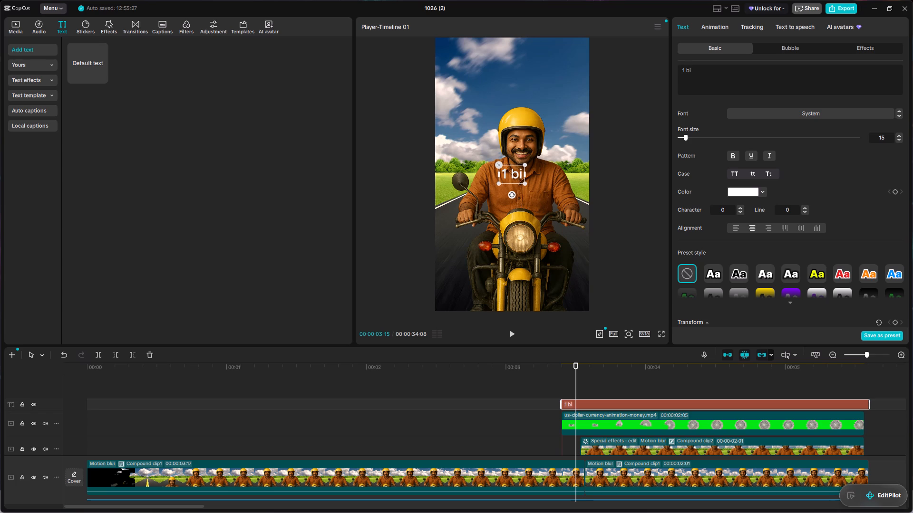
text(lli)
text(ob)
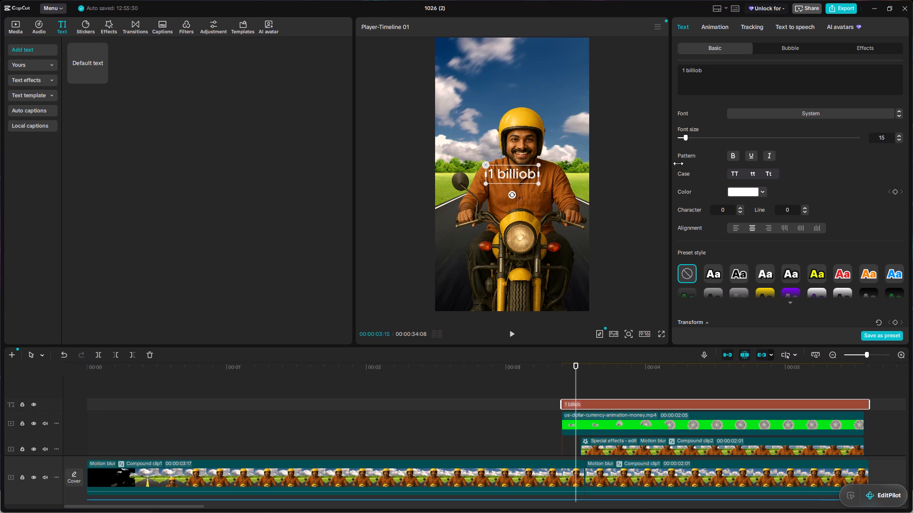
key(BackSpace)
key(n)
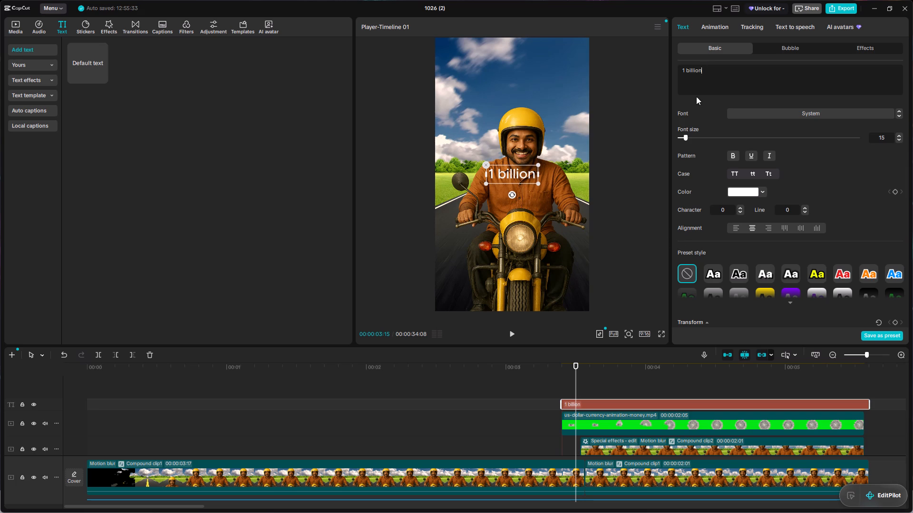
Set the font size of the whole "1 billion" text to 24.
drag(707, 76, 579, 49)
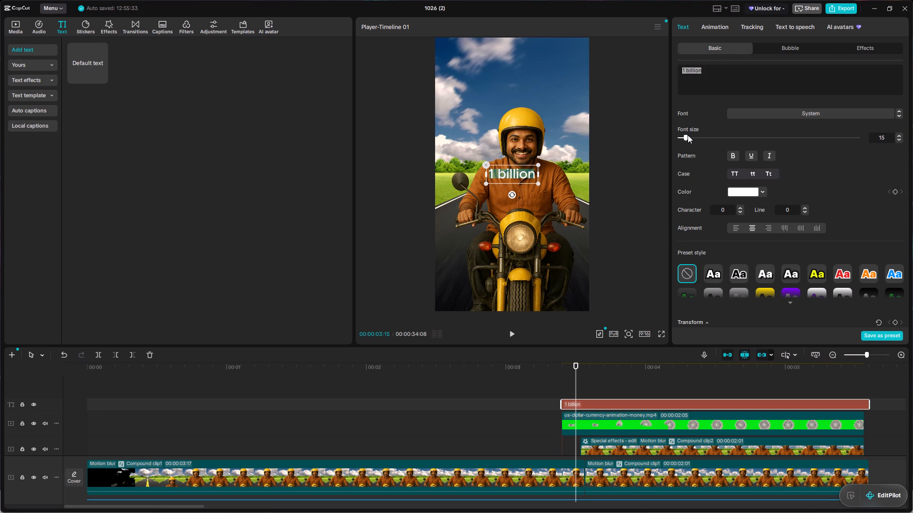
drag(685, 137, 694, 139)
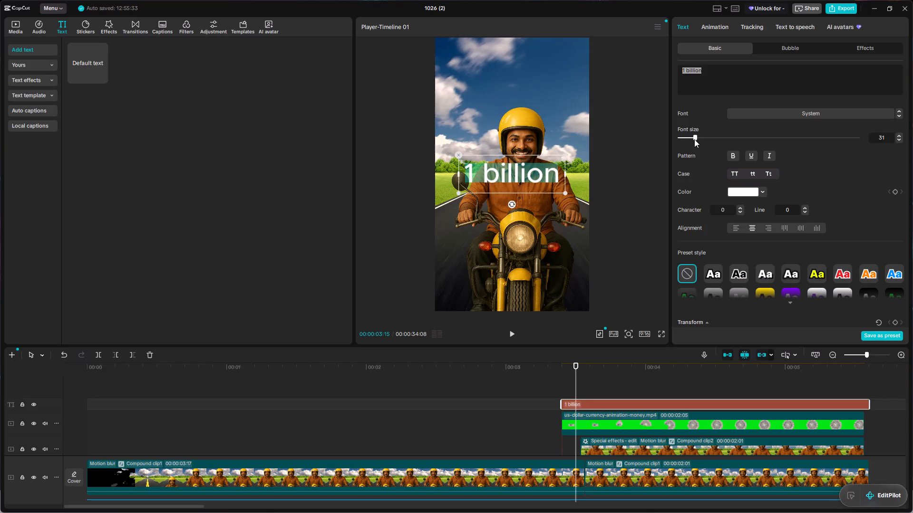
drag(694, 139, 690, 146)
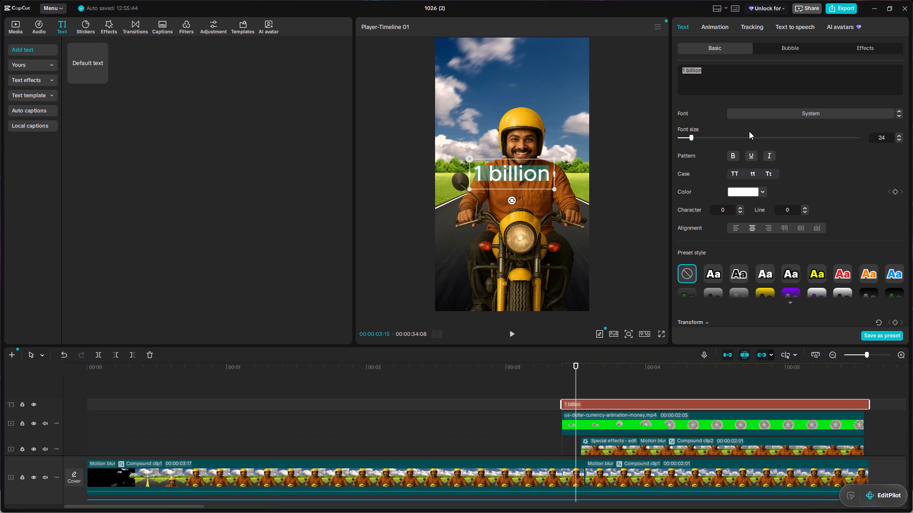
Capitalise the B in the rider text so it reads "1 Billion".
click(687, 70)
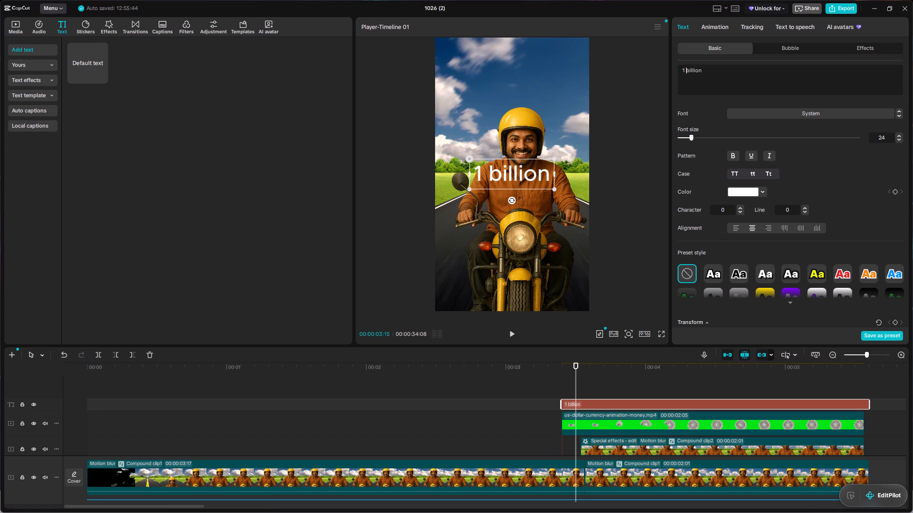
click(690, 68)
click(688, 69)
key(Right)
key(BackSpace)
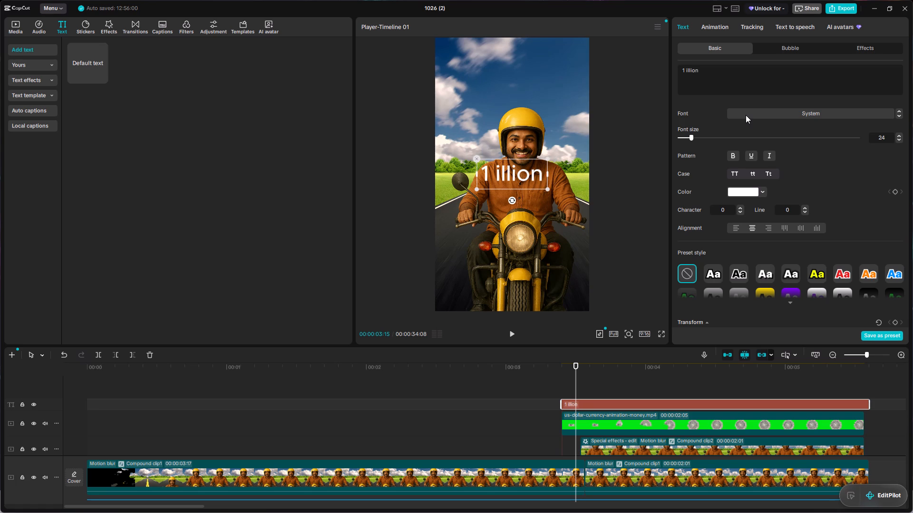
key(shift+b)
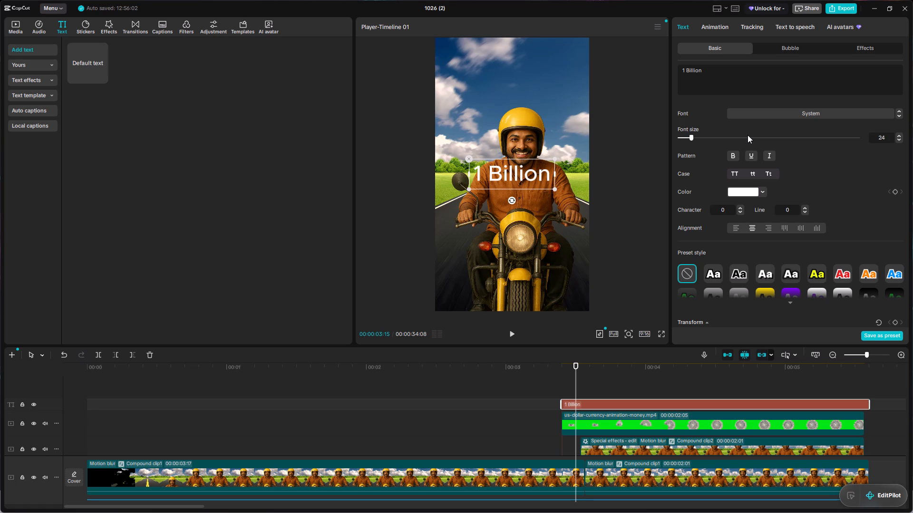
Search the font list for "mont".
click(821, 112)
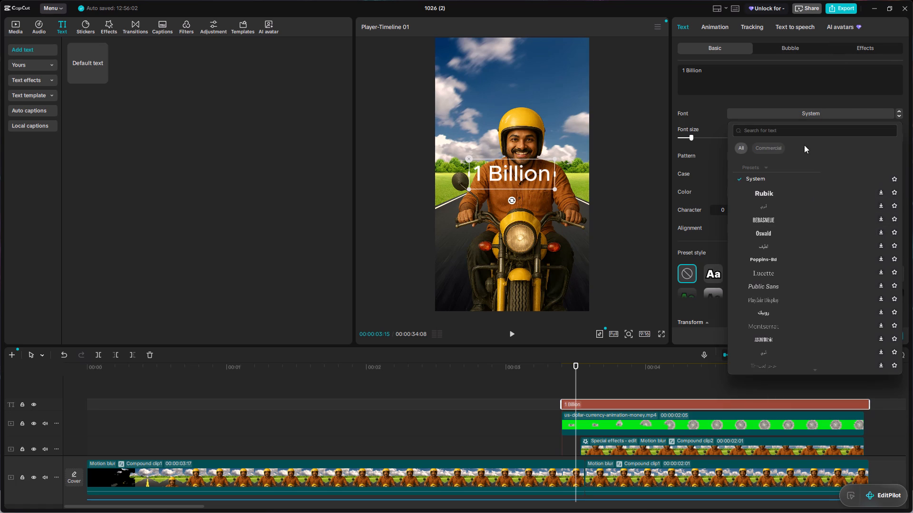
click(804, 134)
text(mon)
key(t)
scroll(840, 266, down, 6)
scroll(794, 313, up, 1)
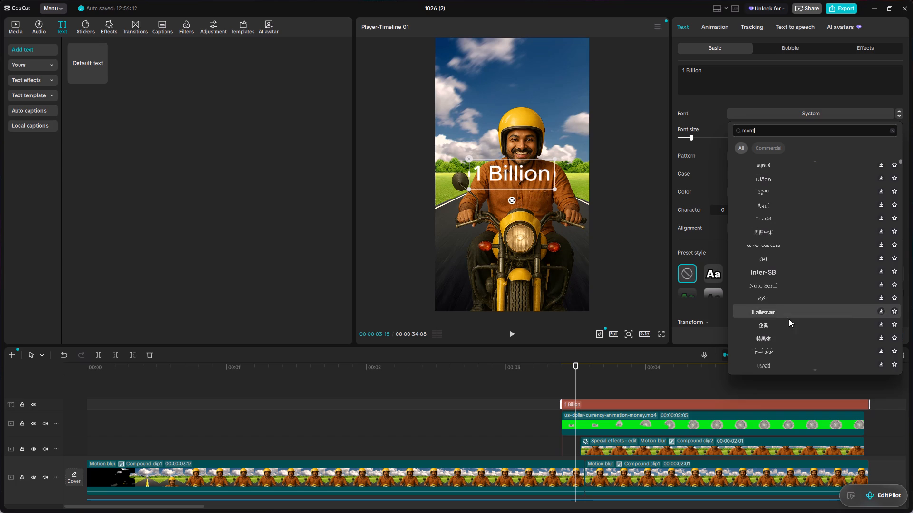
scroll(755, 161, up, 5)
Select the whole "1 Billion" text and set its font to Bookman Old Style Bold Italic.
drag(717, 72, 631, 79)
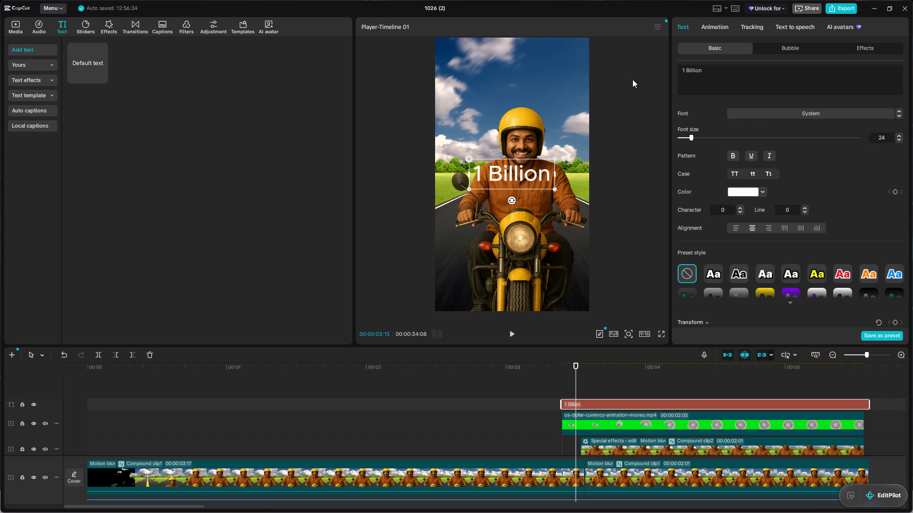
drag(703, 68, 668, 77)
double_click(698, 66)
triple_click(699, 72)
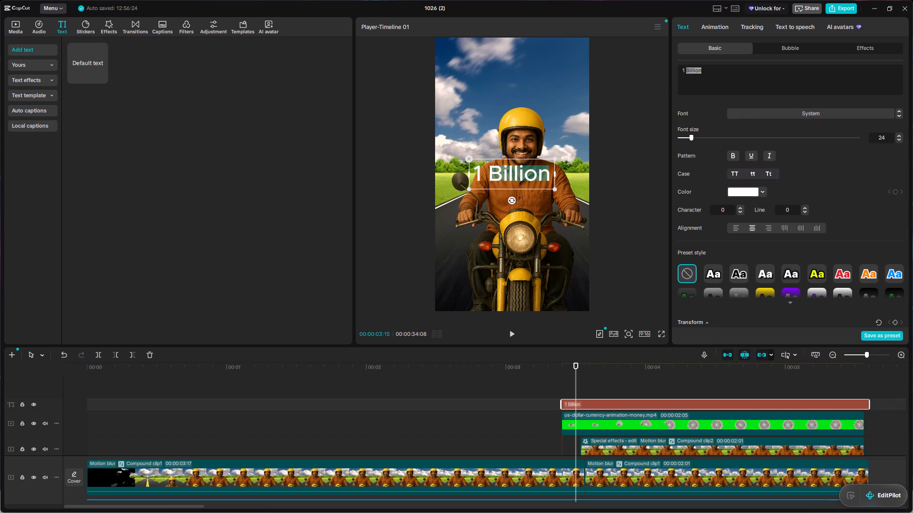
double_click(700, 72)
click(700, 72)
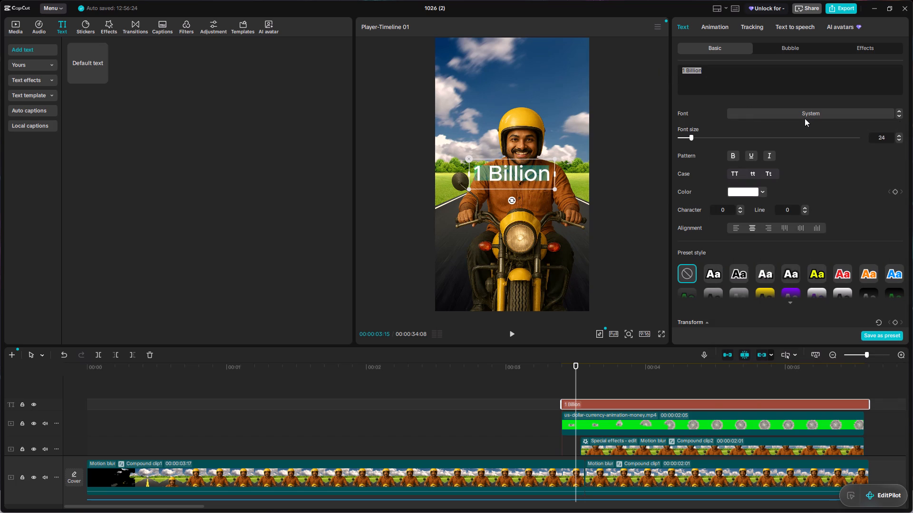
click(801, 115)
click(805, 113)
click(805, 113)
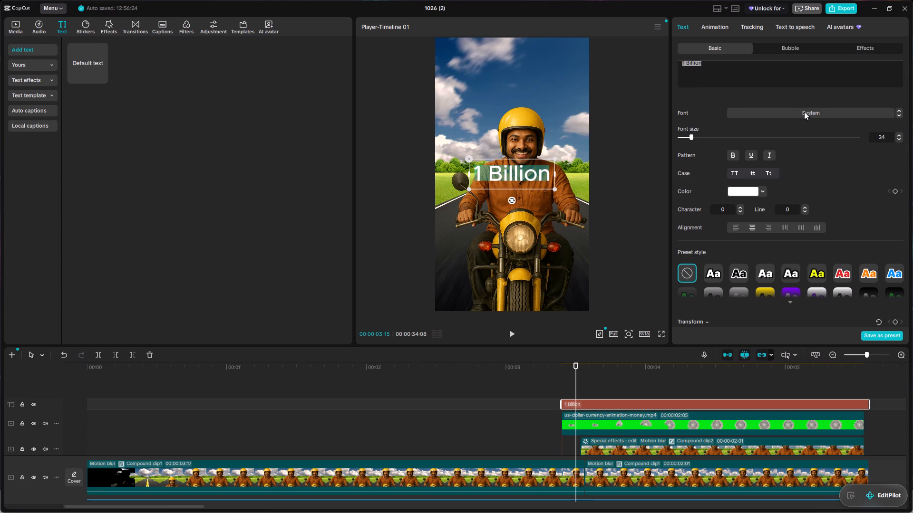
triple_click(880, 114)
click(897, 114)
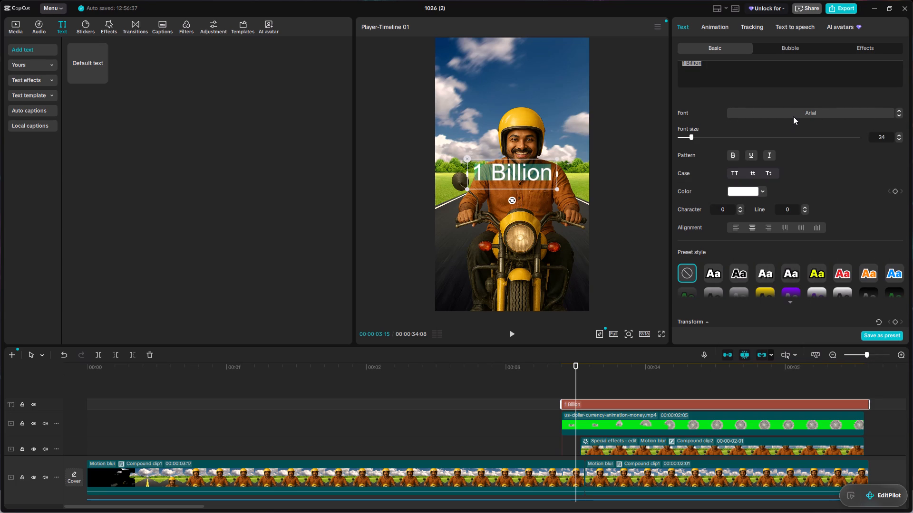
click(794, 113)
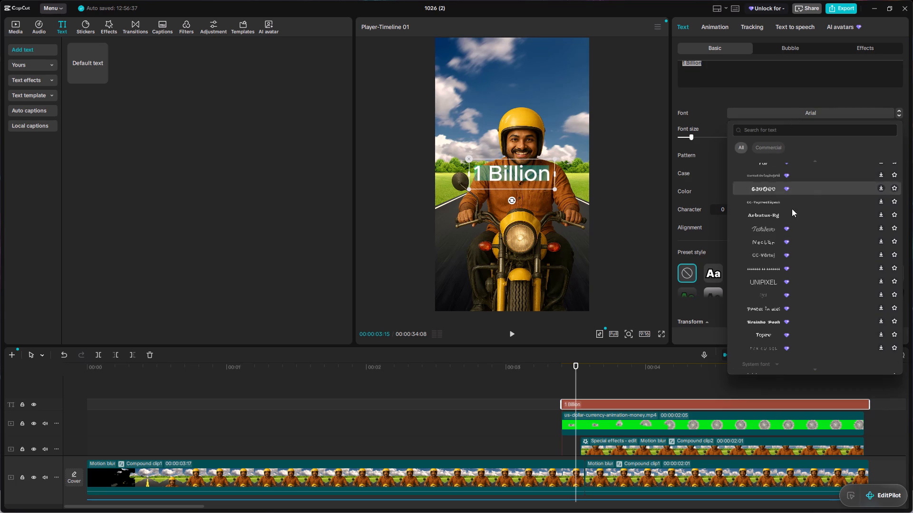
scroll(766, 304, down, 4)
scroll(777, 260, up, 1)
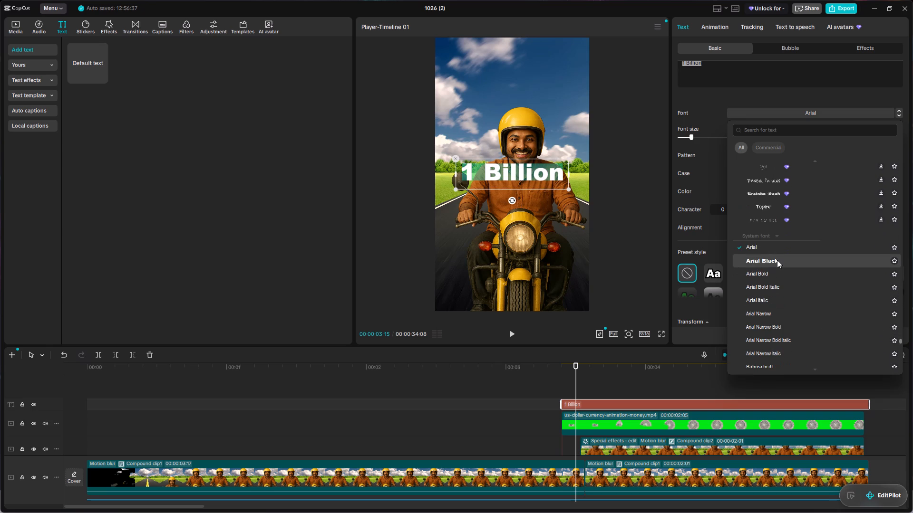
scroll(777, 260, down, 3)
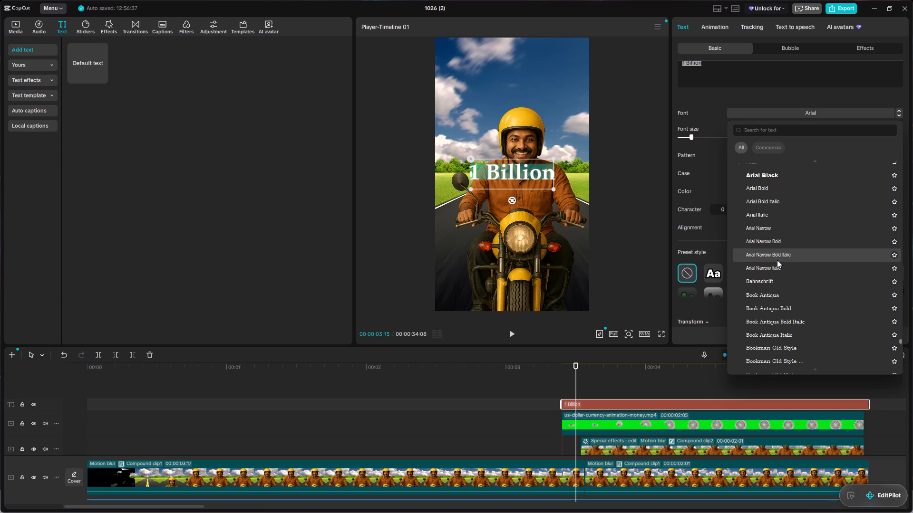
scroll(777, 260, down, 3)
scroll(777, 260, up, 1)
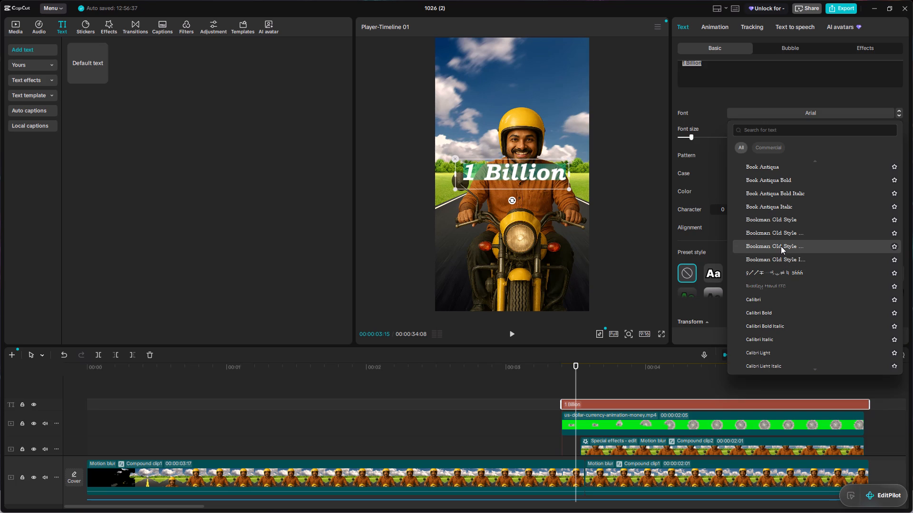
click(781, 246)
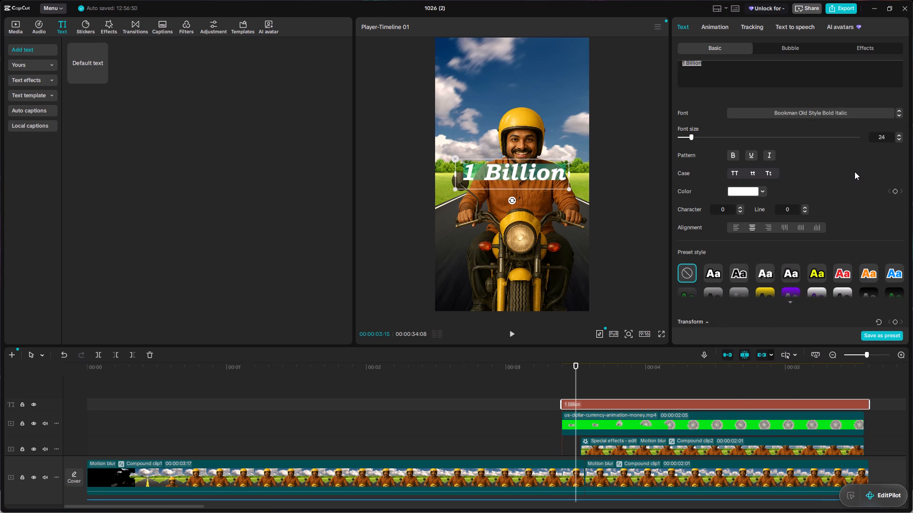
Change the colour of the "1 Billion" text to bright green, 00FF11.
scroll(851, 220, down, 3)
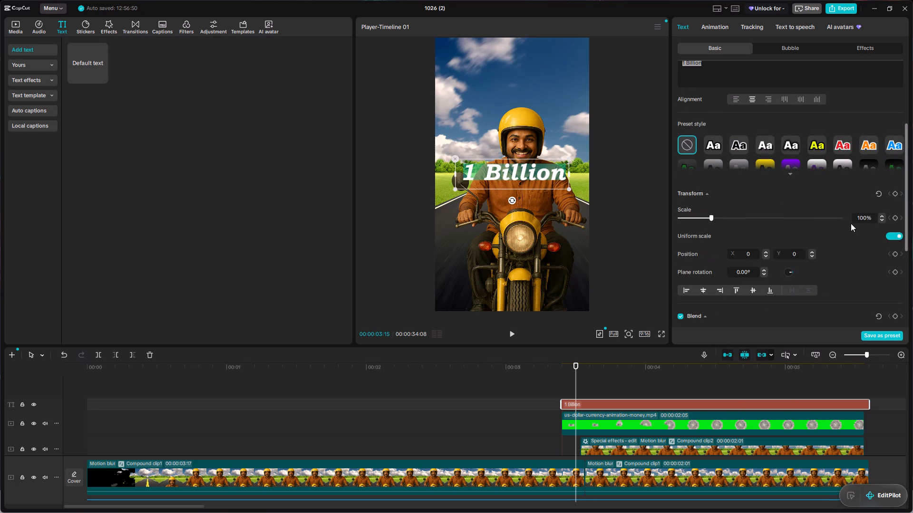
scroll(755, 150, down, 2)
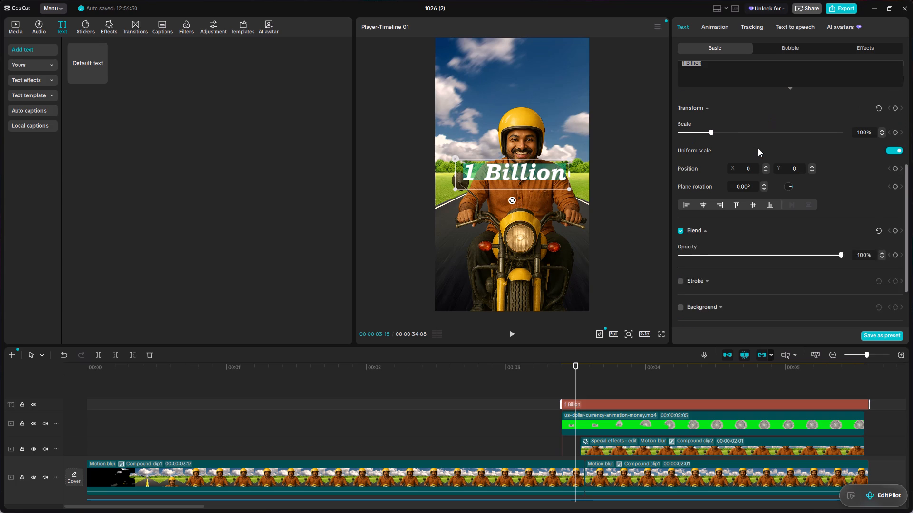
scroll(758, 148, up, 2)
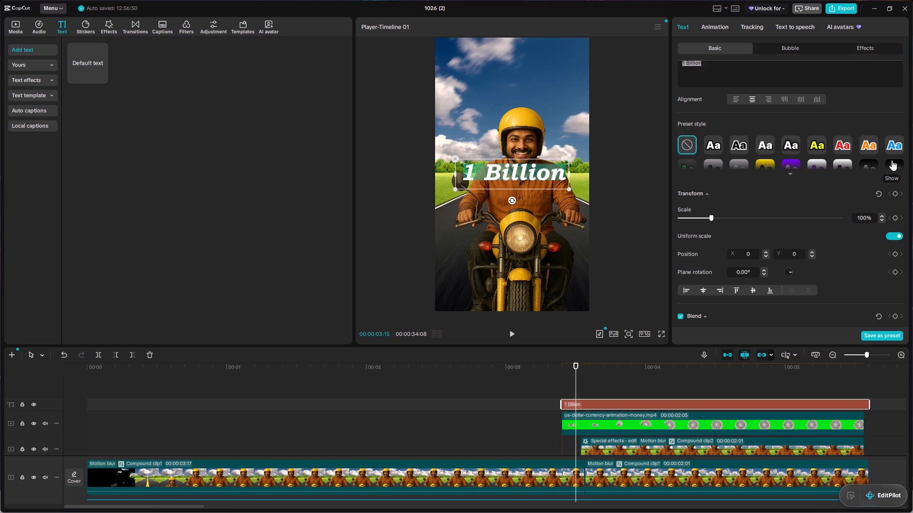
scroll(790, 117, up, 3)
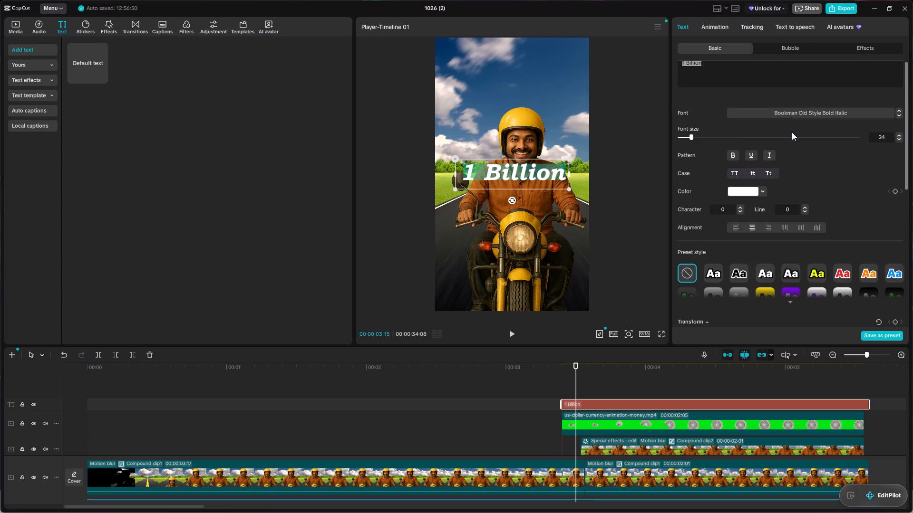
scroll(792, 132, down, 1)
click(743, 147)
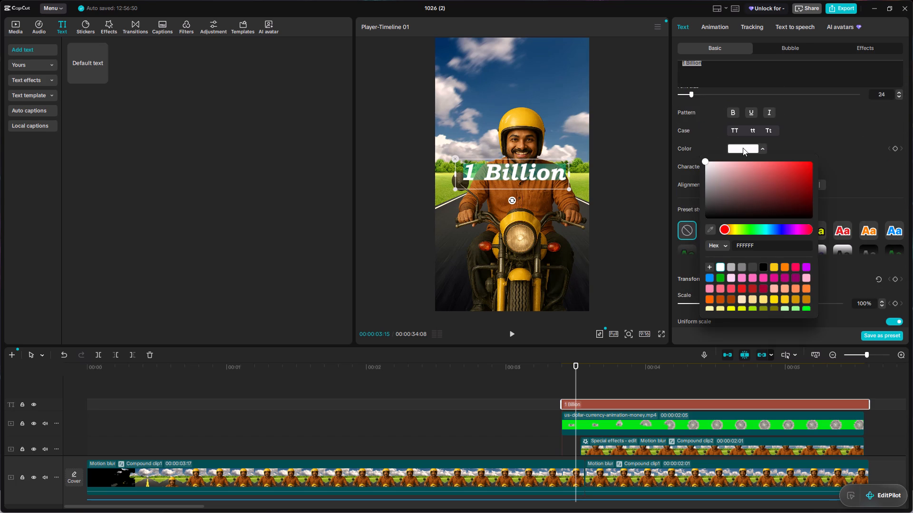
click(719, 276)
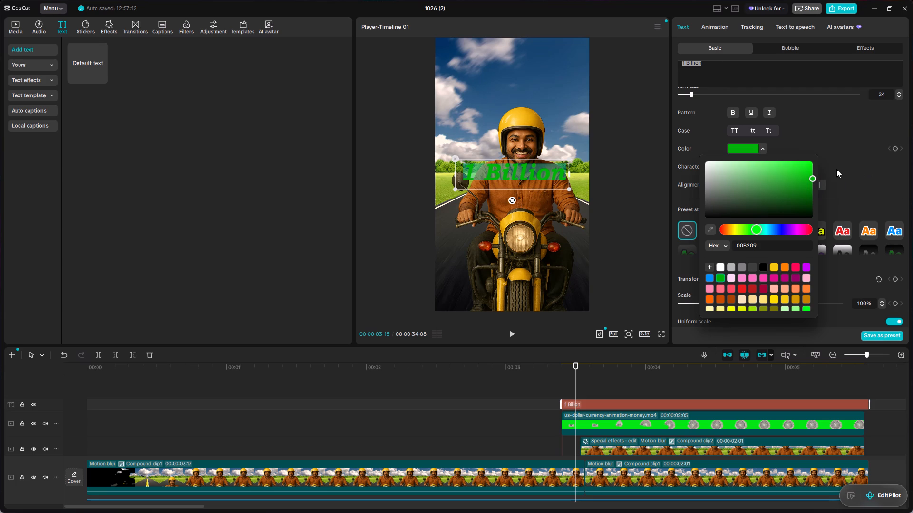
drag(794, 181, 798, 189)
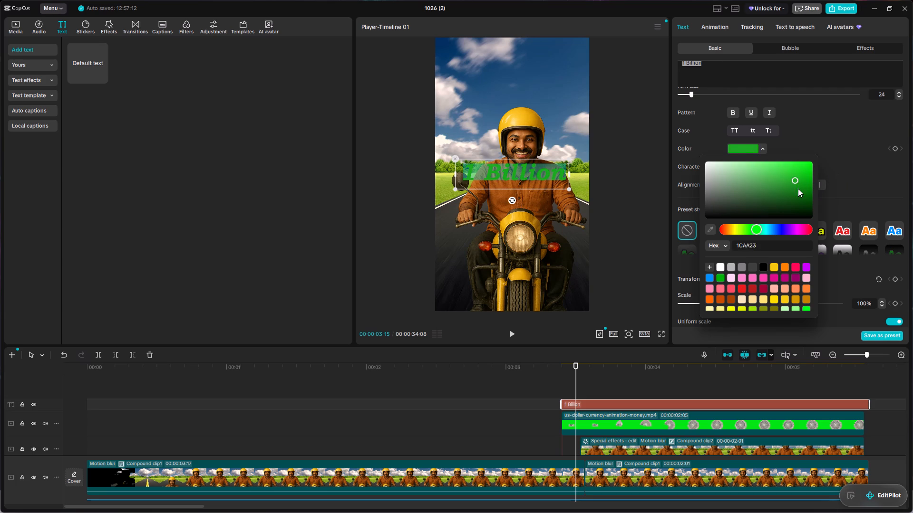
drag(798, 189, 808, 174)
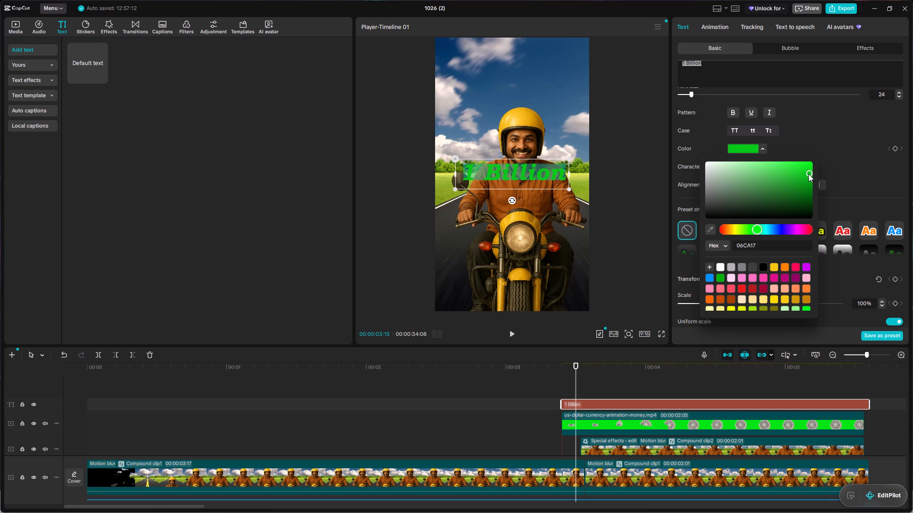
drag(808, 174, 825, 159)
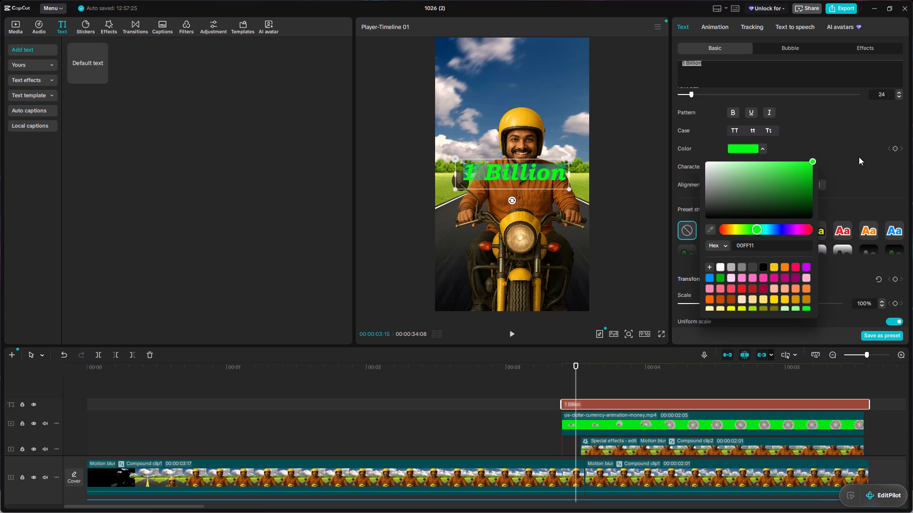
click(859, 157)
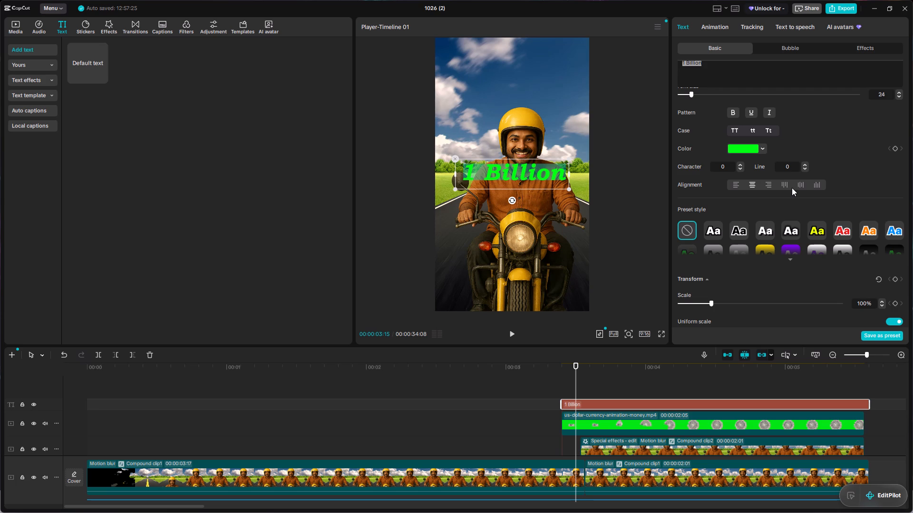
Remove the space between the number and the word so the text reads "1Billion".
scroll(708, 132, up, 2)
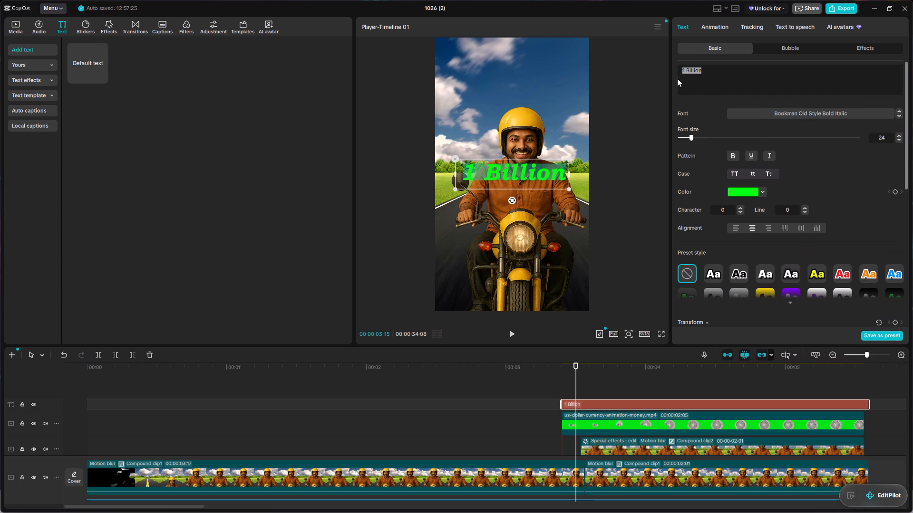
click(686, 72)
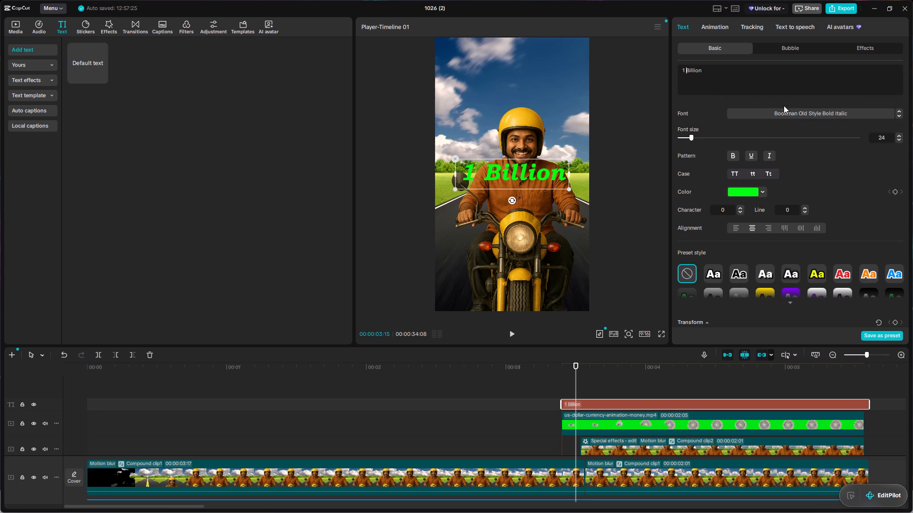
key(BackSpace)
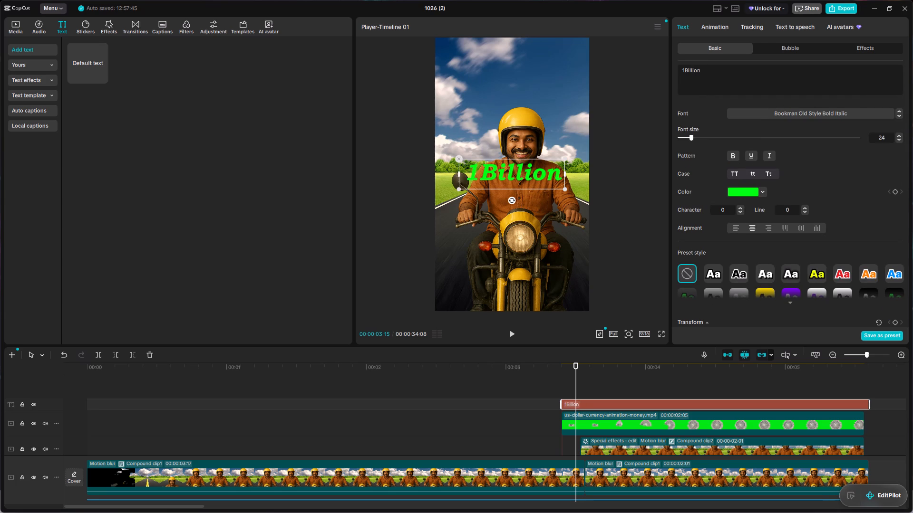
click(787, 83)
Set the colour of the "1Billion" text to white, FFFFFF.
click(746, 193)
drag(734, 258, 577, 177)
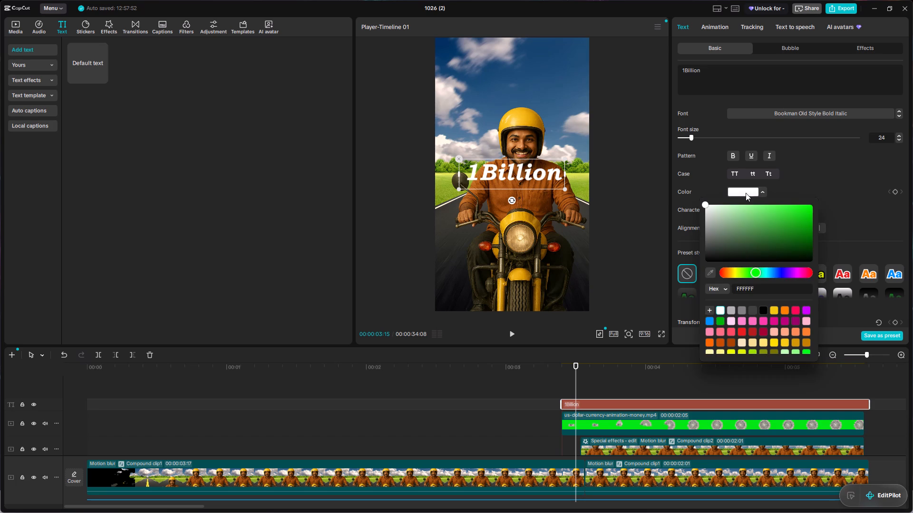
Enable a shadow on the "1Billion" text with 90% opacity and 23% blurriness.
click(826, 209)
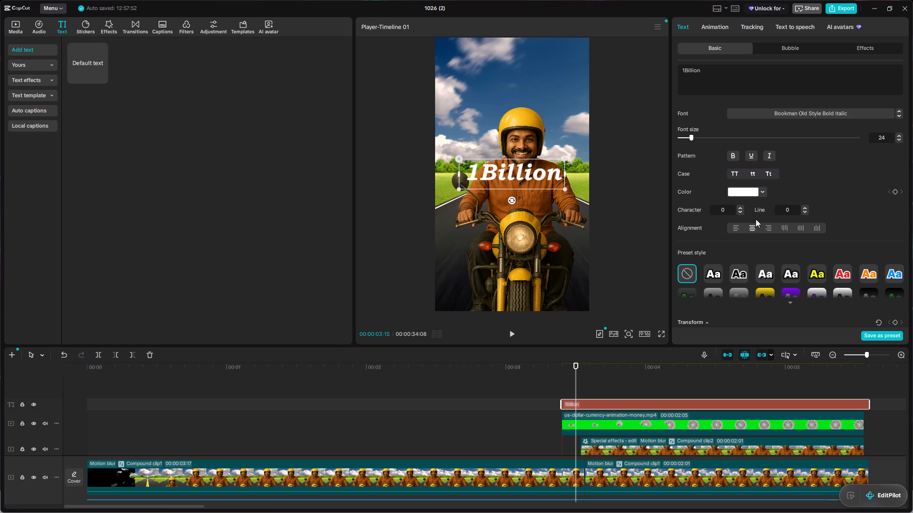
scroll(756, 219, down, 6)
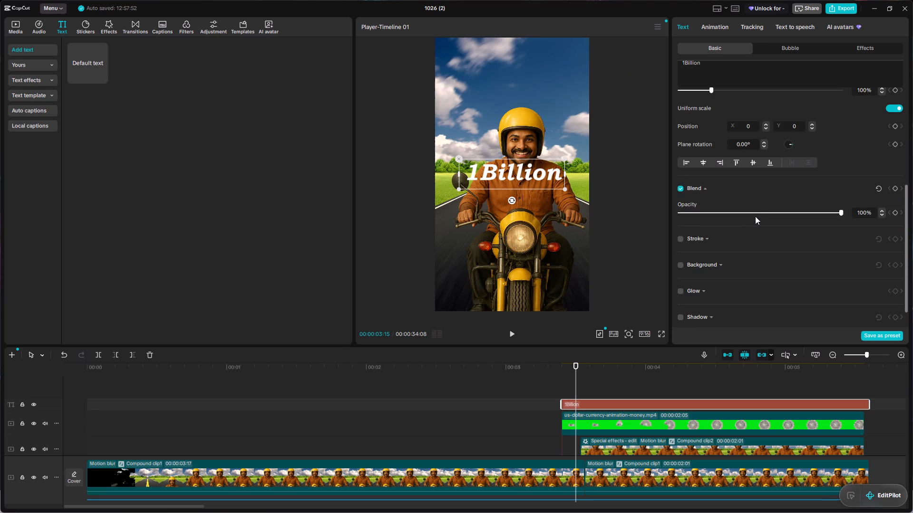
scroll(753, 204, down, 8)
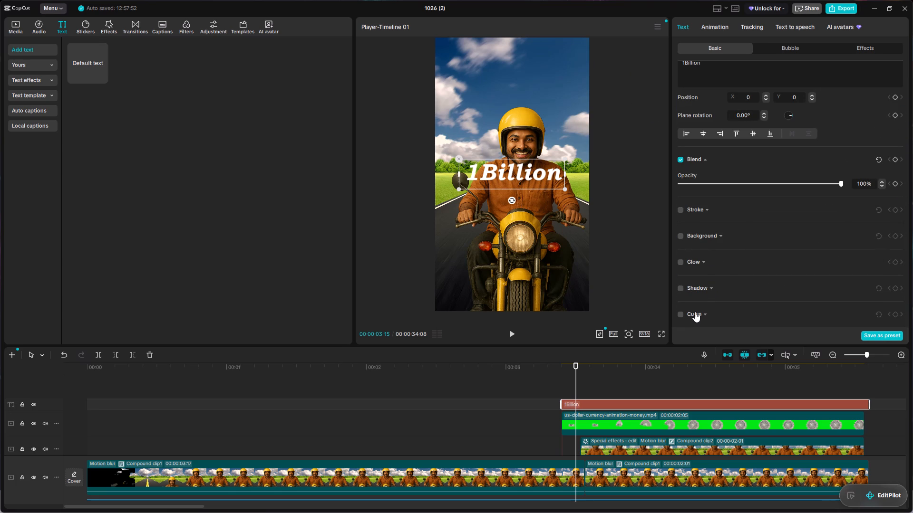
click(679, 288)
scroll(818, 265, down, 3)
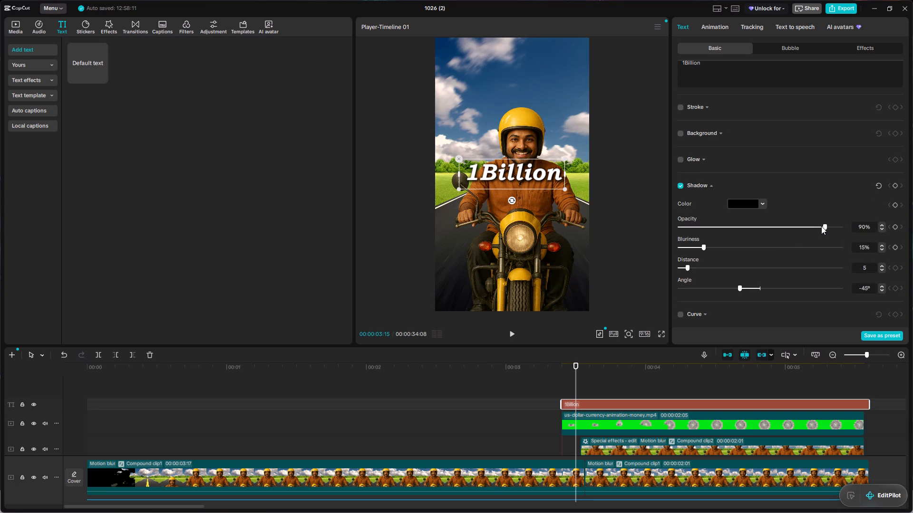
drag(826, 225, 767, 244)
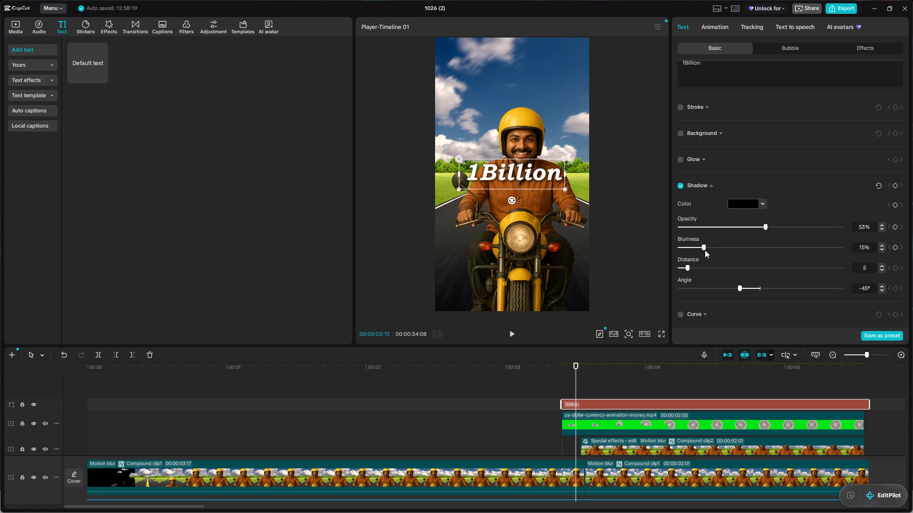
drag(702, 247, 712, 247)
drag(712, 247, 717, 247)
drag(764, 226, 785, 232)
drag(785, 232, 822, 248)
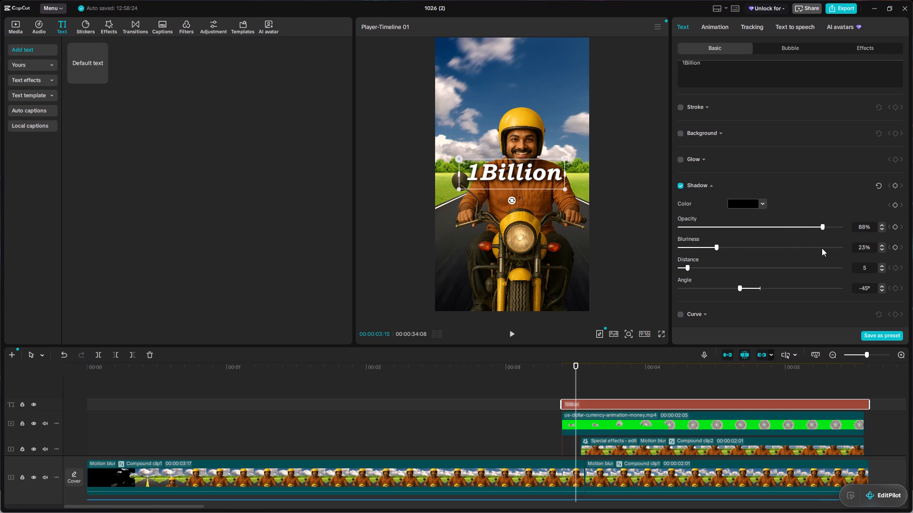
drag(822, 248, 823, 254)
Change the shadow colour of the "1Billion" text to green, 00B209.
click(730, 206)
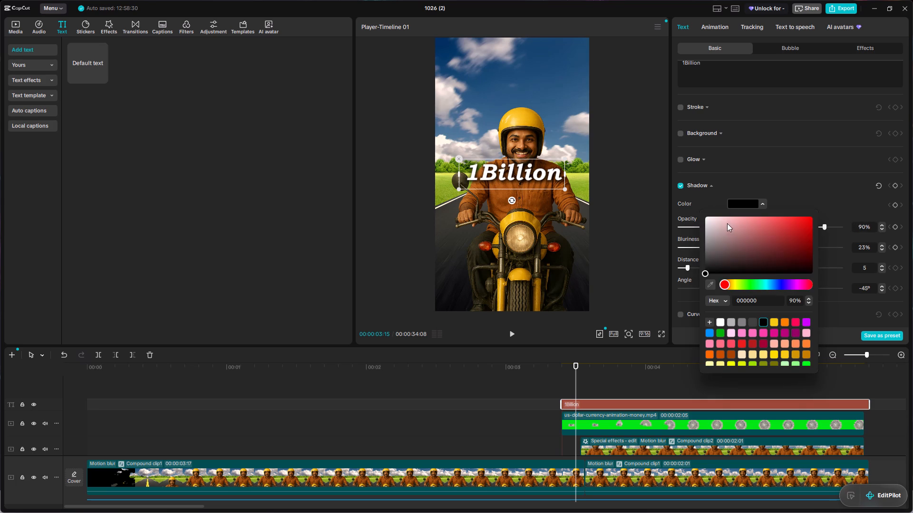
click(719, 331)
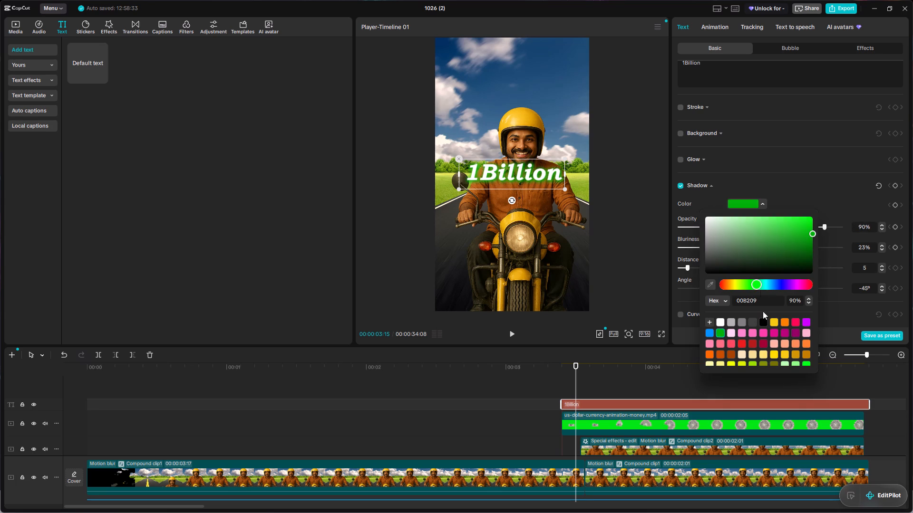
click(842, 278)
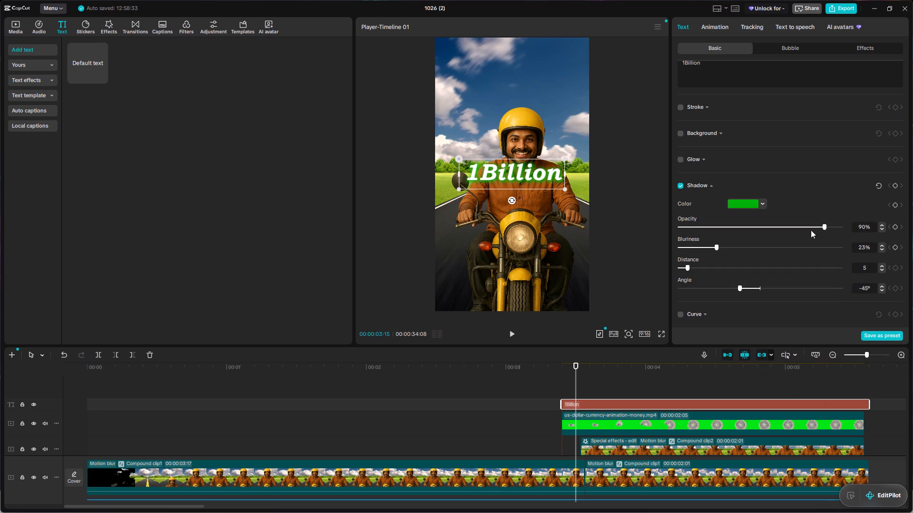
Set the green text shadow's opacity to 50% and its blurriness to 11%.
drag(824, 225, 784, 244)
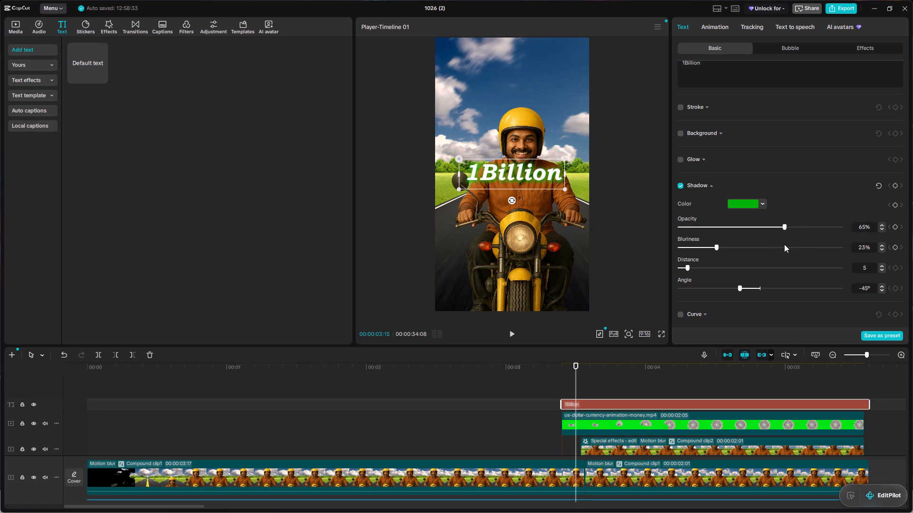
drag(784, 244, 721, 257)
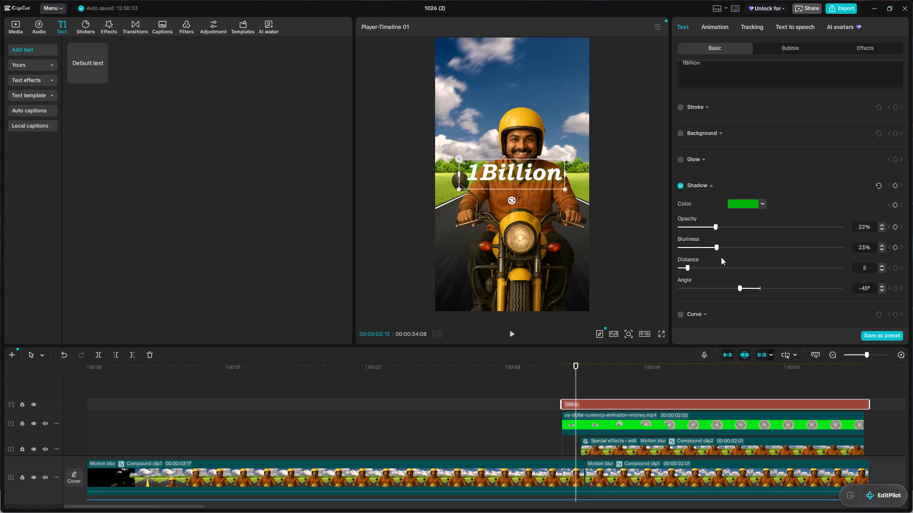
drag(721, 257, 760, 267)
drag(719, 247, 747, 247)
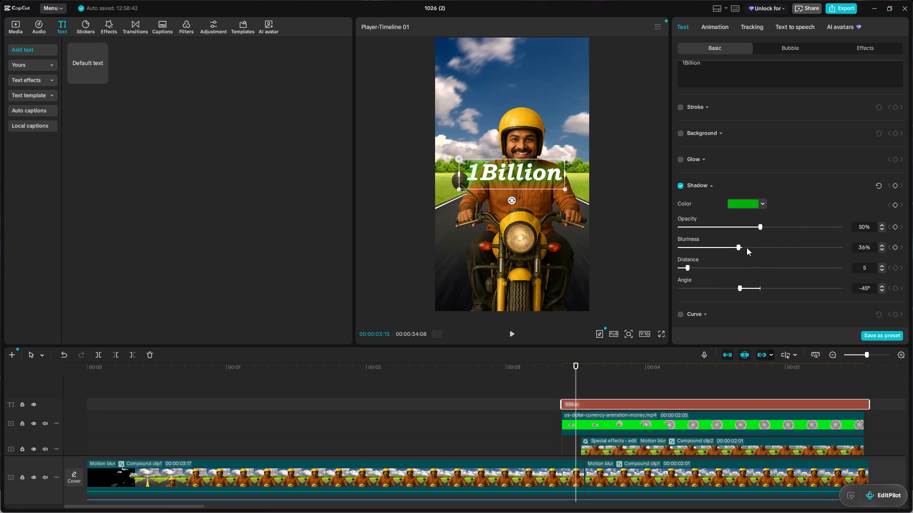
drag(747, 247, 694, 256)
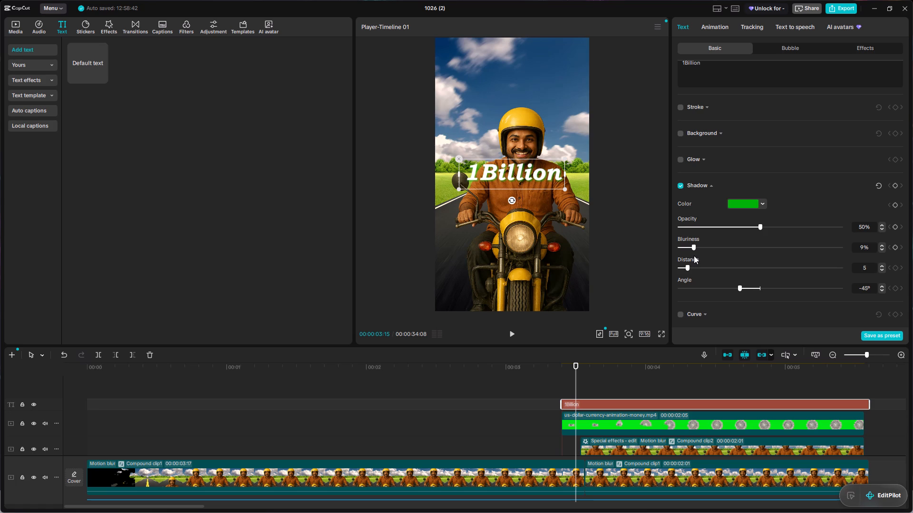
drag(694, 256, 697, 256)
Play back the section from about 3 to 4 seconds repeatedly to check the timing of the "1Billion" text.
scroll(721, 257, down, 1)
key(space)
key(space)
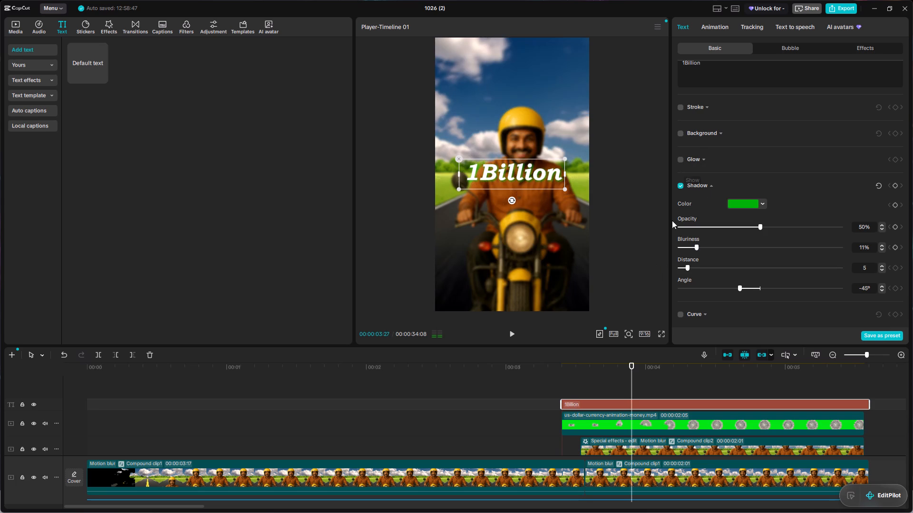
drag(633, 367, 516, 385)
key(space)
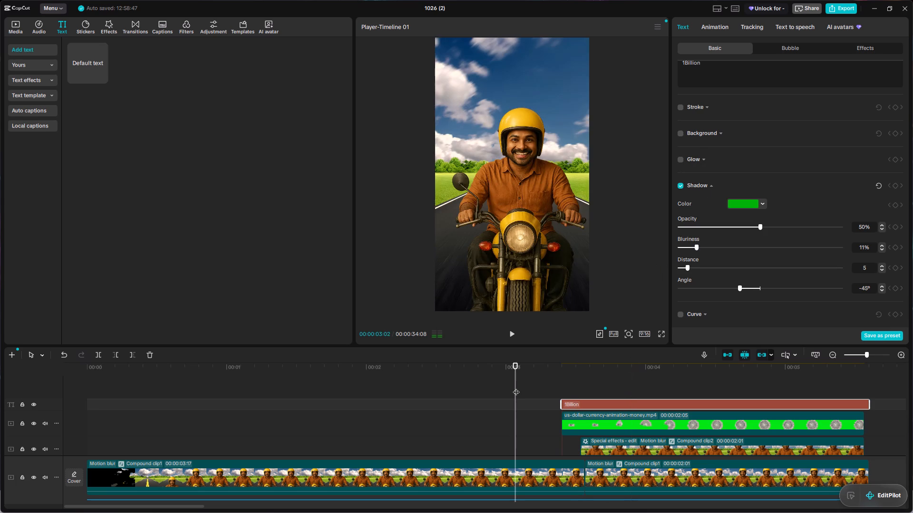
key(space)
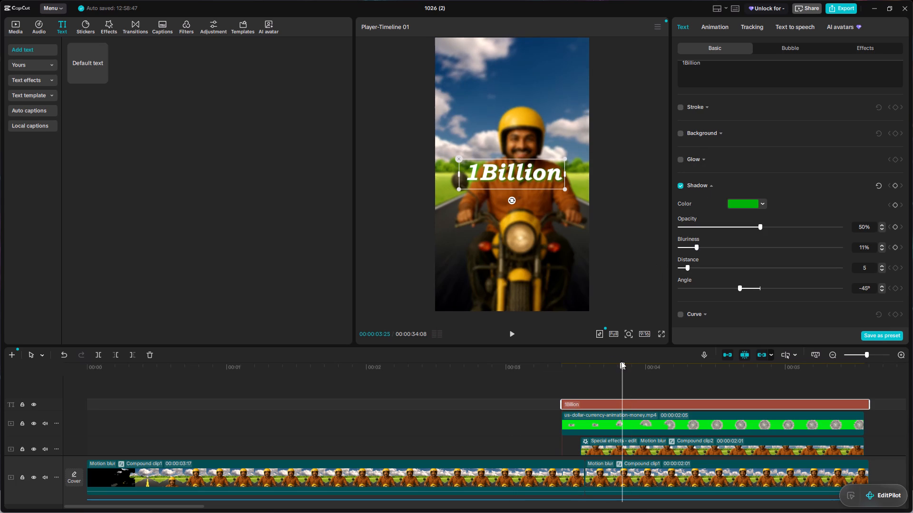
drag(623, 363, 542, 379)
key(space)
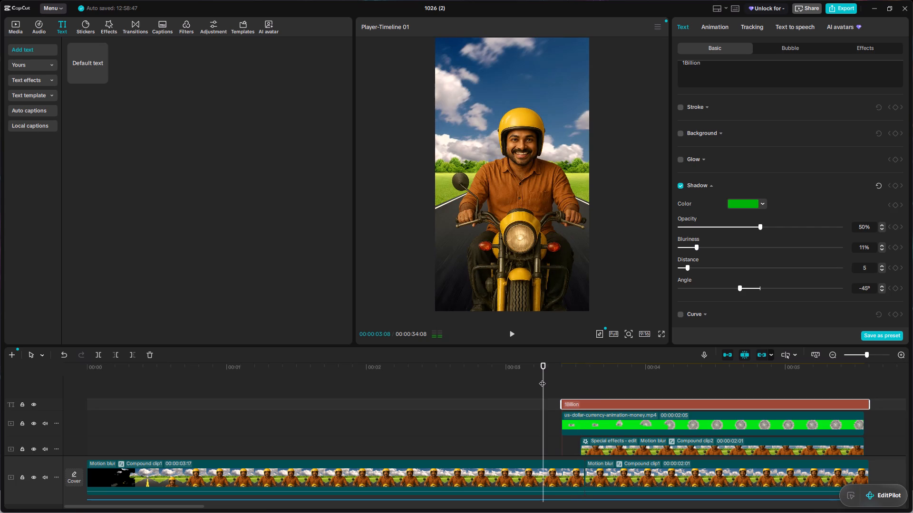
key(space)
drag(605, 364, 606, 365)
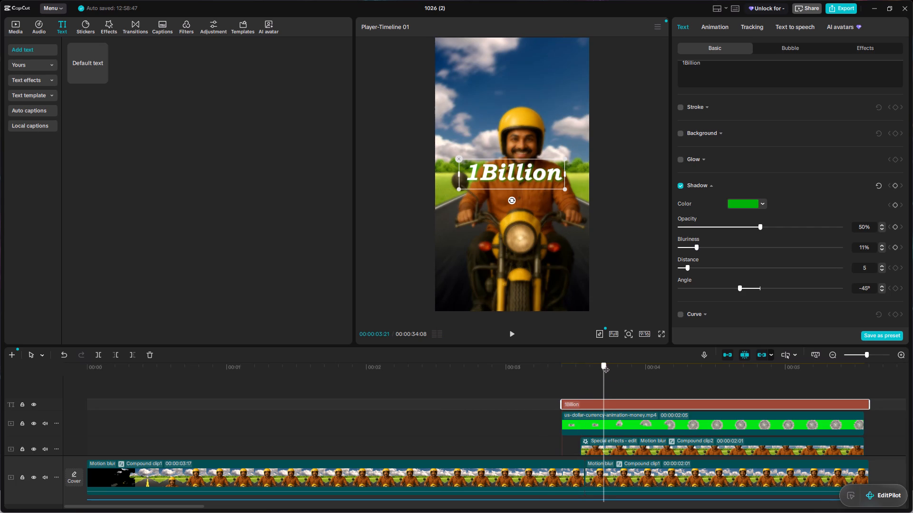
drag(606, 365, 544, 380)
key(space)
key(space)
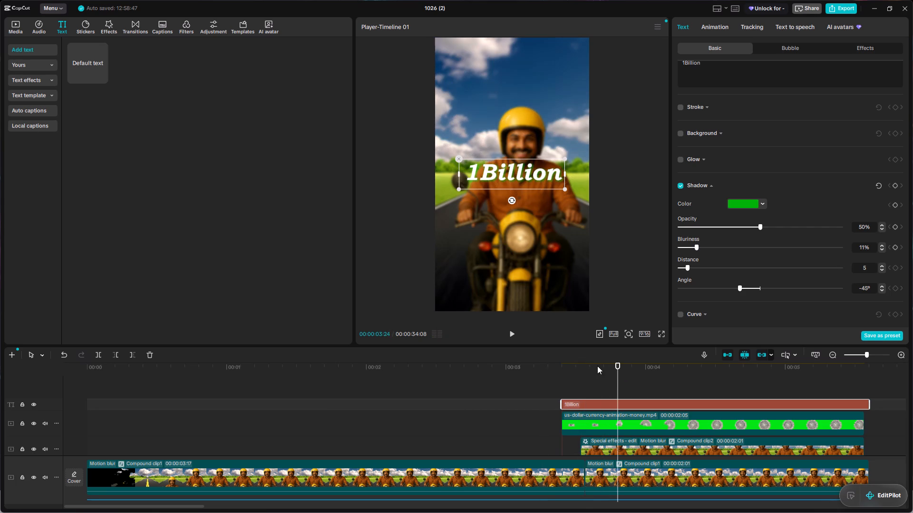
Move the "1Billion" text clip along the timeline so it starts at about 00:00:03:19.
drag(631, 402, 631, 400)
drag(631, 400, 660, 404)
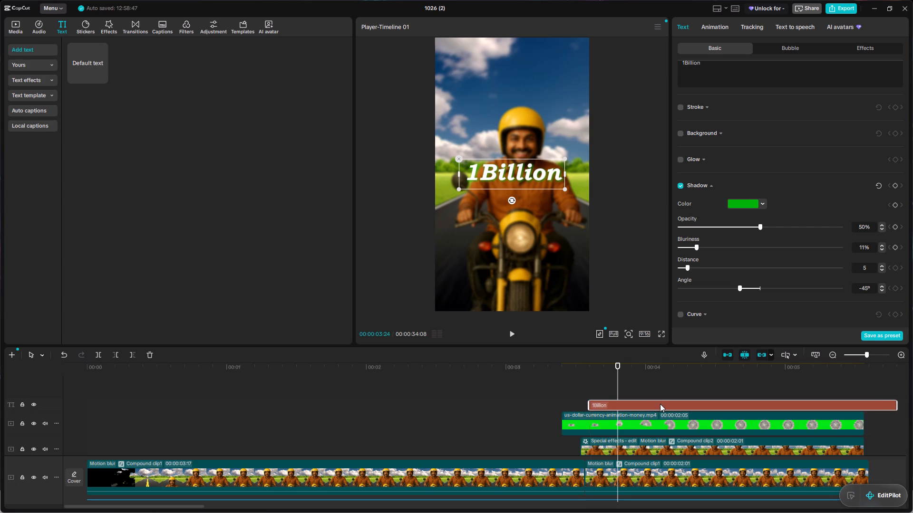
drag(660, 404, 662, 403)
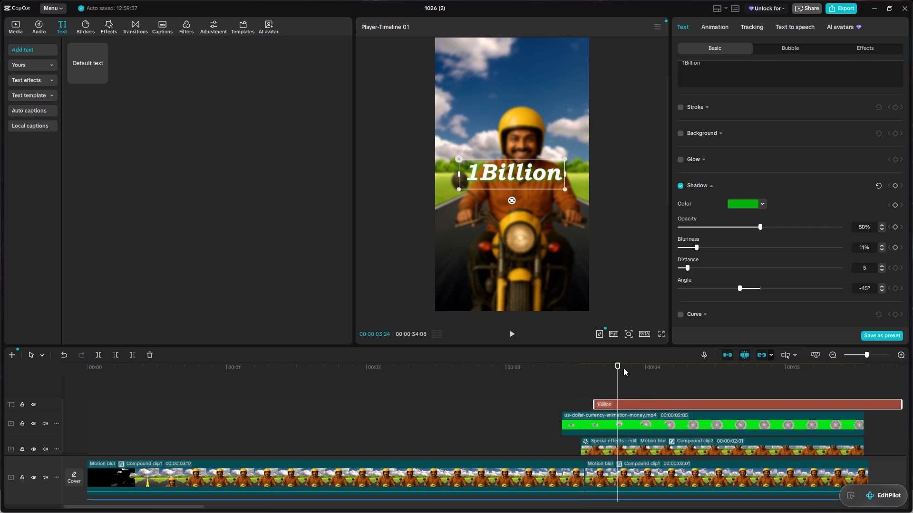
Replay the section from just before the dollar clip to check the moved text's entrance against the voice-over.
drag(619, 363, 548, 385)
key(space)
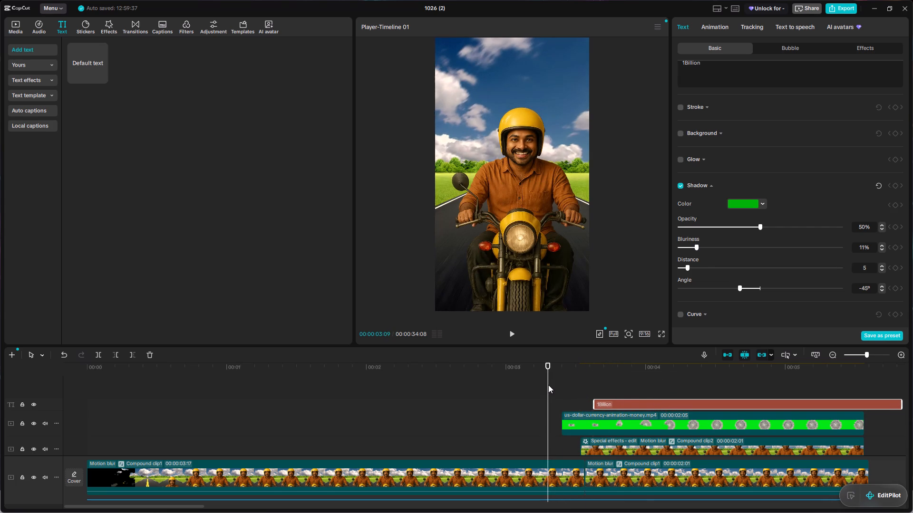
key(space)
drag(646, 368, 631, 371)
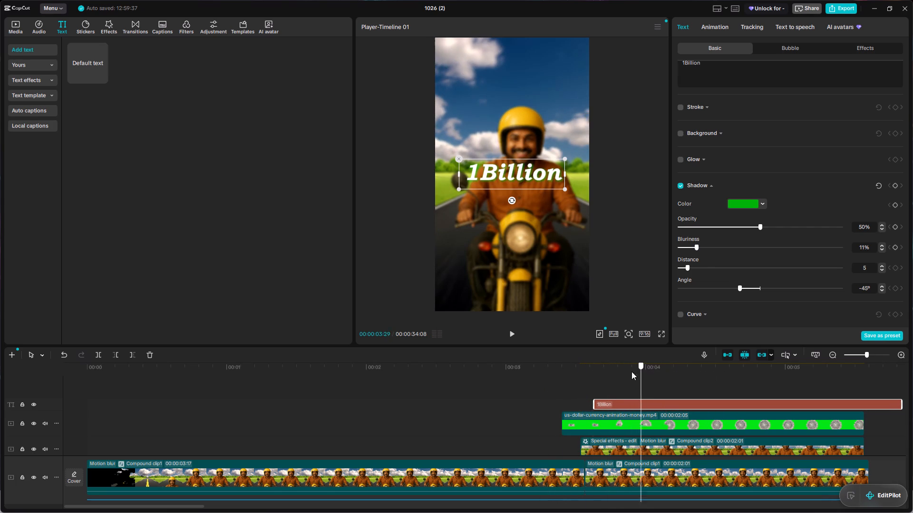
drag(631, 371, 544, 386)
key(space)
key(space)
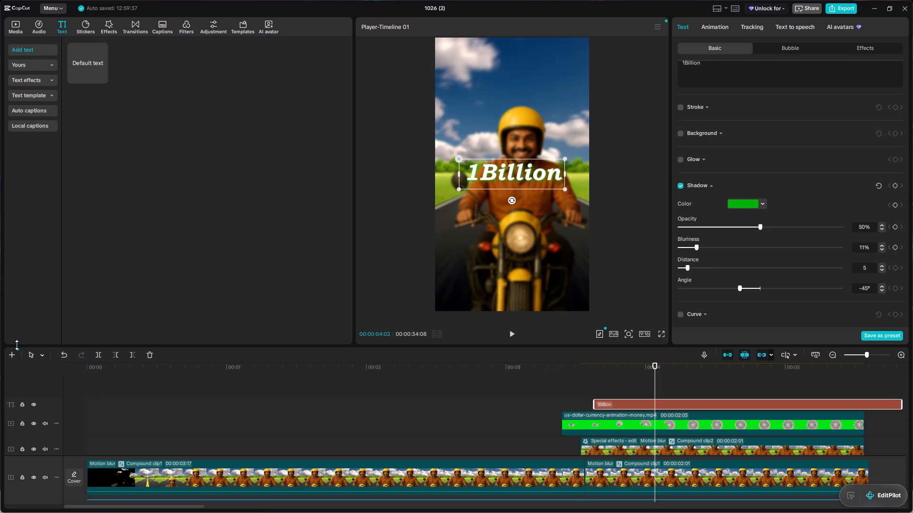
Set the system sound output to Speakers (2- High Definition Audio Device) and return to CapCut.
key(alt+Tab)
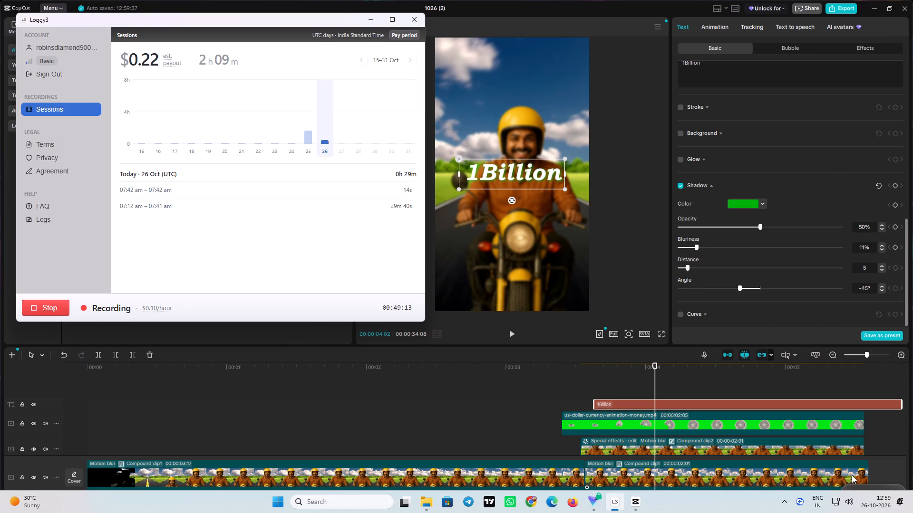
click(846, 497)
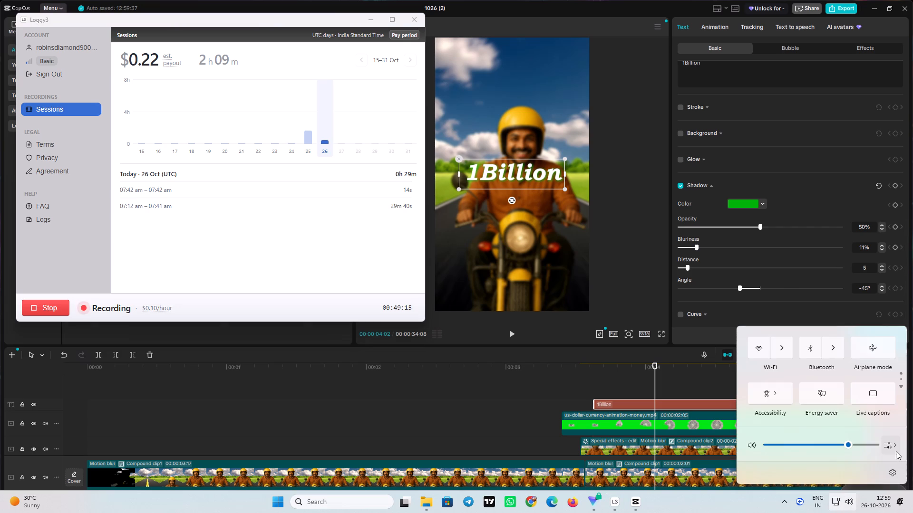
click(895, 448)
click(778, 363)
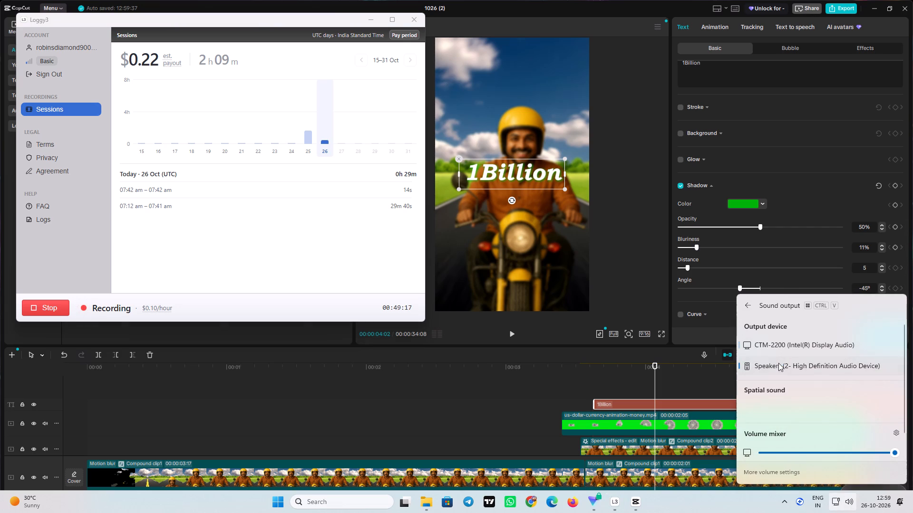
click(636, 507)
Replay the section from just before the dollar clip to check the sound and the "1Billion" text's entrance.
key(space)
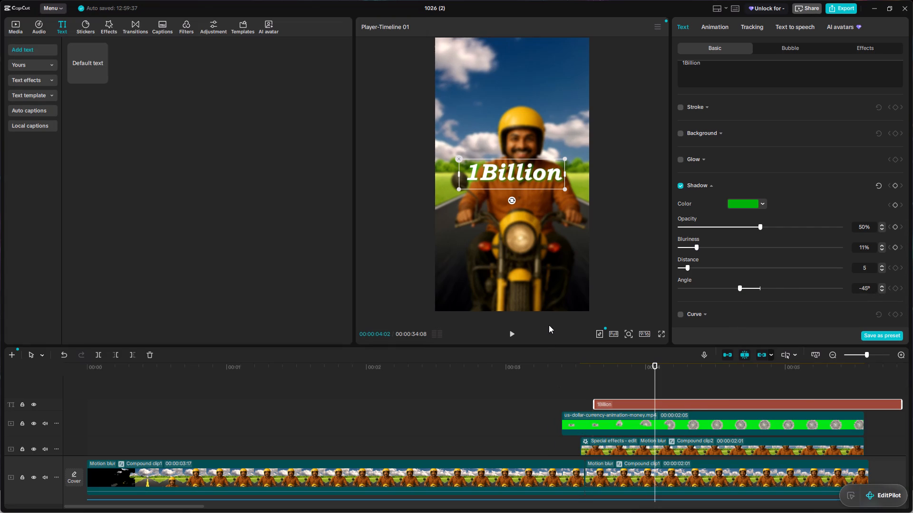
key(space)
drag(728, 370, 551, 373)
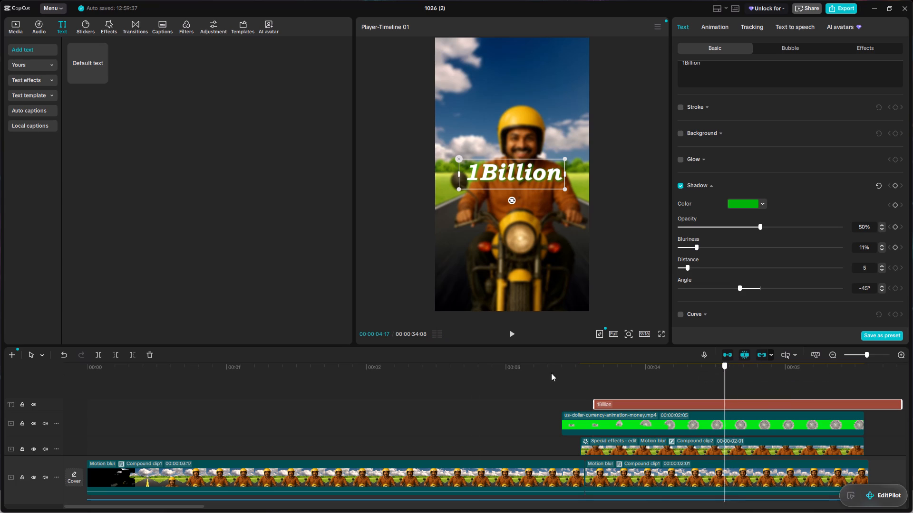
drag(551, 373, 466, 376)
key(space)
key(space)
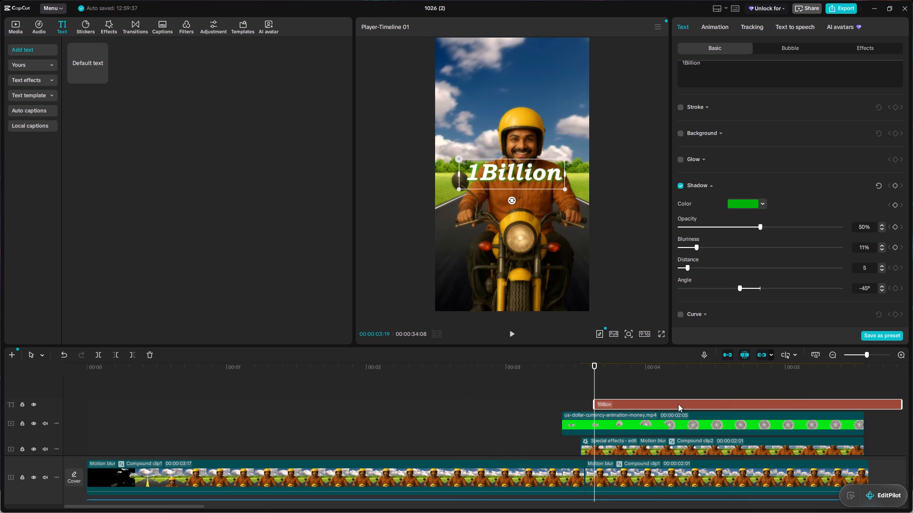
key(space)
key(space)
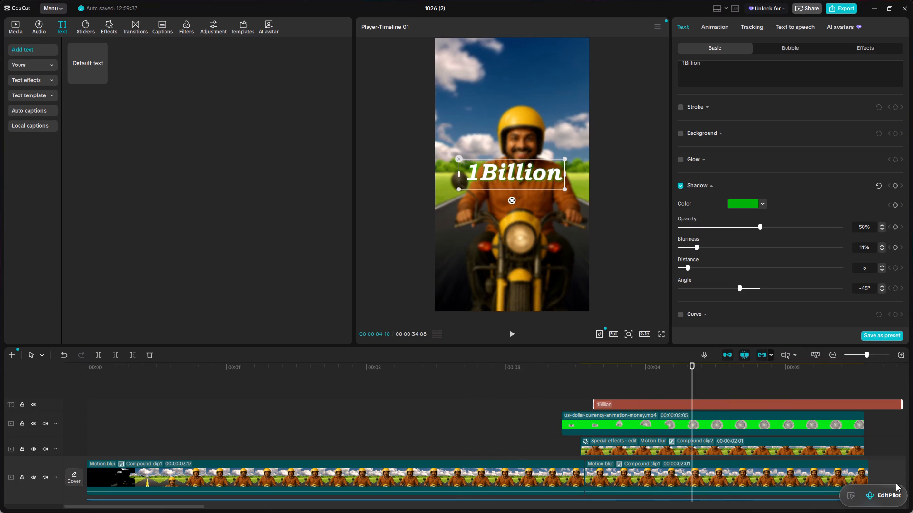
Check which output device is selected in the system sound output settings, and return to CapCut.
key(alt+Tab)
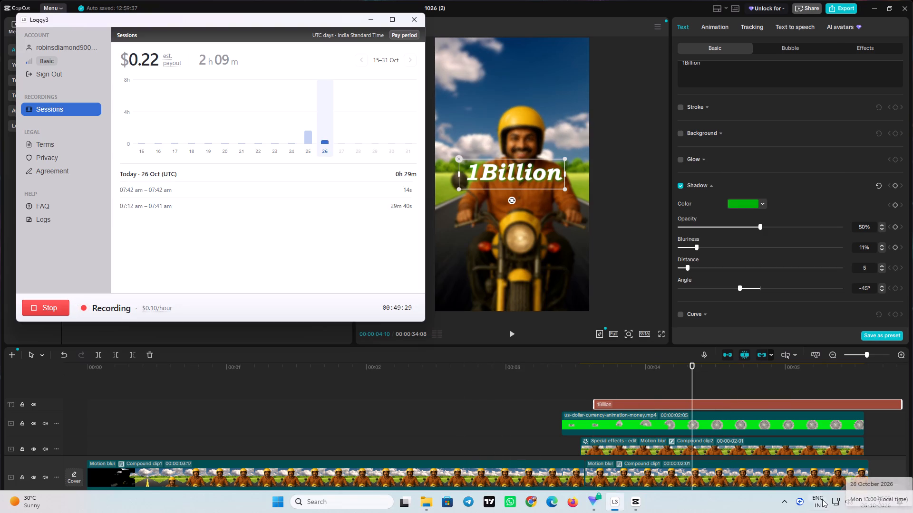
click(846, 500)
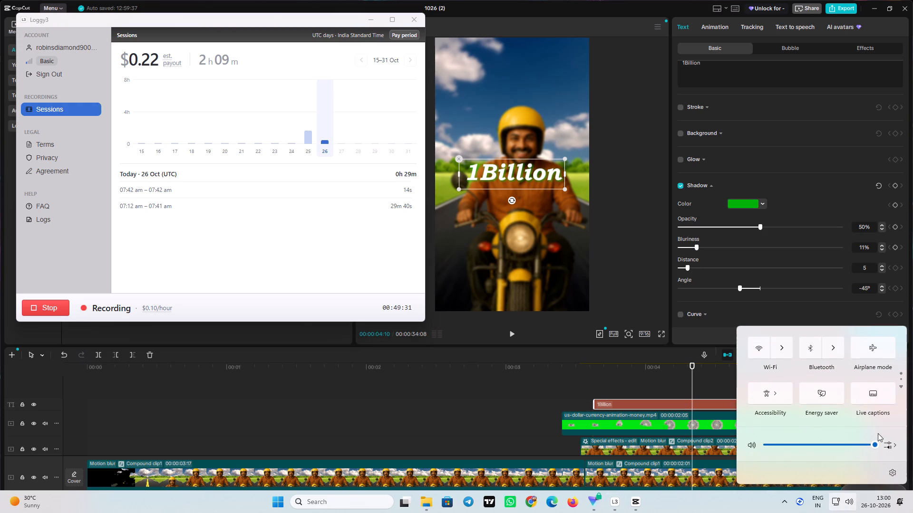
click(887, 442)
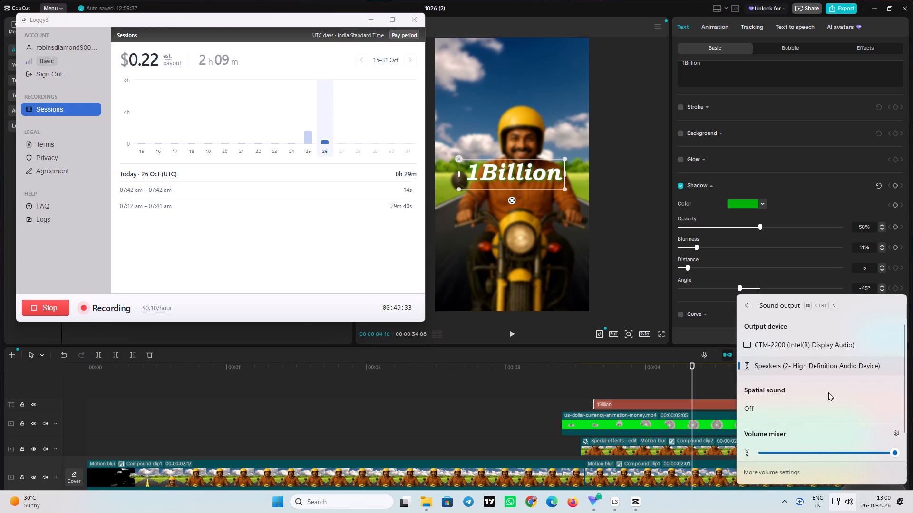
click(753, 305)
click(526, 233)
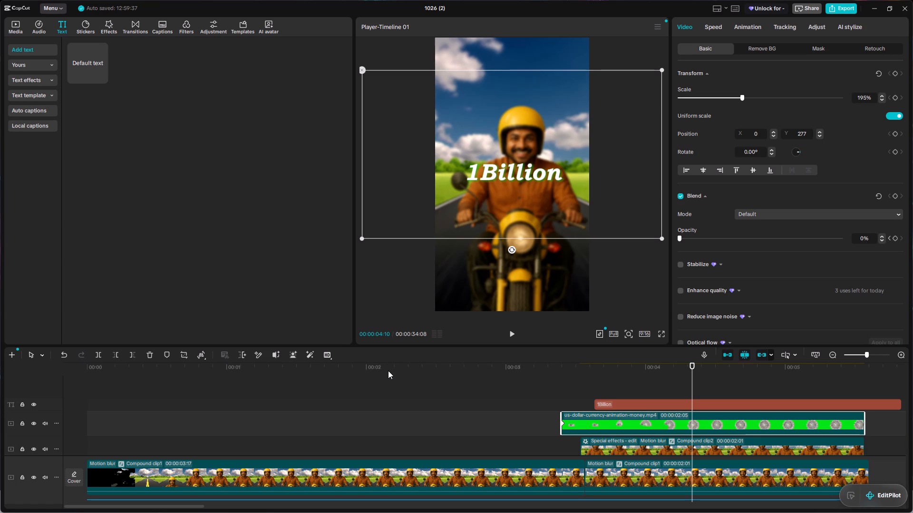
Replay the section from about 3 to 4 seconds repeatedly to check the dollar clip and "1Billion" text against the voice-over.
key(space)
key(space)
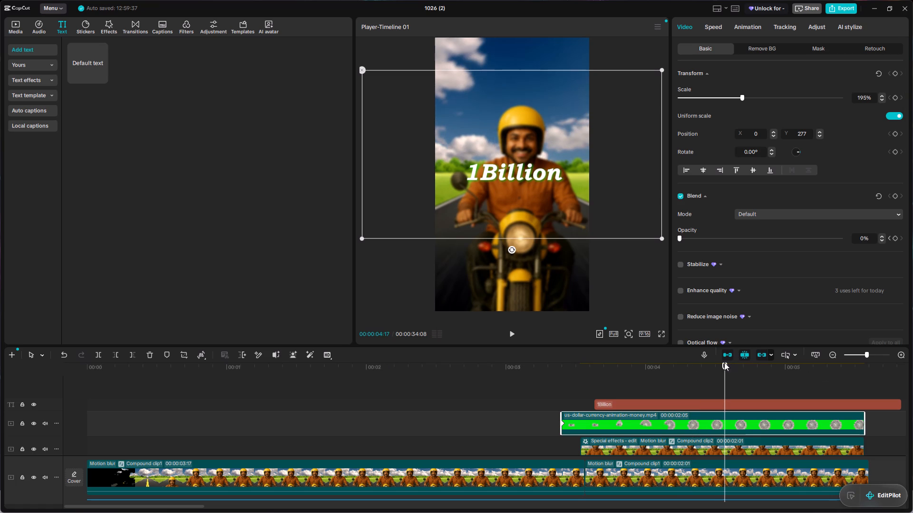
drag(724, 365, 536, 354)
key(space)
key(space)
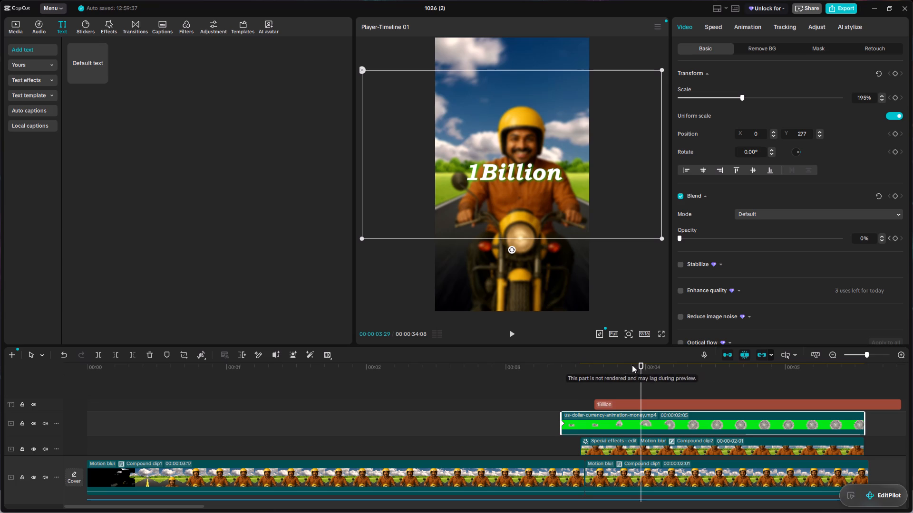
drag(643, 365, 535, 366)
key(space)
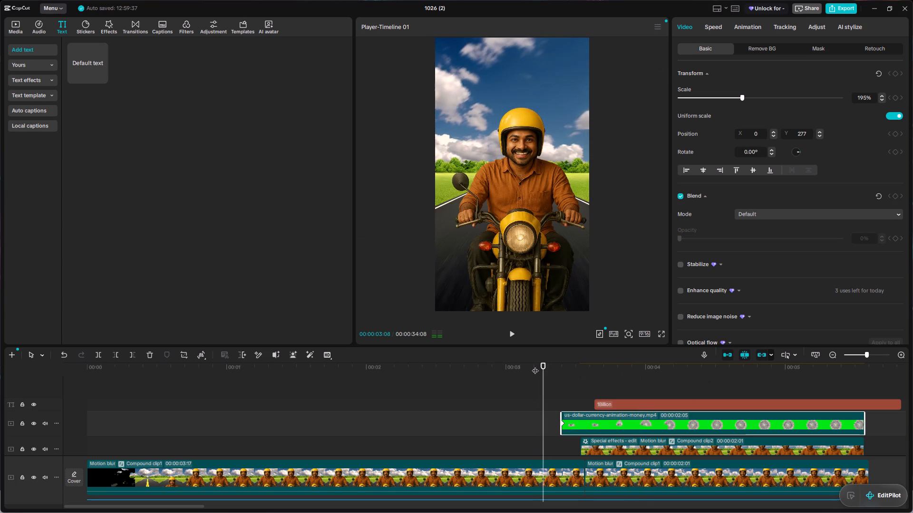
key(space)
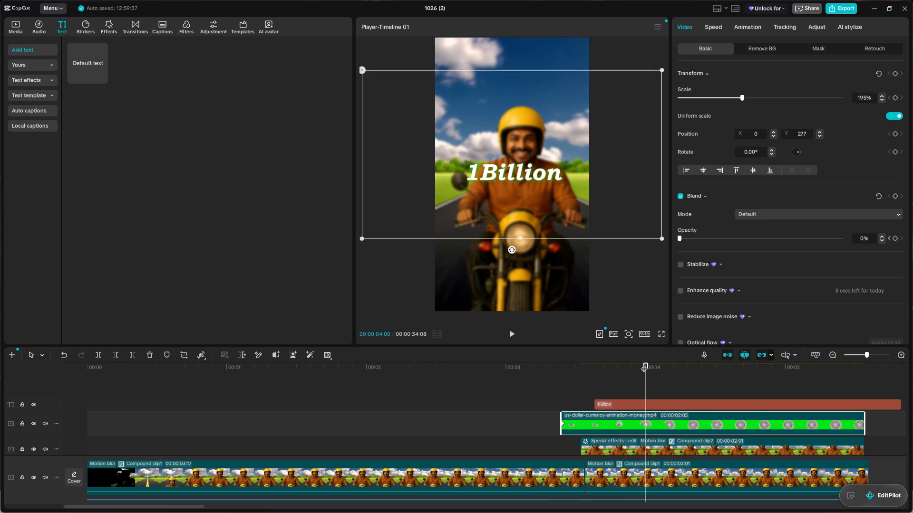
drag(643, 365, 493, 367)
key(space)
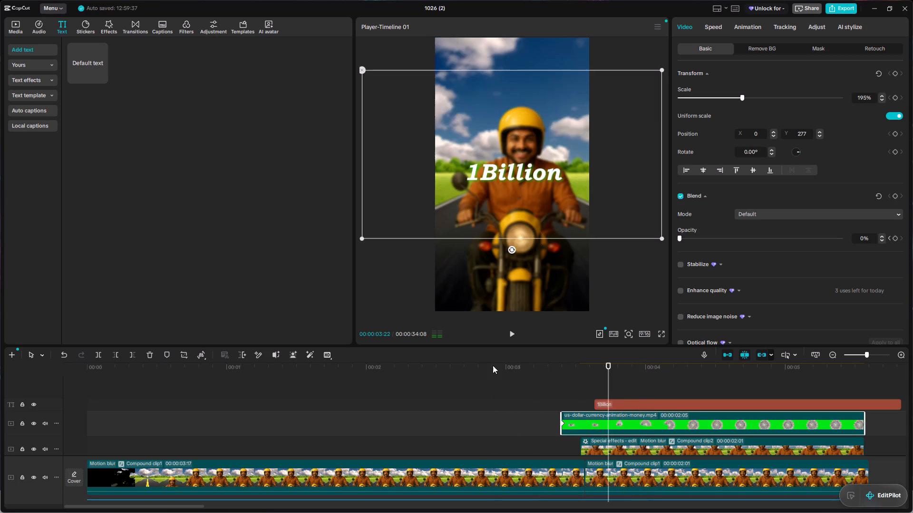
key(space)
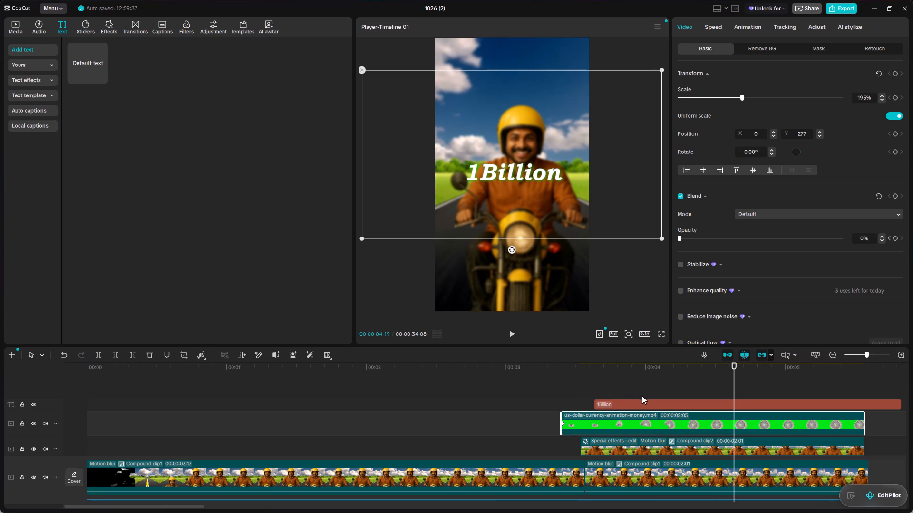
Scrub through the start of the dollar clip to inspect how it overlaps with the "1Billion" text.
click(705, 383)
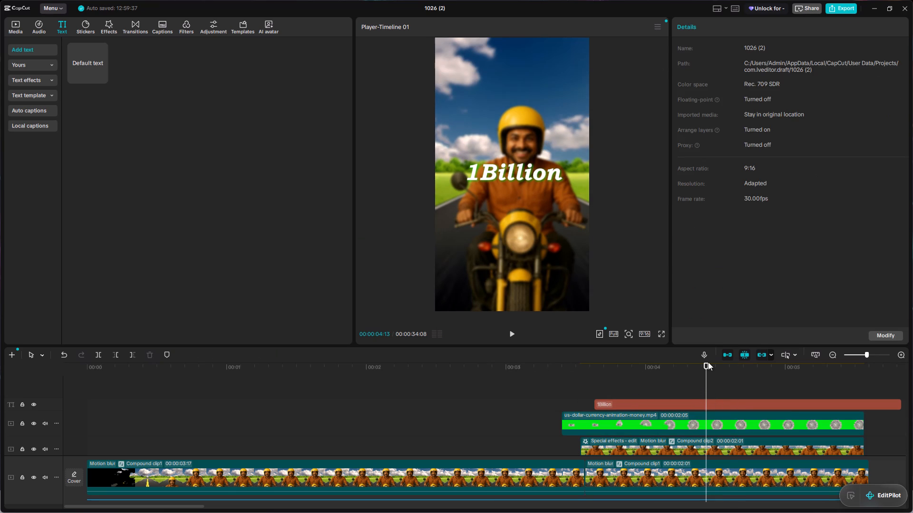
drag(708, 361, 578, 371)
drag(710, 364, 713, 422)
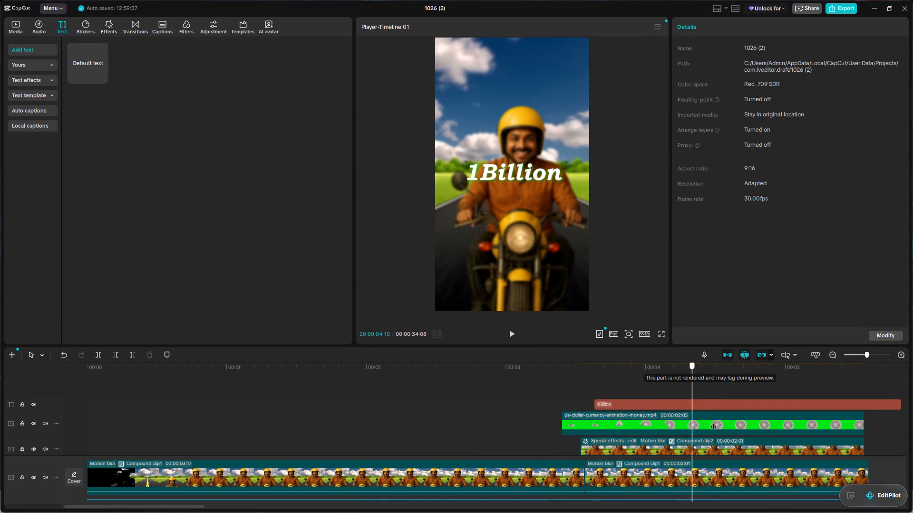
drag(713, 422, 688, 424)
click(685, 421)
drag(690, 367, 564, 376)
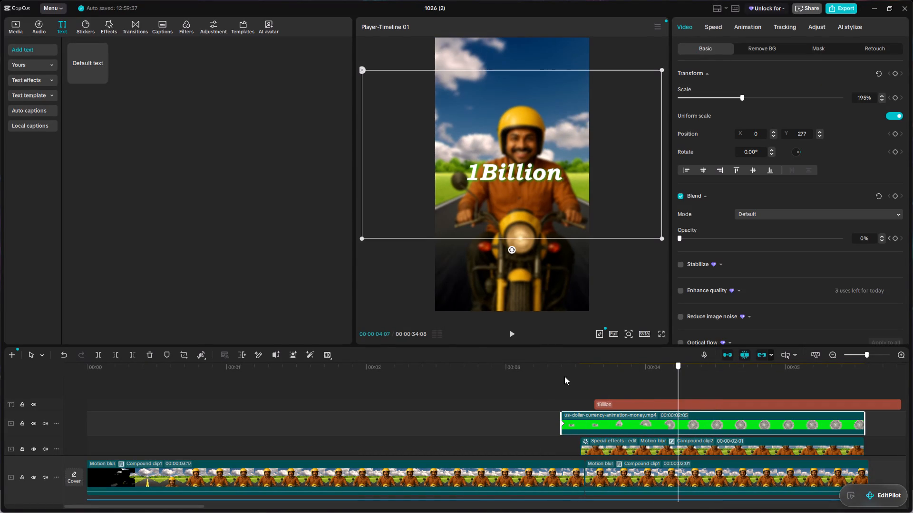
drag(564, 376, 687, 413)
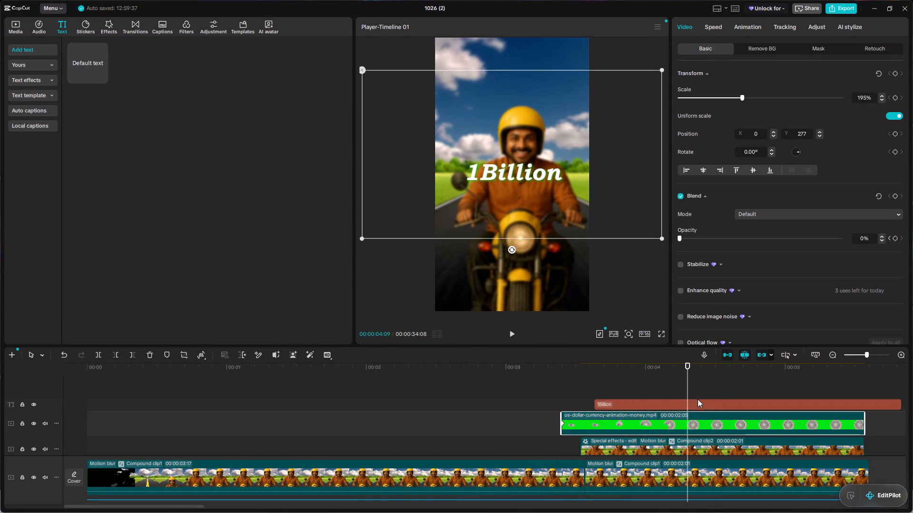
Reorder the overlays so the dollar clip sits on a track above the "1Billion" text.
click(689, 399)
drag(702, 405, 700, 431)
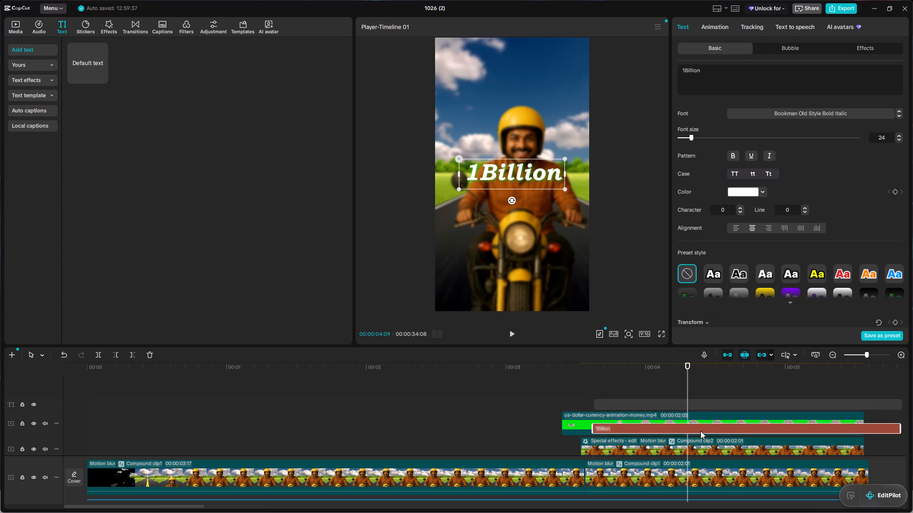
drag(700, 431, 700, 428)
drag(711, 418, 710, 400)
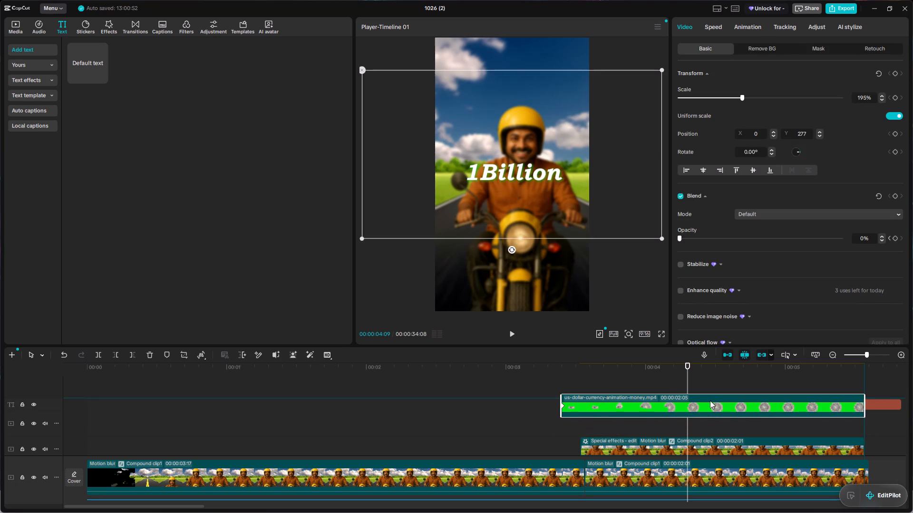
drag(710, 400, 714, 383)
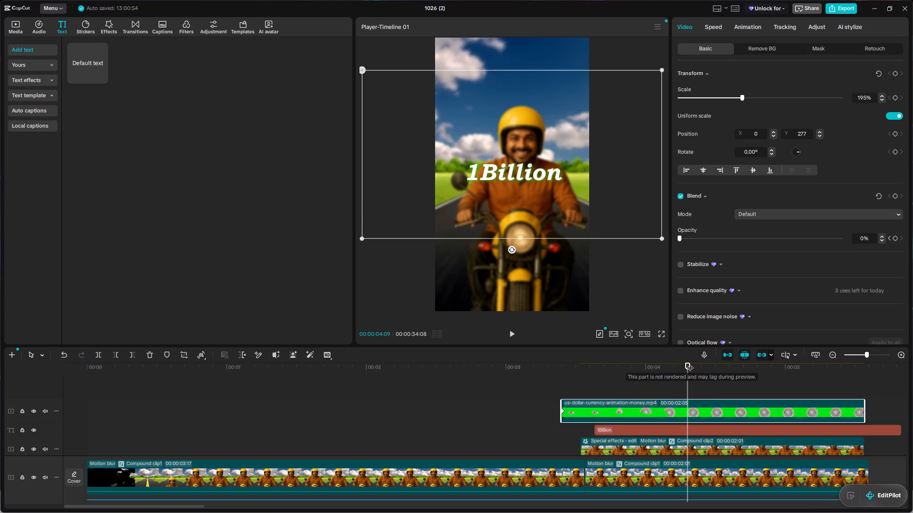
Play back and scrub the section from about 00:00:03:04 to check the new layer order.
drag(688, 363, 523, 403)
key(space)
key(space)
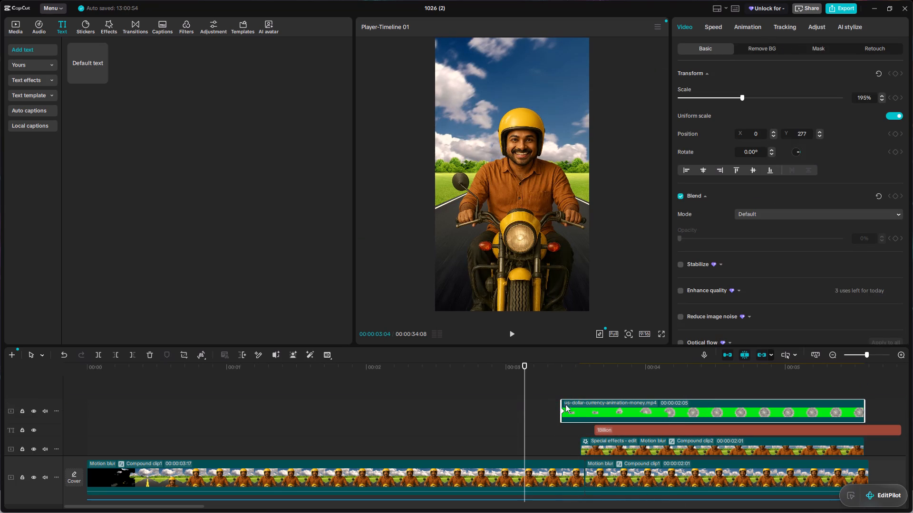
key(space)
key(space)
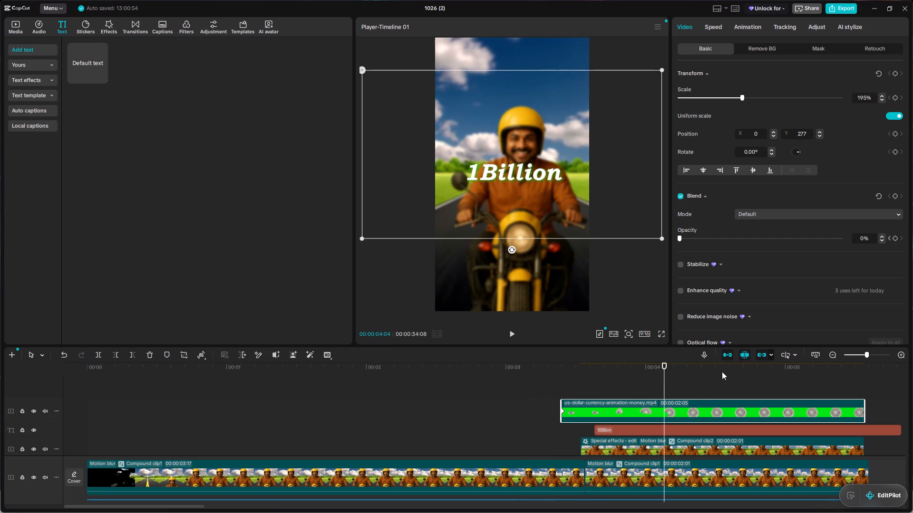
drag(664, 363, 735, 400)
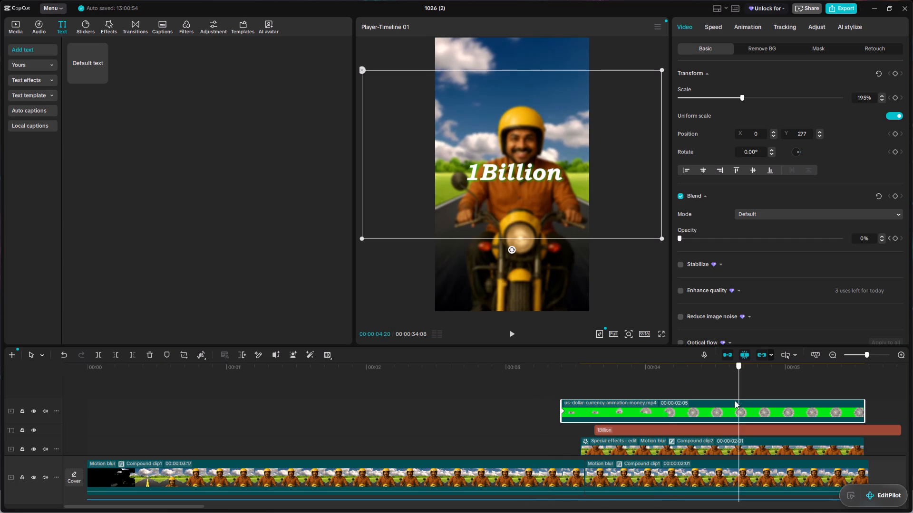
drag(735, 400, 551, 420)
Move the "1Billion" text clip back above the dollar clip, starting at about 00:00:03:17, and play it back.
click(618, 429)
drag(622, 426, 616, 377)
key(space)
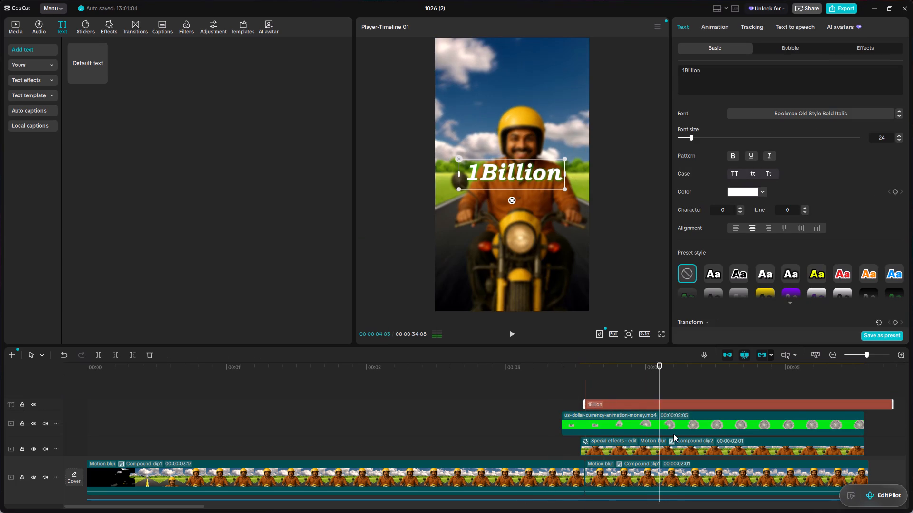
key(space)
Select the dollar clip and examine its basic video settings, including transform and blend opacity.
click(679, 434)
click(677, 419)
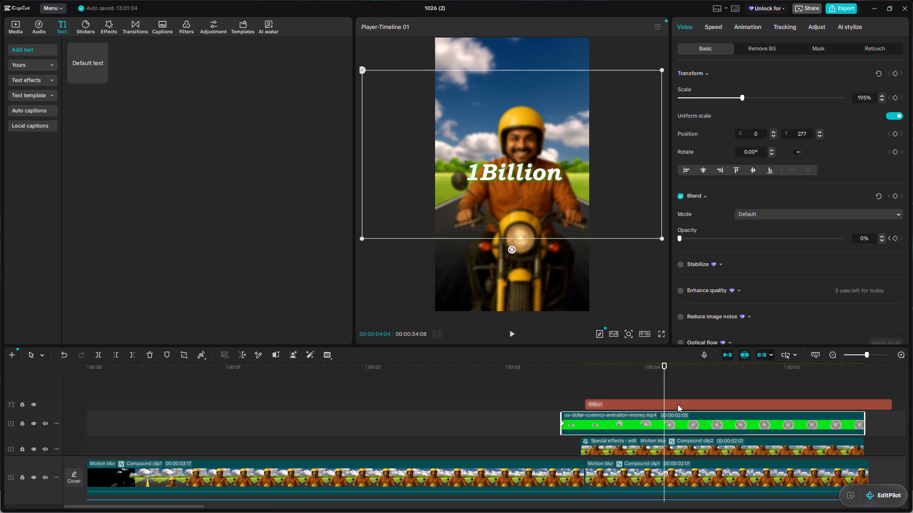
scroll(747, 306, down, 1)
scroll(747, 309, up, 2)
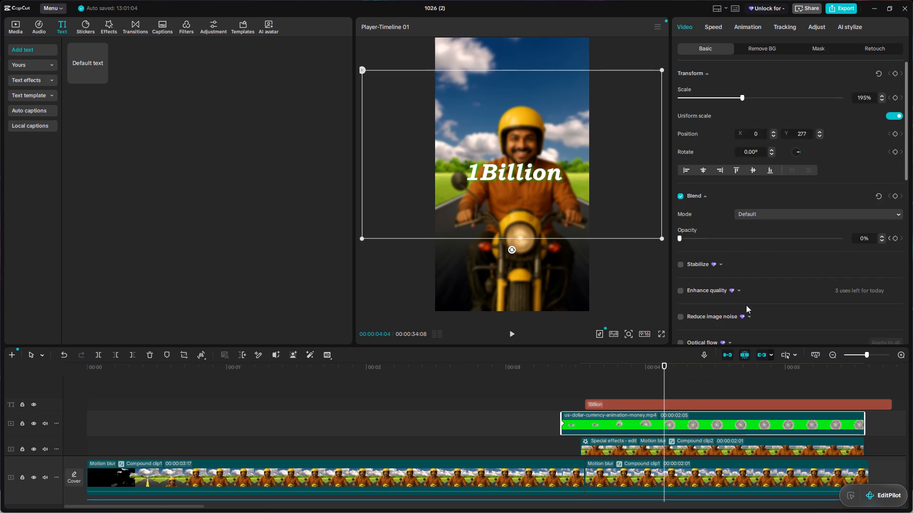
scroll(746, 305, up, 3)
scroll(743, 299, down, 12)
scroll(743, 299, up, 6)
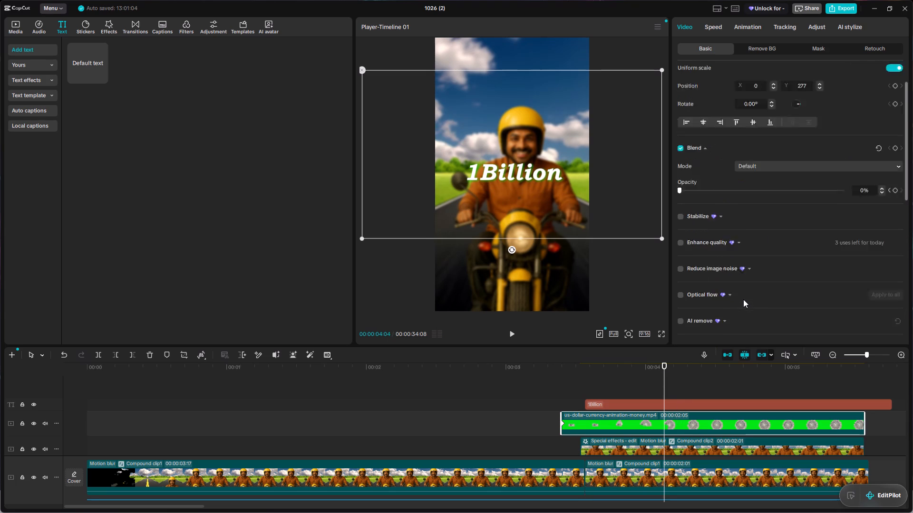
scroll(743, 299, up, 8)
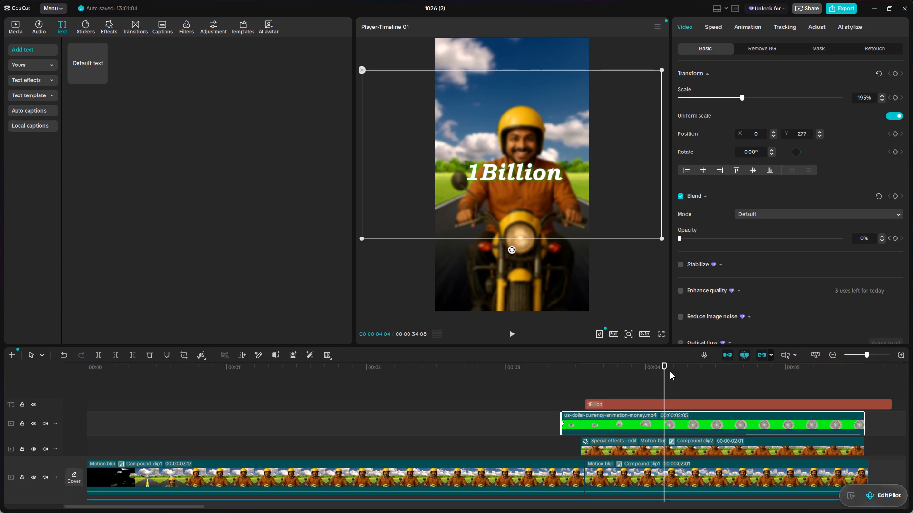
Scrub back and forth over the start of the dollar clip and text to inspect their entrances frame by frame.
drag(660, 364, 531, 438)
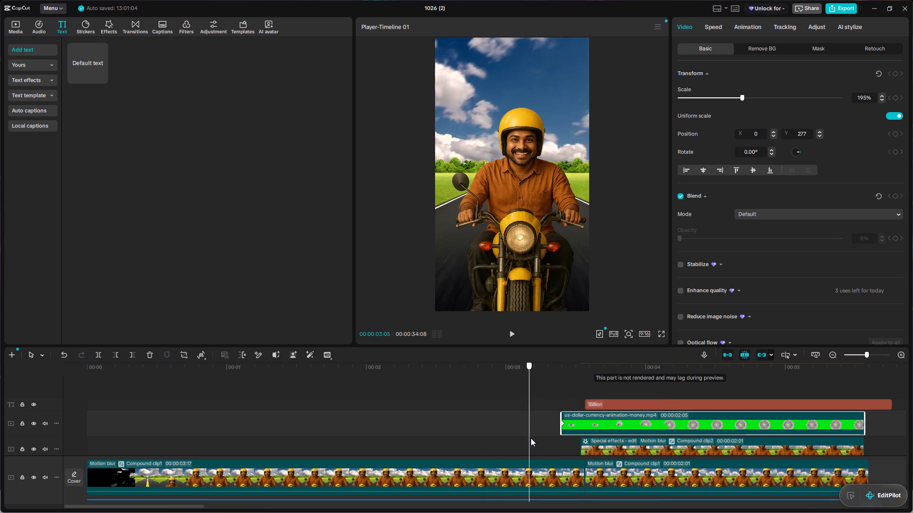
drag(531, 438, 614, 461)
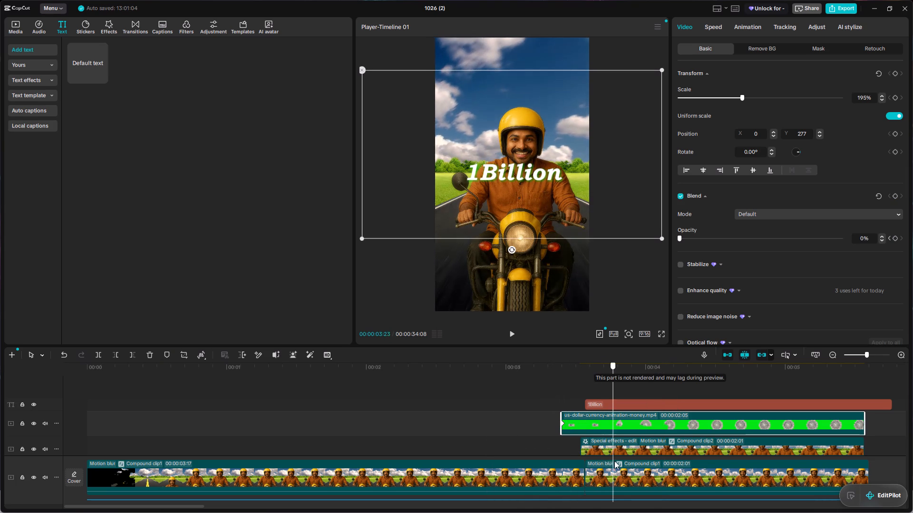
drag(614, 461, 583, 482)
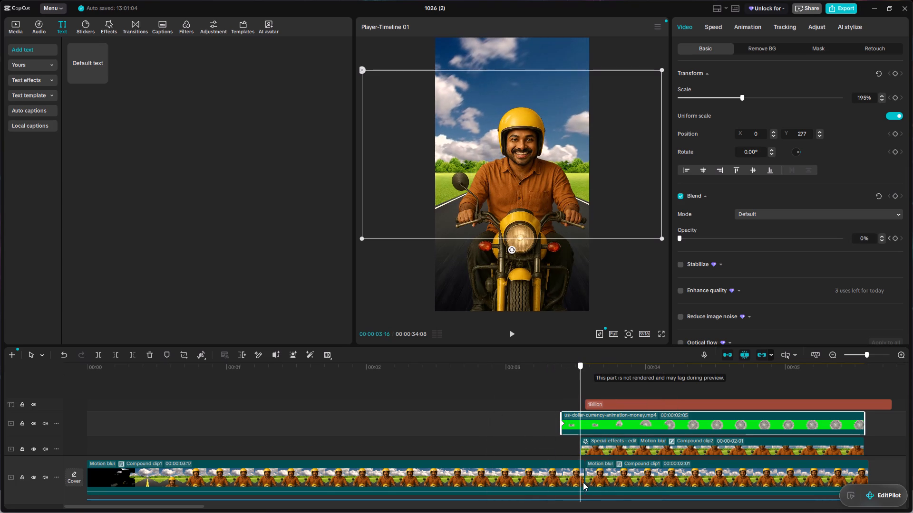
drag(583, 482, 598, 484)
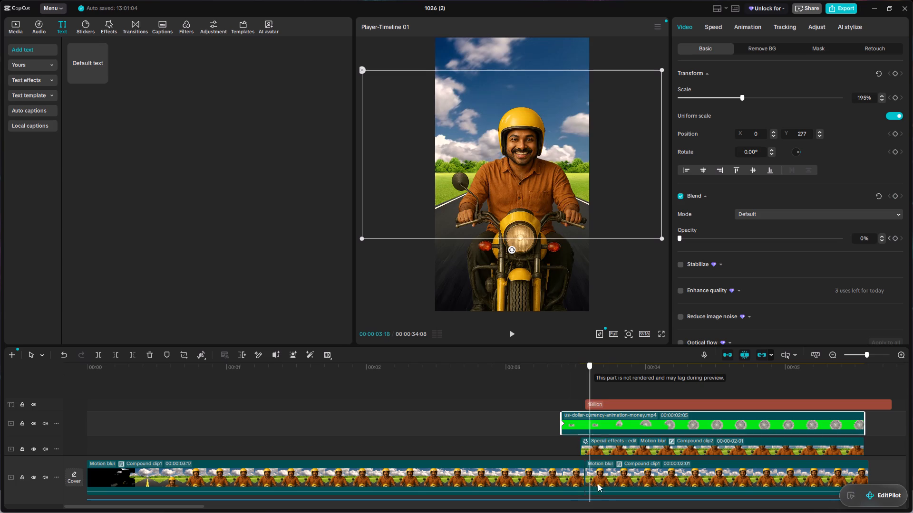
drag(598, 484, 616, 485)
scroll(828, 188, down, 5)
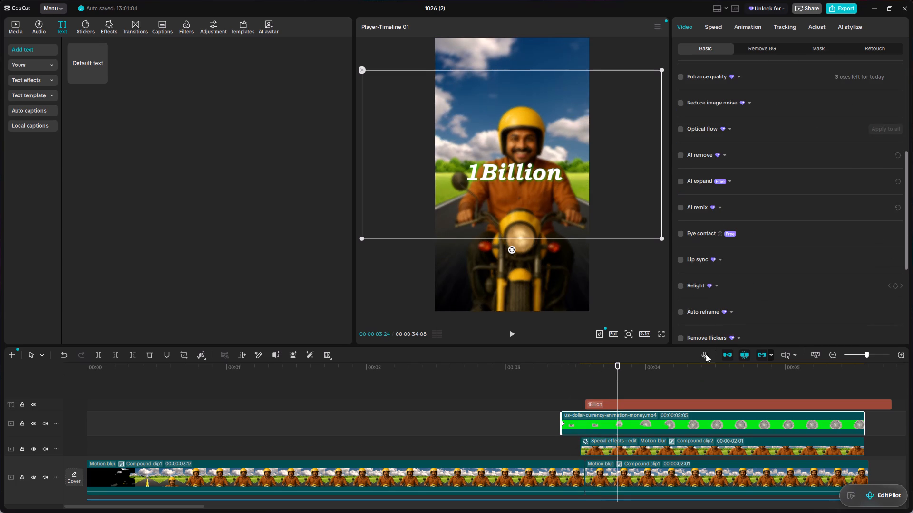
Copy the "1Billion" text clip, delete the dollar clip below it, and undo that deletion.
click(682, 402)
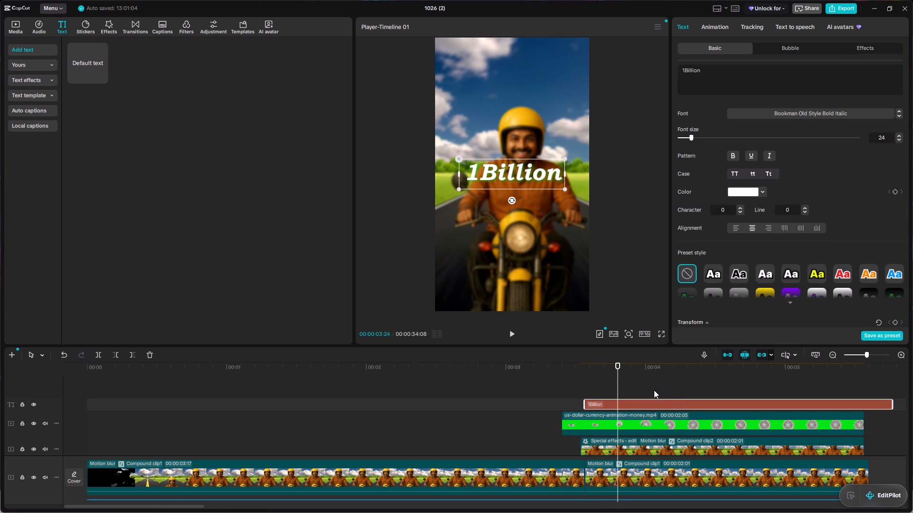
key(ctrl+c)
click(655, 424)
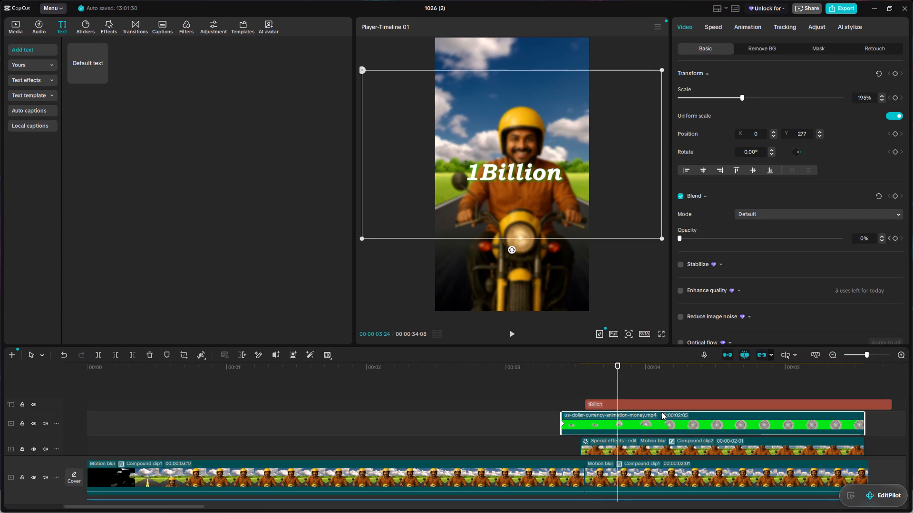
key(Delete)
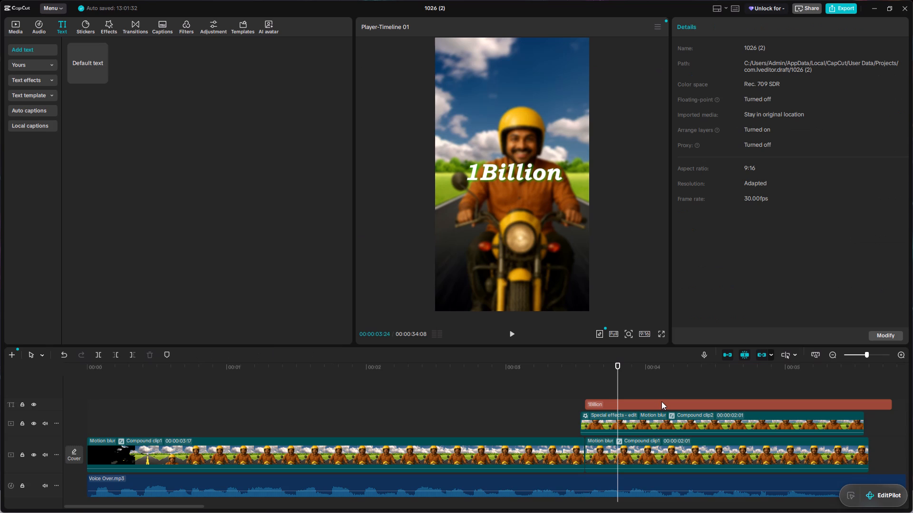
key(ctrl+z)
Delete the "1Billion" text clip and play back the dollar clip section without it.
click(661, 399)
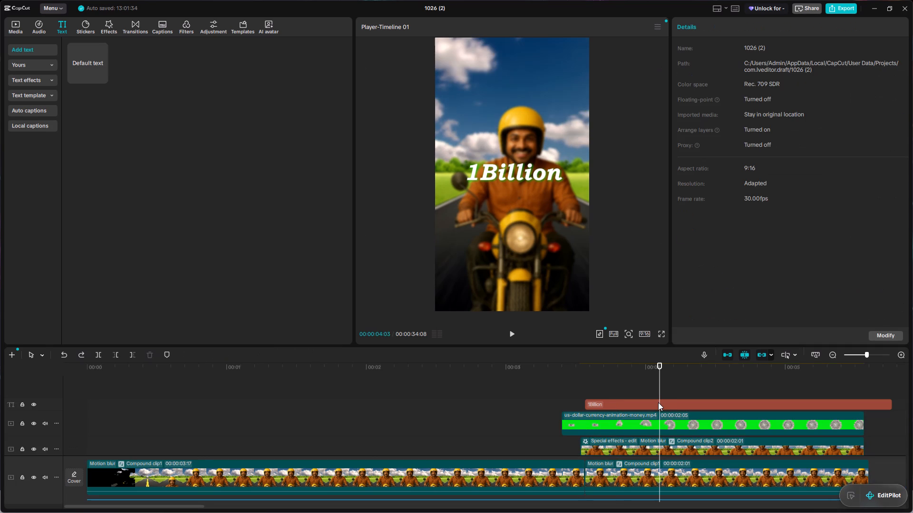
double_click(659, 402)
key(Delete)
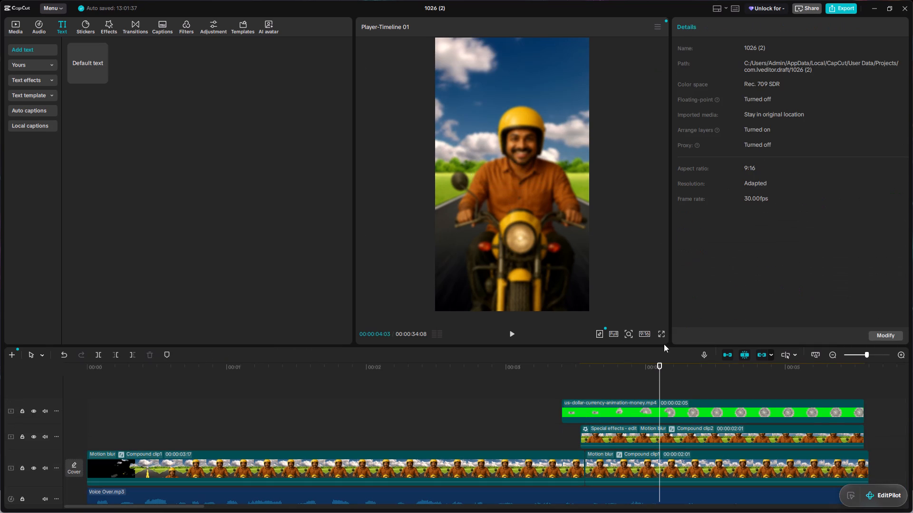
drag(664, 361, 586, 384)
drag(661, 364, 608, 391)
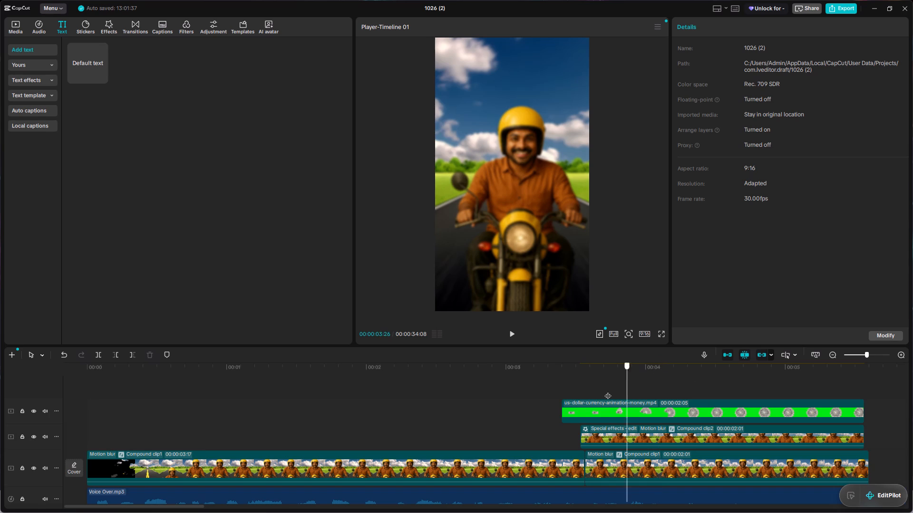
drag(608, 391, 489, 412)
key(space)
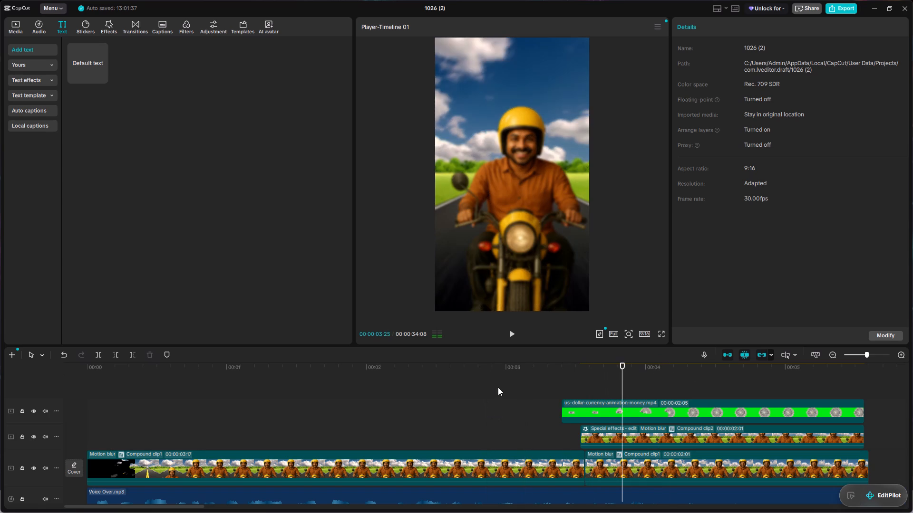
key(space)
Select the dollar clip at about 00:00:03:16 and examine its basic video settings for what affects its visibility.
click(709, 408)
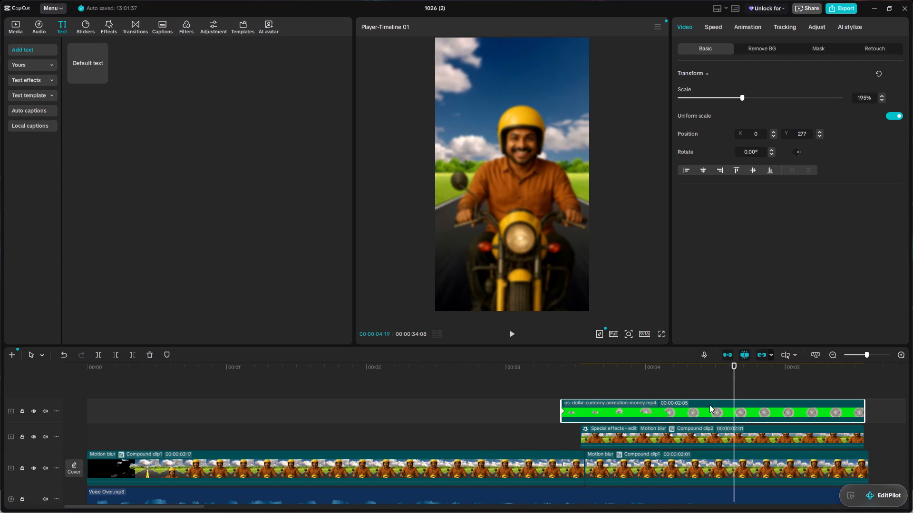
drag(515, 381, 635, 431)
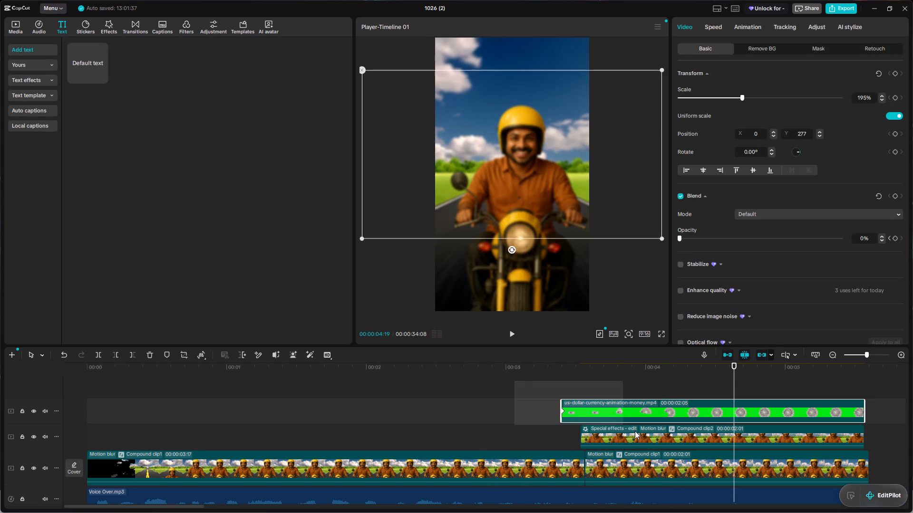
drag(635, 431, 651, 437)
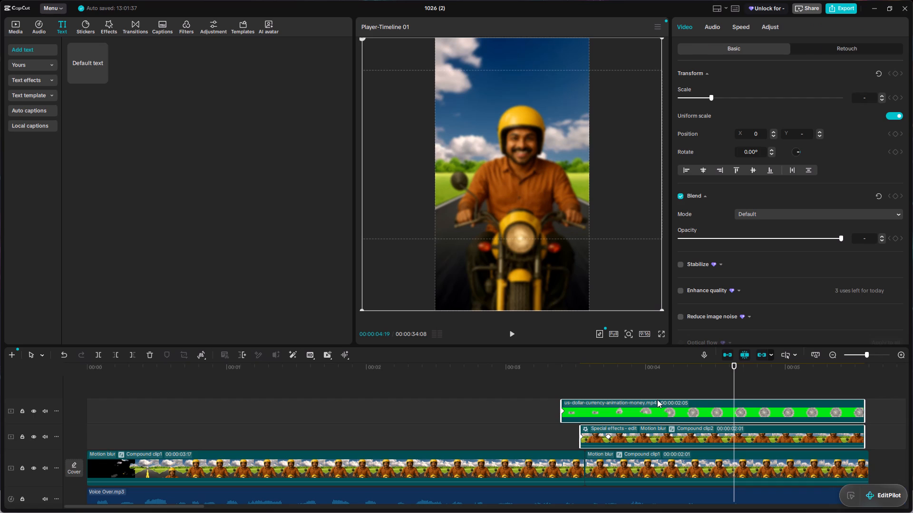
click(581, 375)
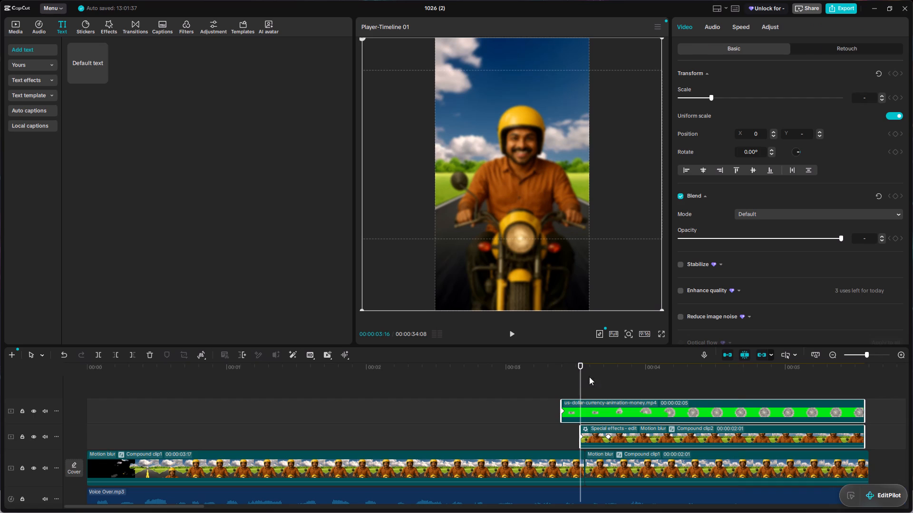
click(611, 406)
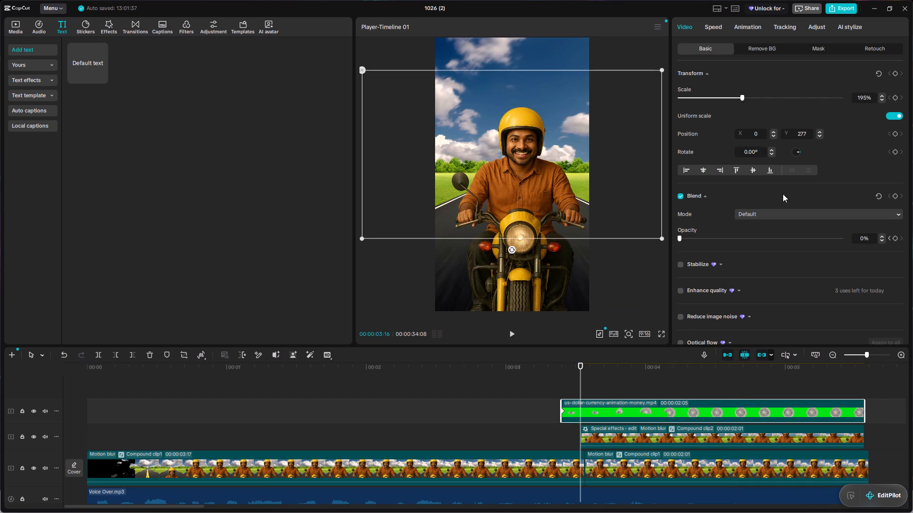
scroll(816, 222, down, 14)
scroll(816, 219, up, 4)
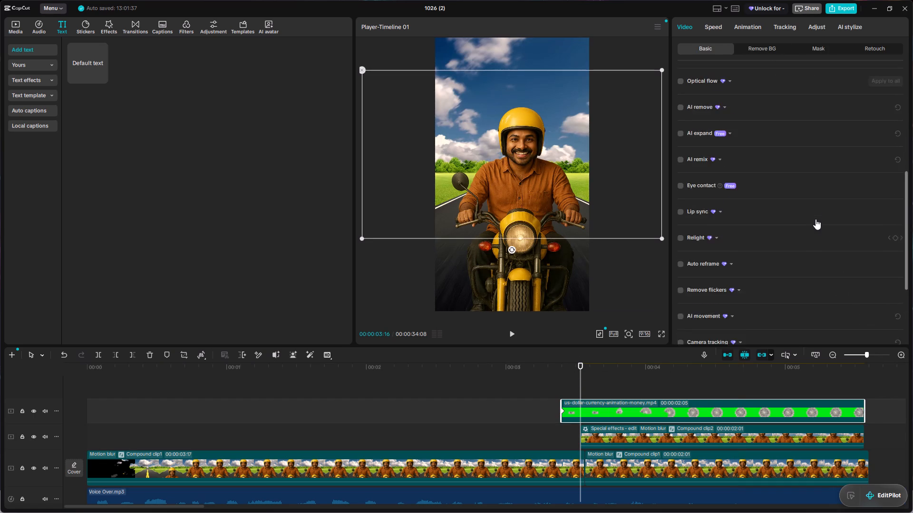
scroll(816, 219, down, 5)
scroll(816, 217, up, 17)
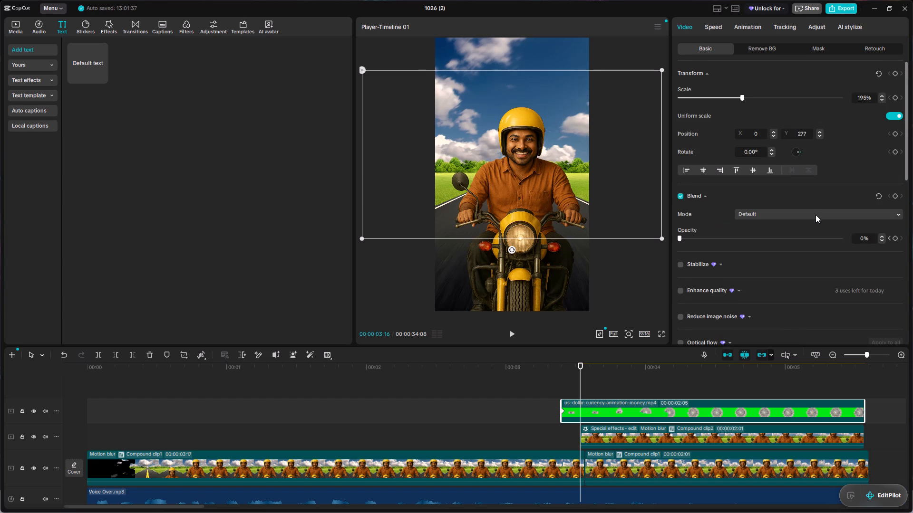
scroll(816, 215, up, 4)
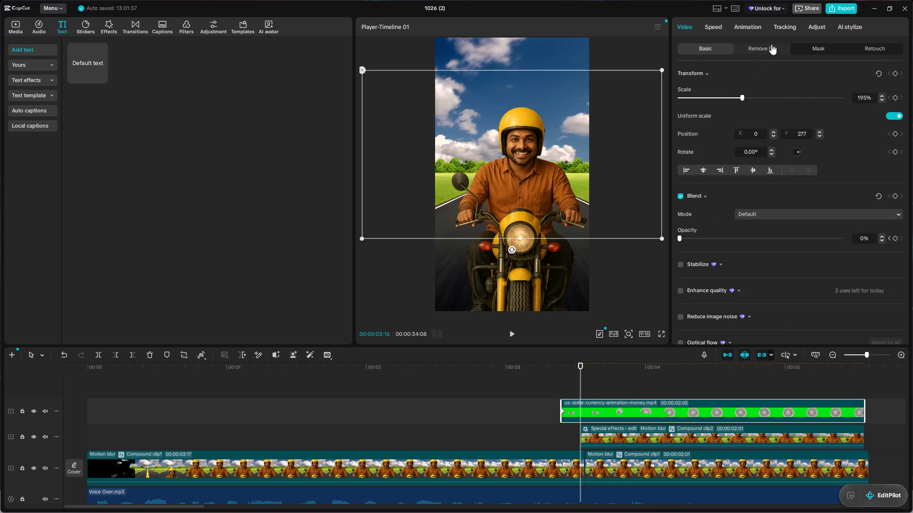
click(771, 44)
click(733, 45)
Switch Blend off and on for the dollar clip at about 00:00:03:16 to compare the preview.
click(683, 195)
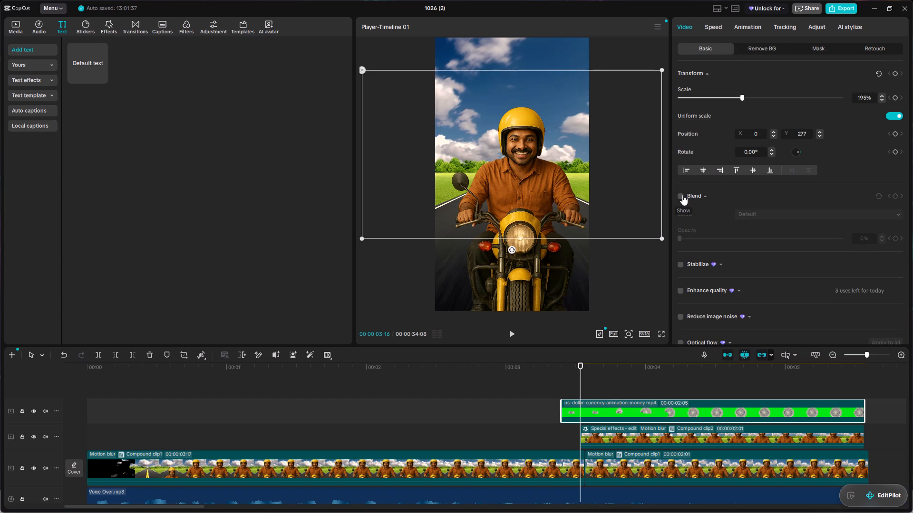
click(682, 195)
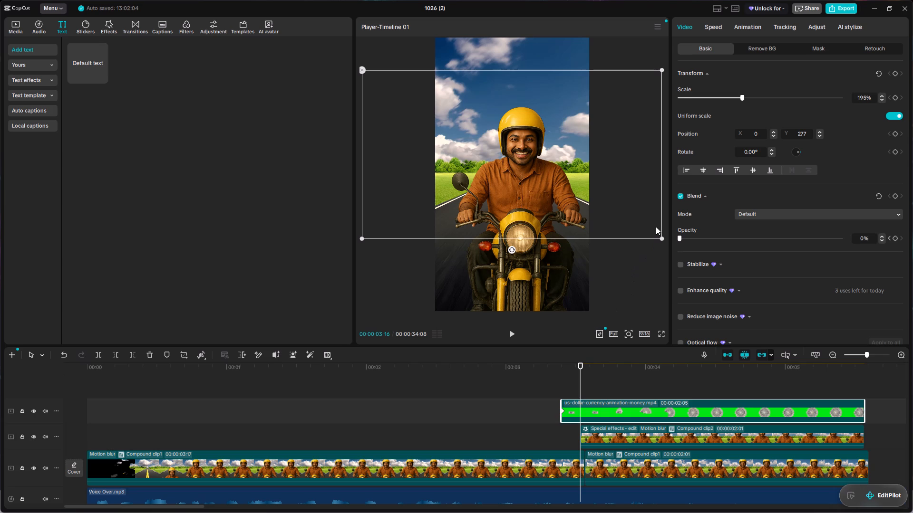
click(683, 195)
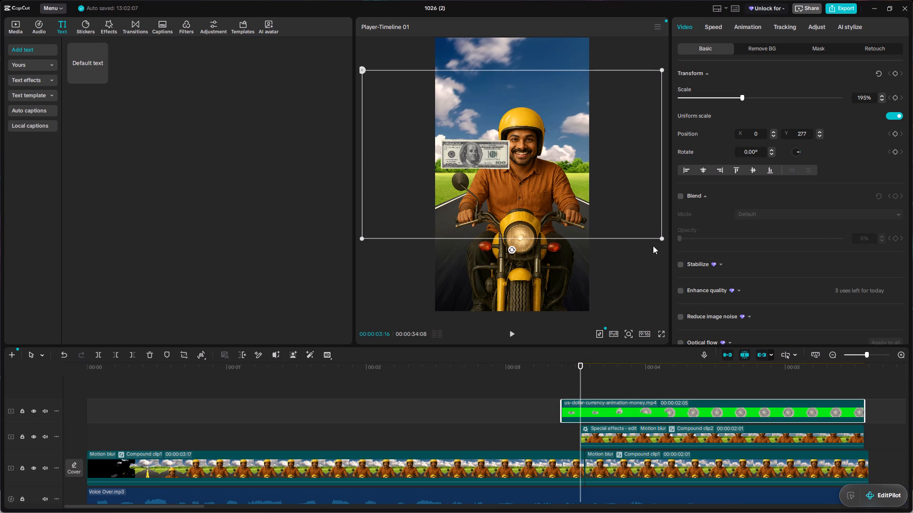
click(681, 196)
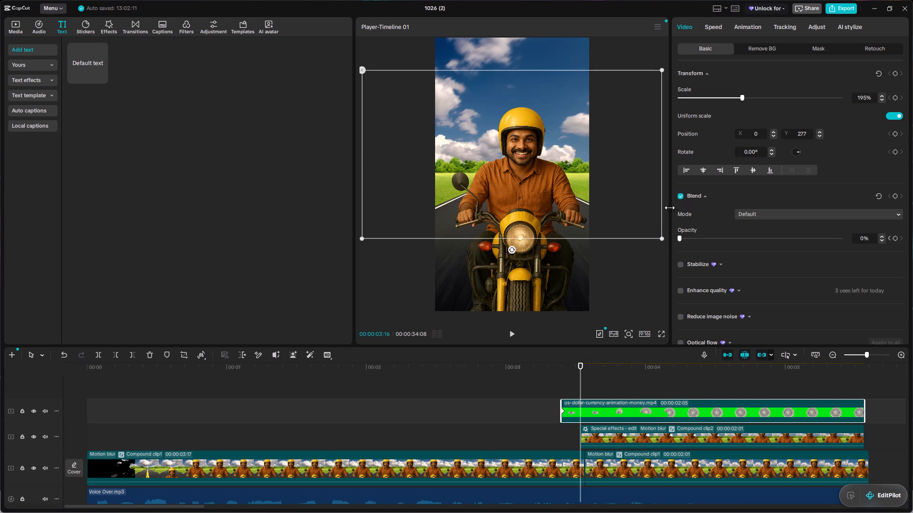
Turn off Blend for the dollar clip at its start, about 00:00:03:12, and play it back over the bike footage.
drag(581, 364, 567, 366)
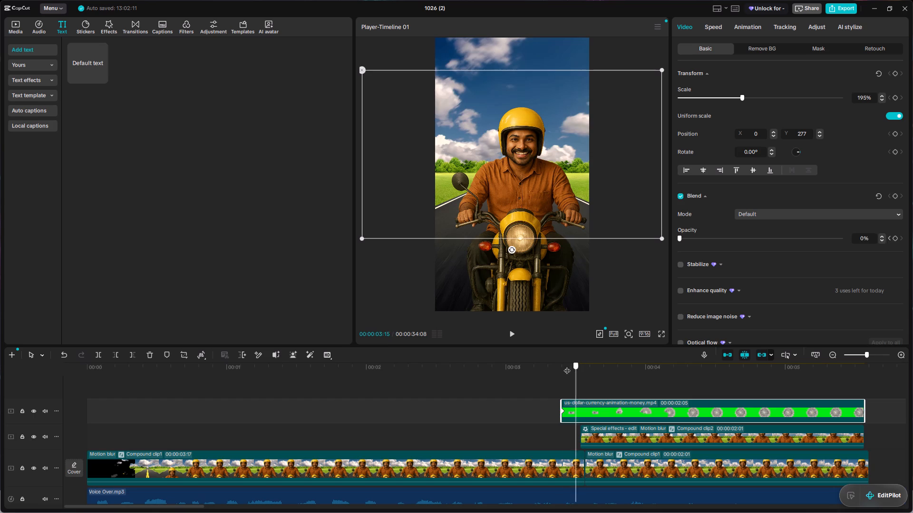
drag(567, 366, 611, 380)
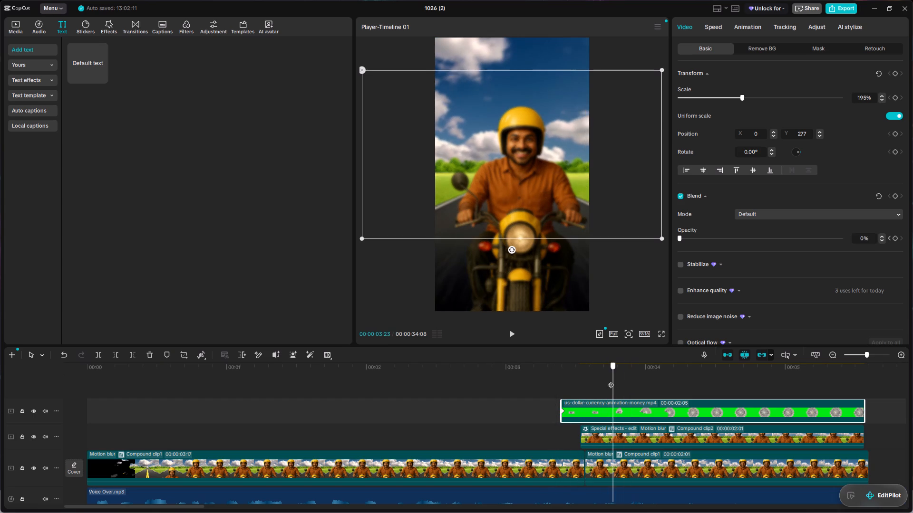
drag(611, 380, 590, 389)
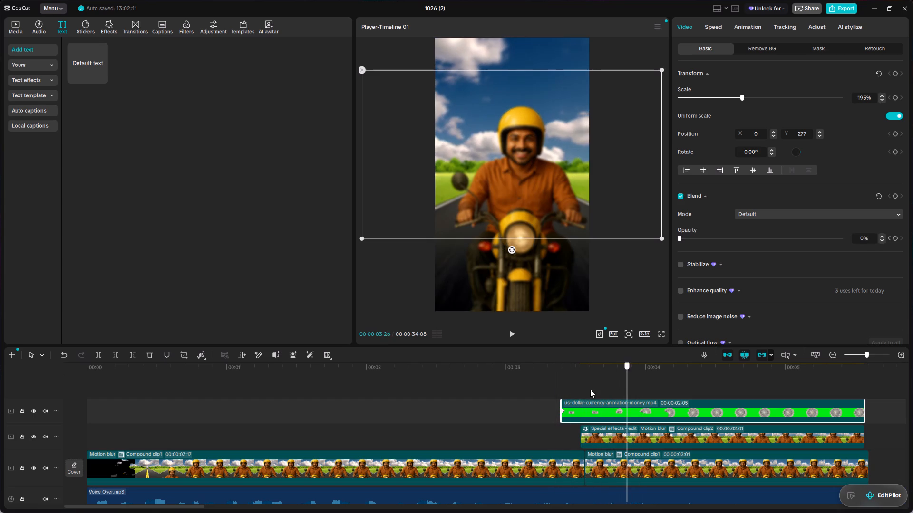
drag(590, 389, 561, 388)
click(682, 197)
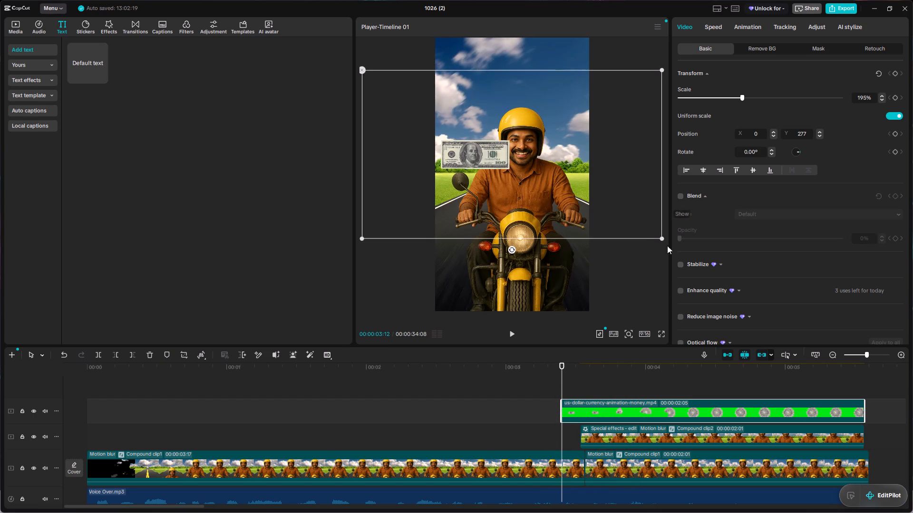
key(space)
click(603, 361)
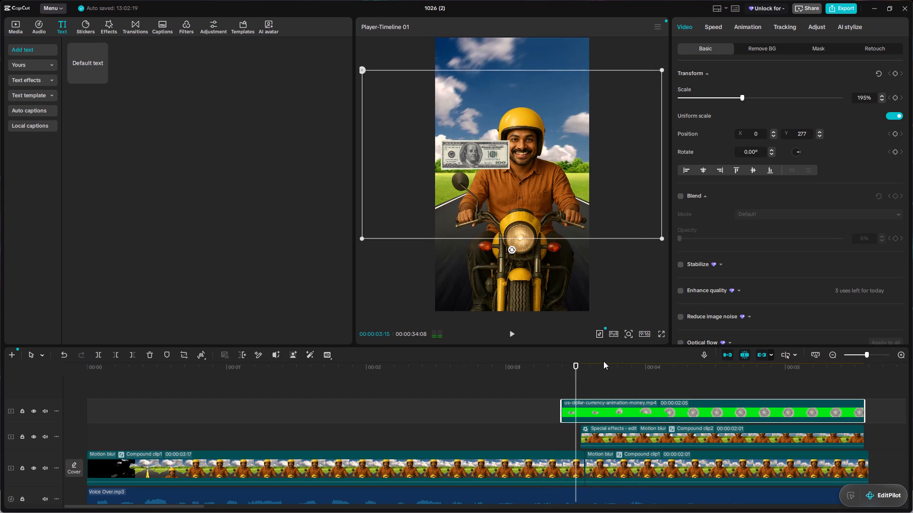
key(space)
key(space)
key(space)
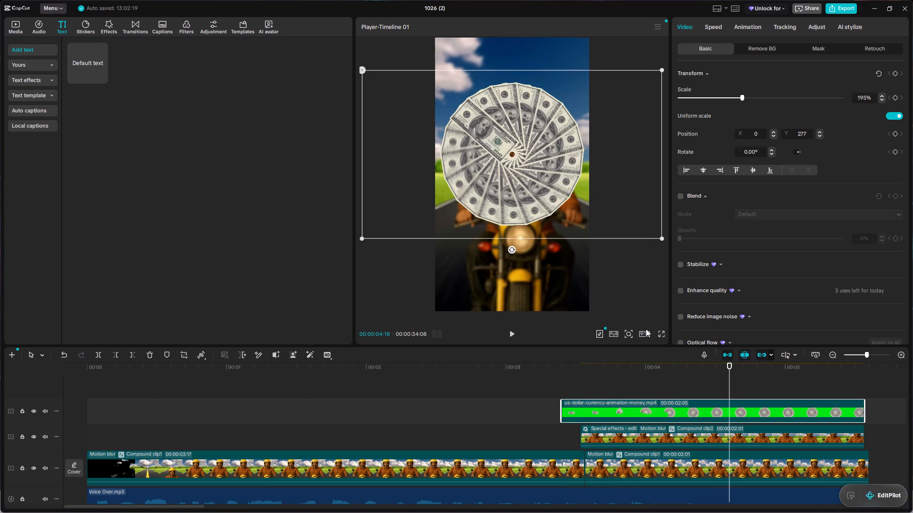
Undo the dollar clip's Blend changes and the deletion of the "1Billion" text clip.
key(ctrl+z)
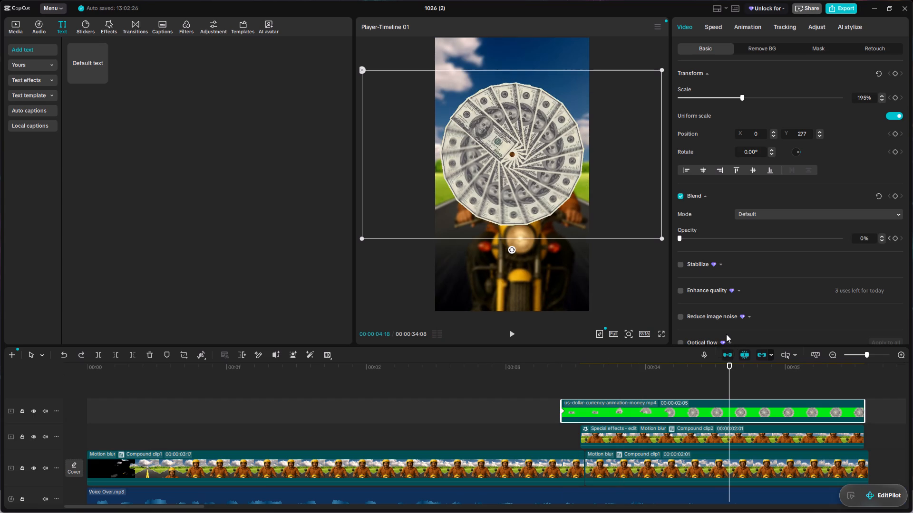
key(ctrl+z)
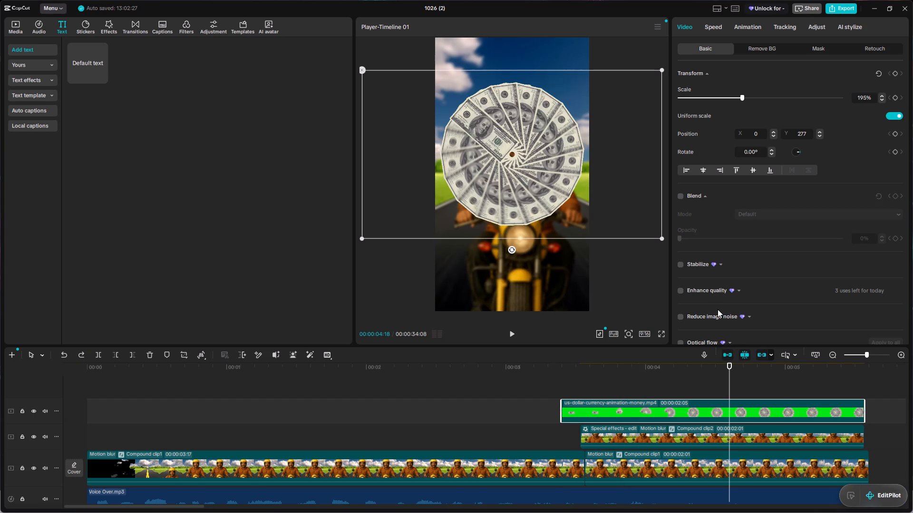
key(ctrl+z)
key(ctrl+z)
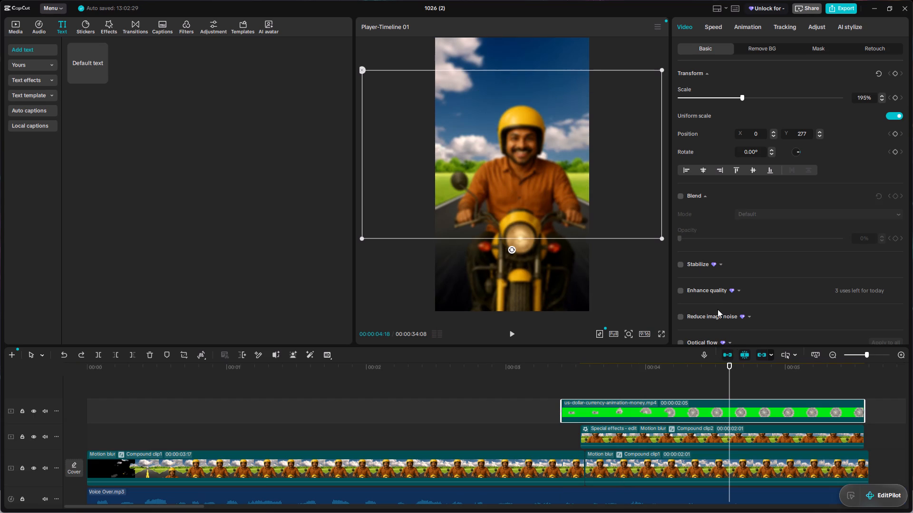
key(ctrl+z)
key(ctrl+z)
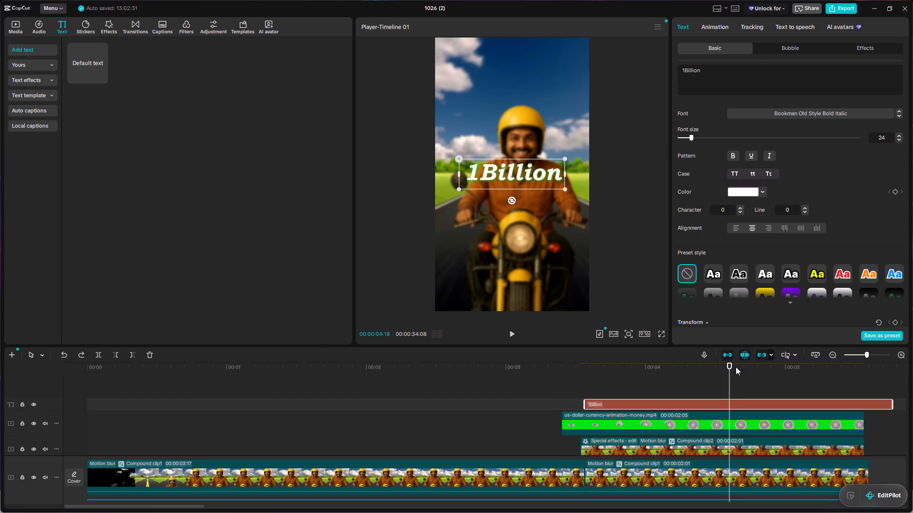
Turn off Blend for the dollar clip at about 00:00:03:13 and play back the fan over the bike footage.
drag(728, 364, 572, 408)
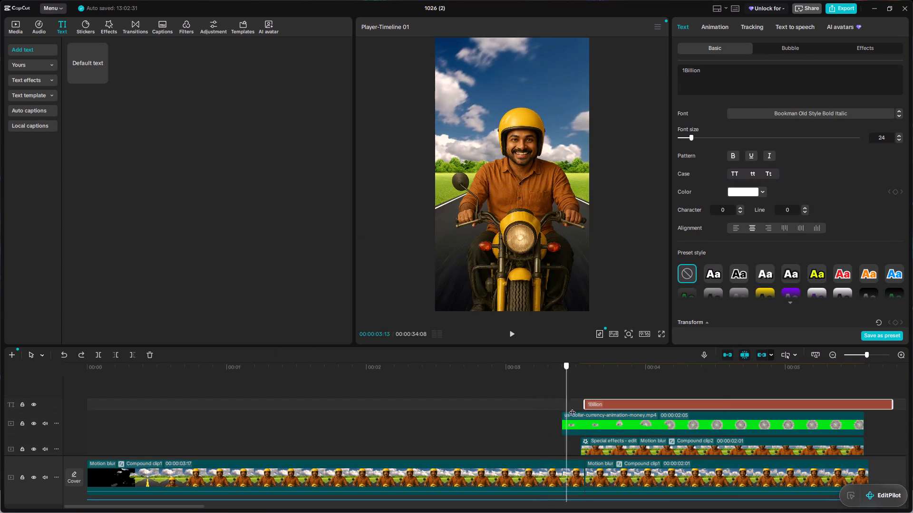
drag(572, 408, 567, 417)
click(600, 422)
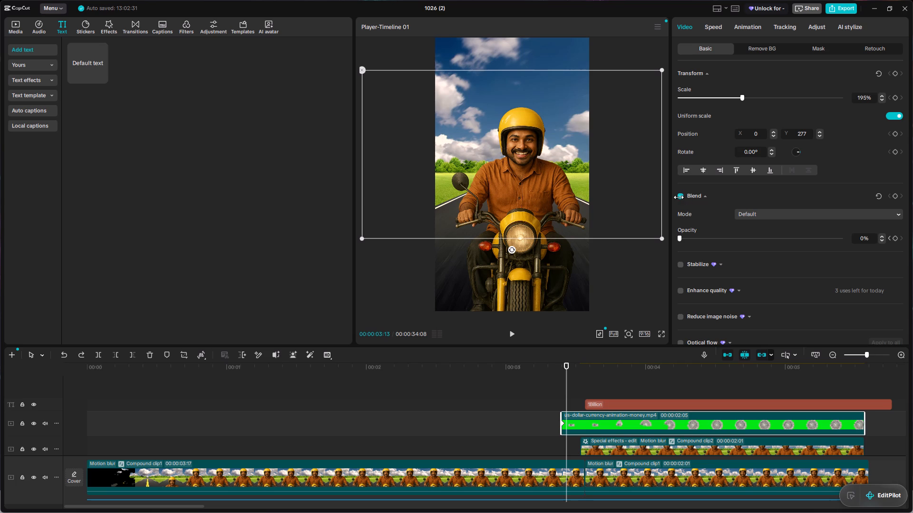
click(678, 196)
click(683, 197)
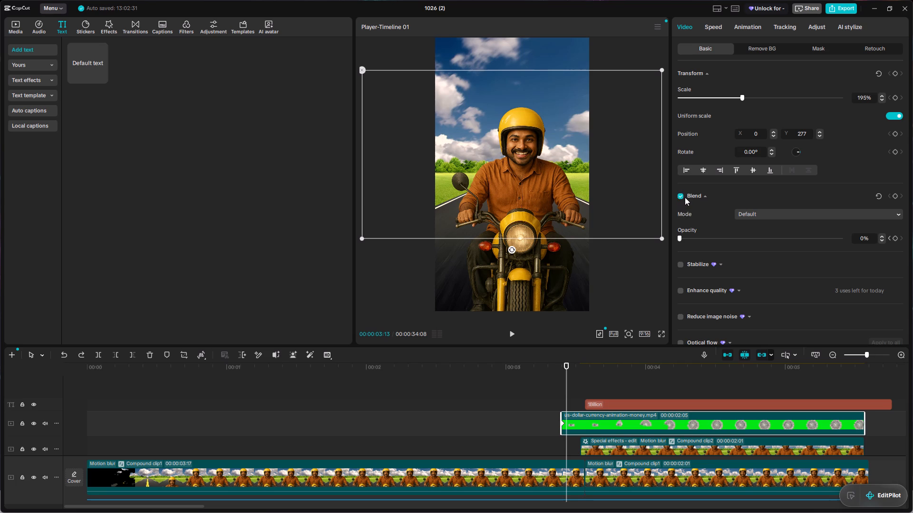
click(680, 197)
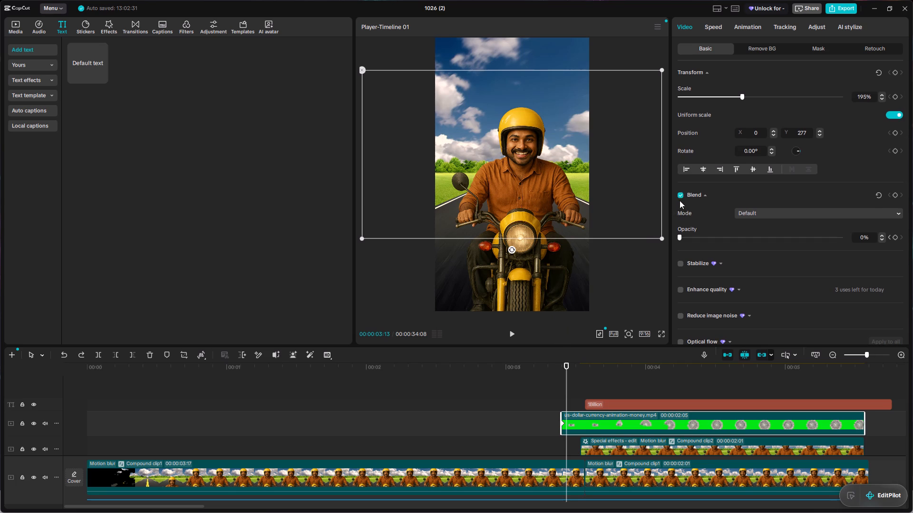
click(680, 194)
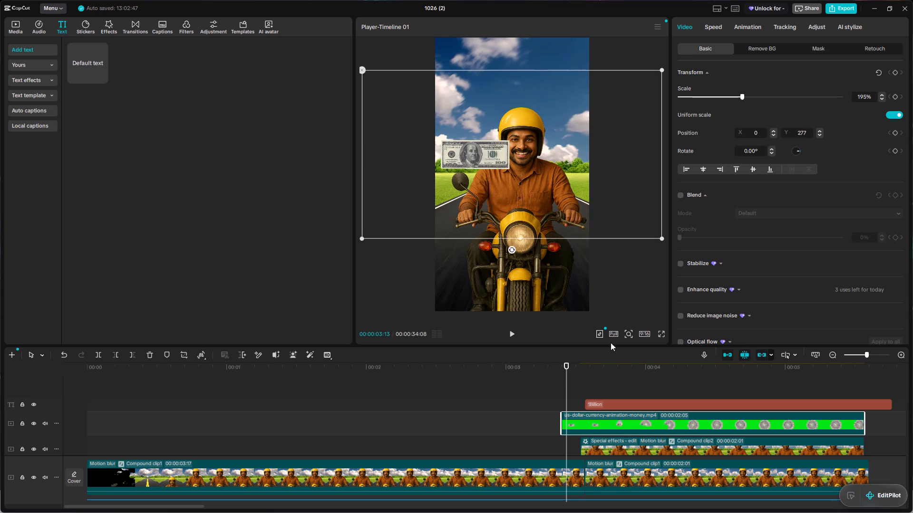
key(space)
key(space)
key(space)
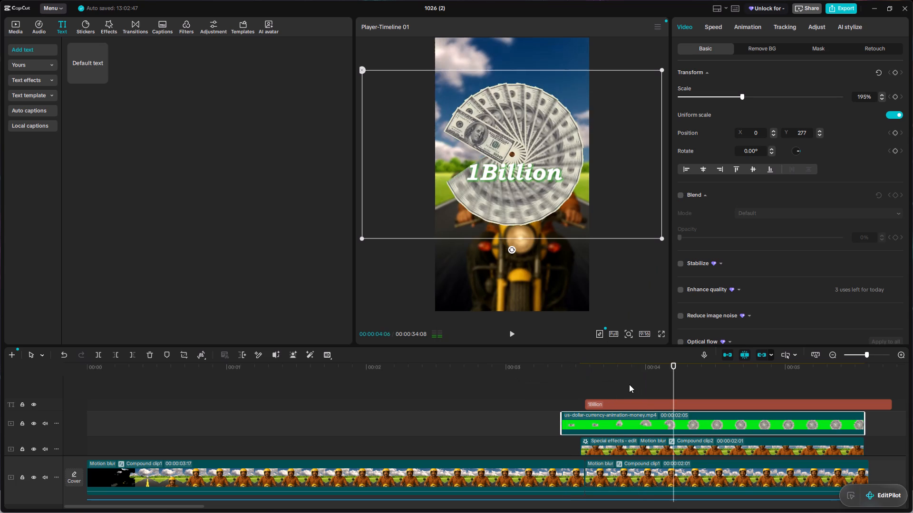
key(space)
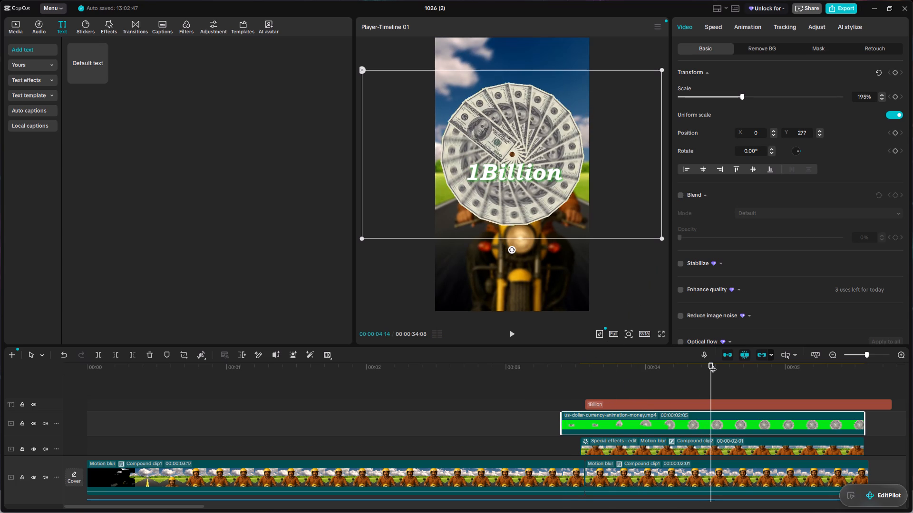
Reposition the dollar clip lower over the bike rider, at position X 63, Y 0.
drag(712, 363, 658, 378)
scroll(798, 122, up, 3)
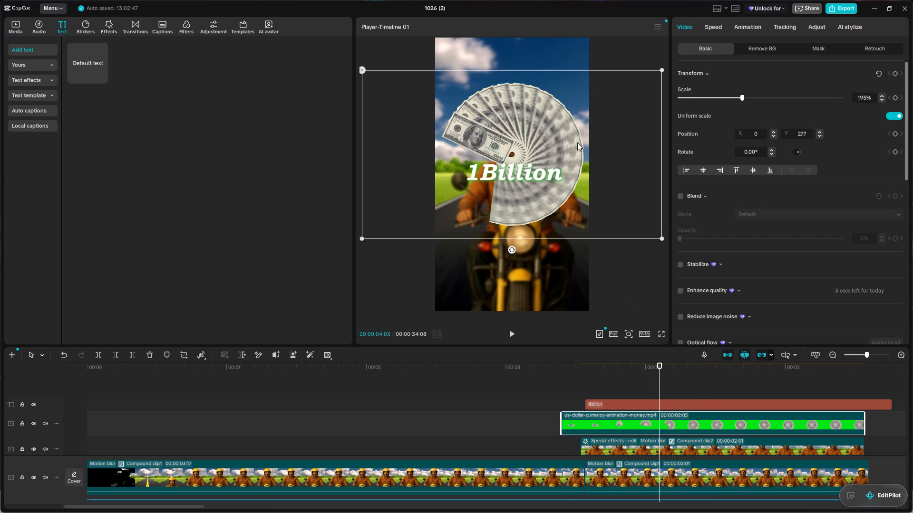
drag(565, 143, 570, 162)
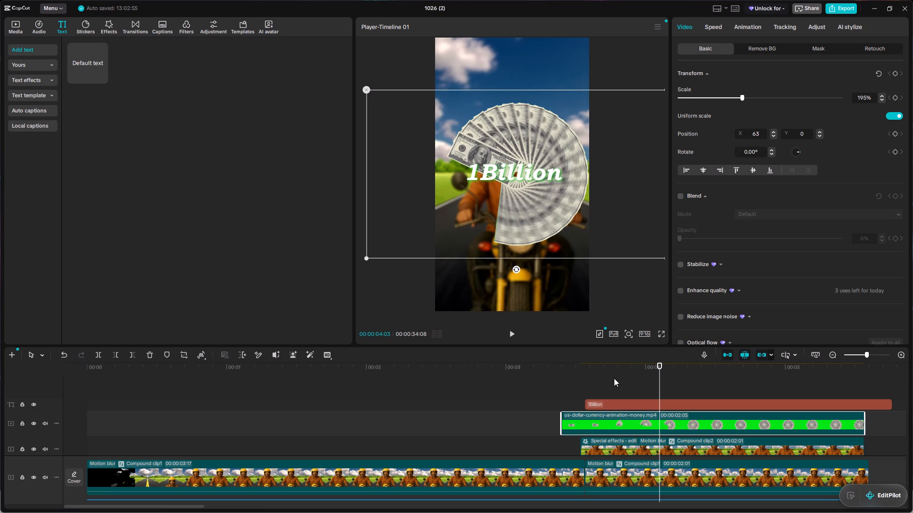
Move the "1Billion" text lower in the frame, just above the motorcycle's headlight.
click(614, 399)
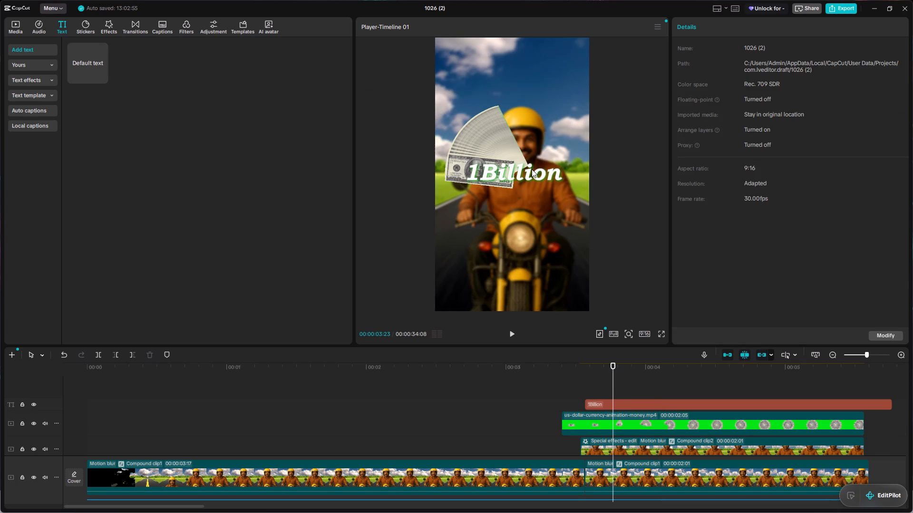
drag(532, 174, 525, 181)
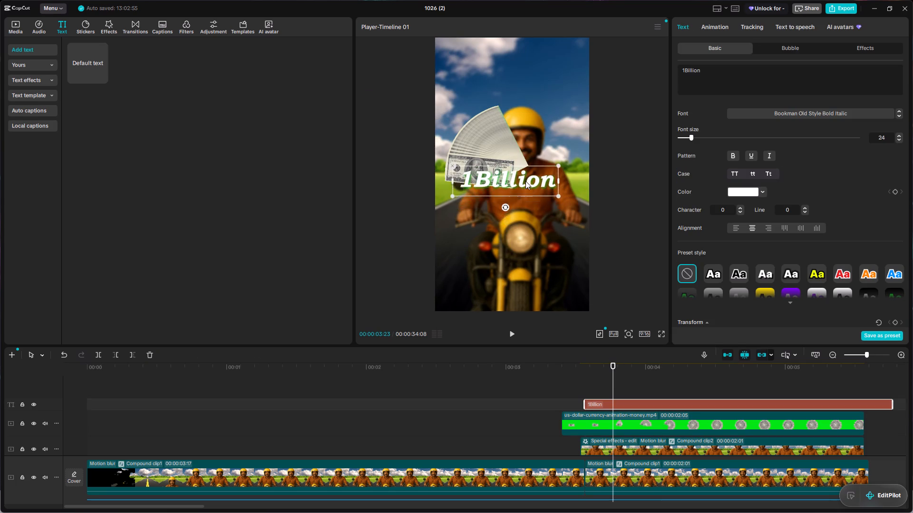
drag(525, 181, 533, 201)
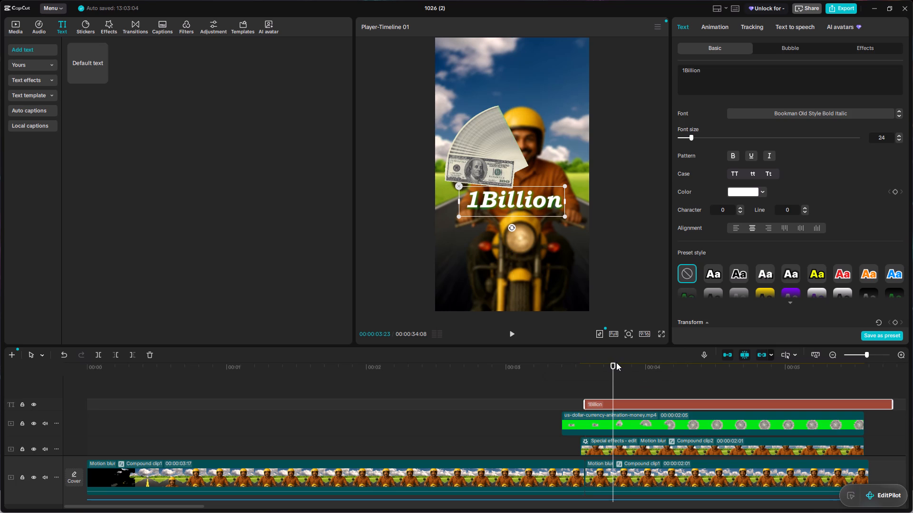
Play back the dollar fan and "1Billion" text from about 00:00:03:12 to the end of the bike footage.
drag(611, 363, 562, 366)
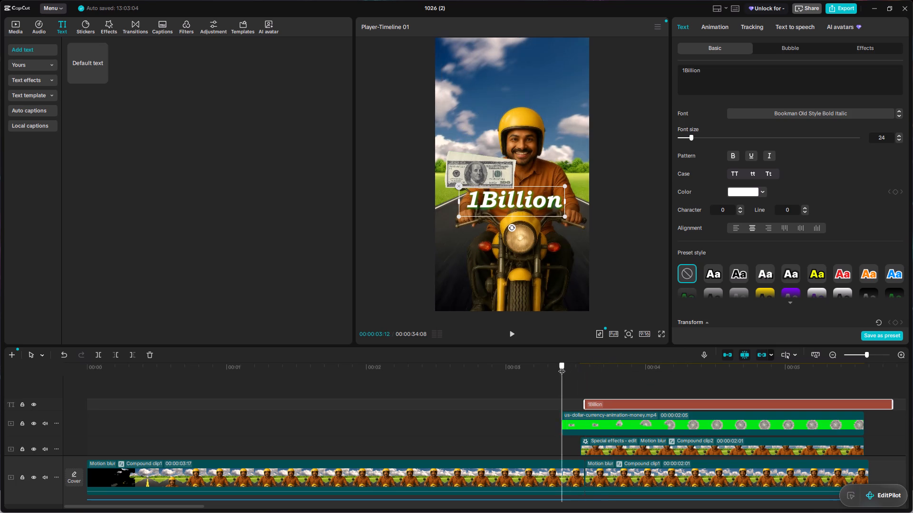
drag(562, 366, 557, 366)
key(space)
key(space)
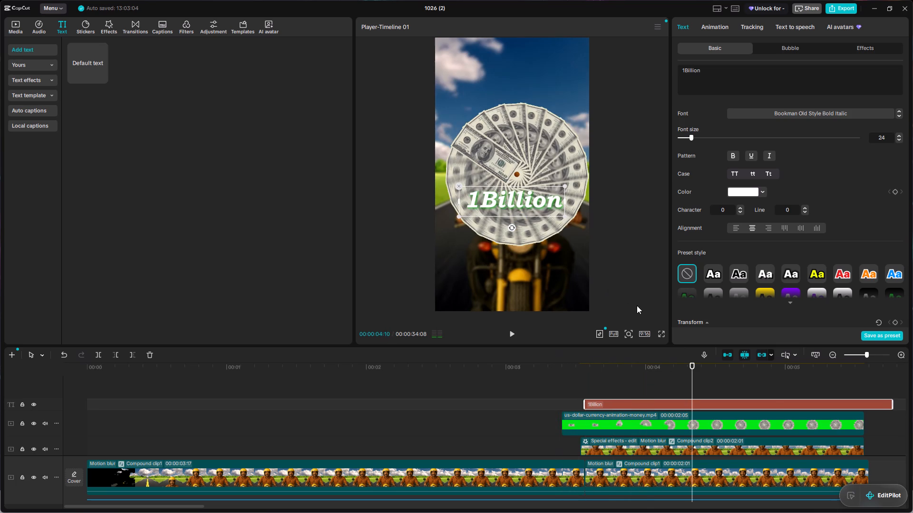
key(space)
key(space)
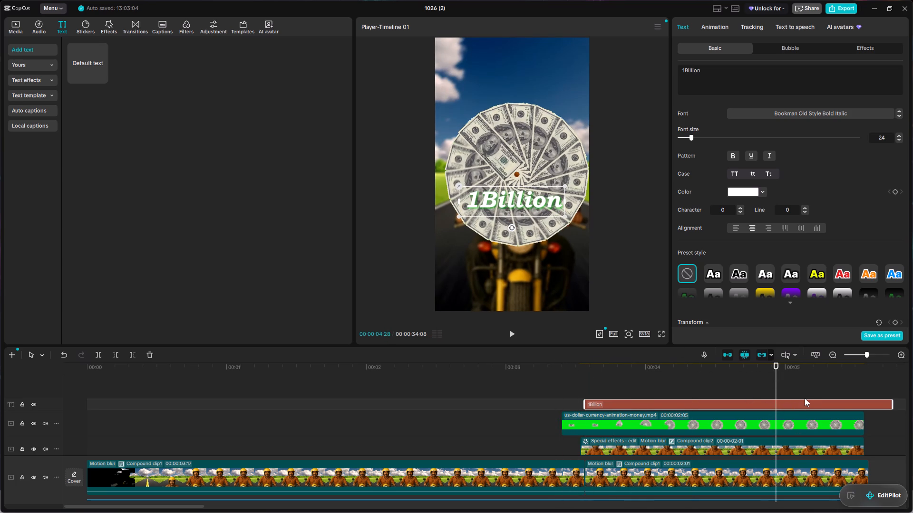
key(space)
key(space)
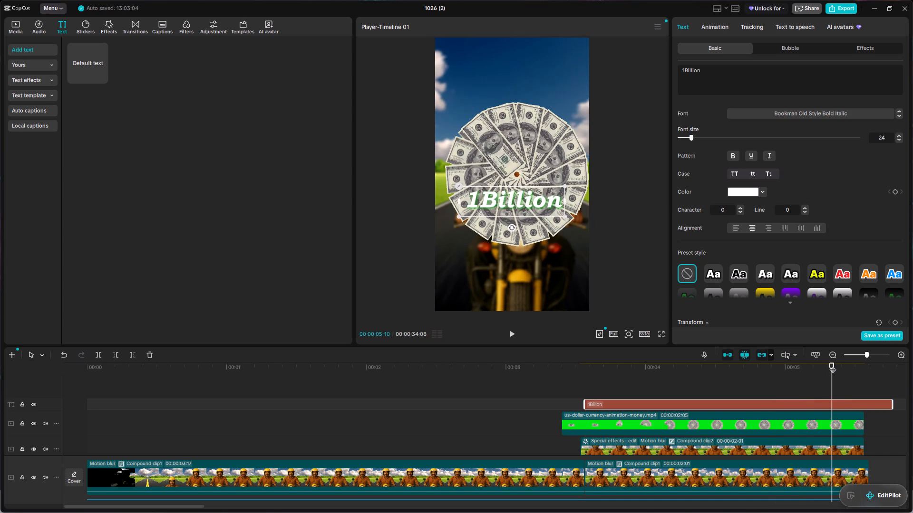
key(space)
key(space)
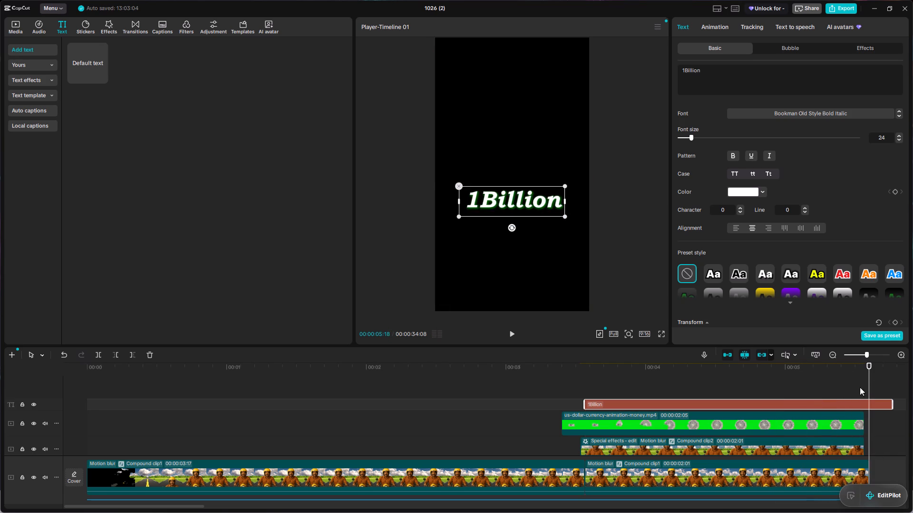
Trim the end of the "1Billion" text clip to match the end of the dollar clip.
drag(893, 403, 863, 411)
Return to about 00:00:03:05 and examine the dollar clip's basic video settings.
drag(872, 363, 870, 364)
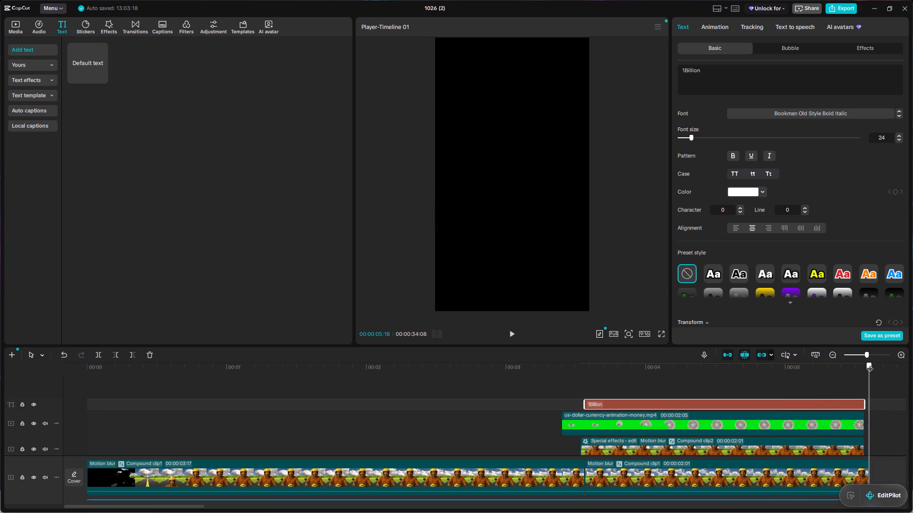
drag(870, 364, 528, 393)
click(606, 422)
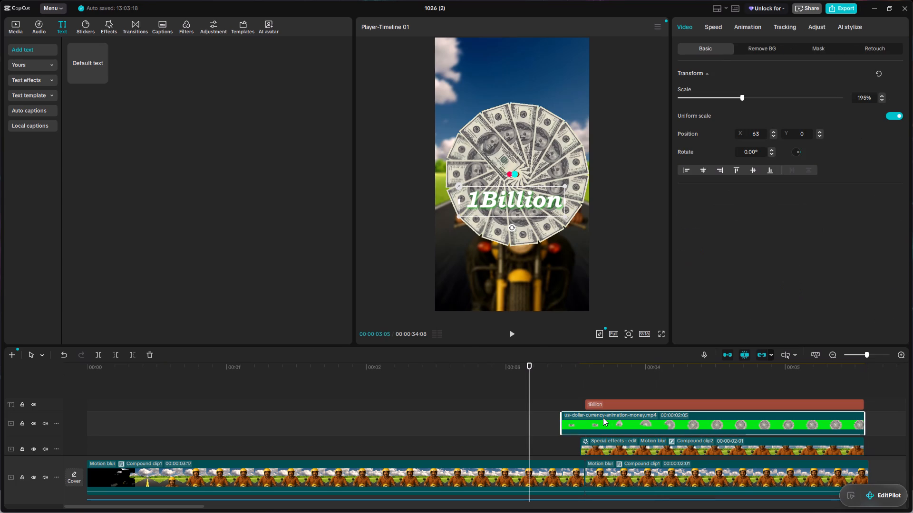
scroll(706, 205, up, 4)
scroll(712, 201, down, 2)
scroll(713, 204, up, 2)
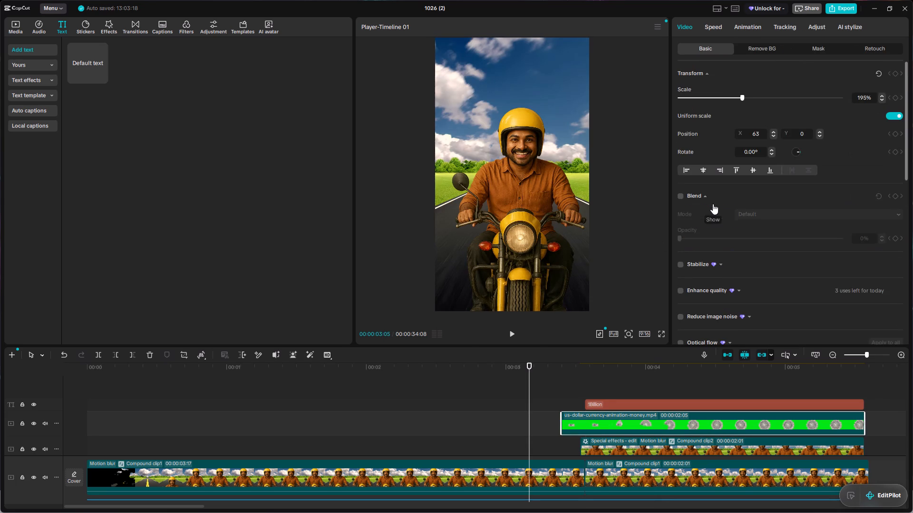
scroll(713, 203, down, 7)
scroll(713, 202, up, 10)
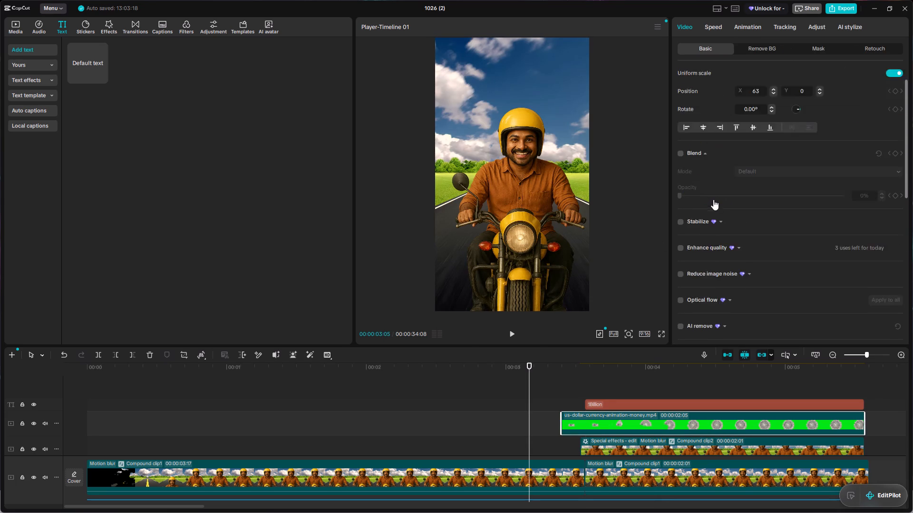
scroll(733, 31, up, 1)
scroll(725, 289, down, 5)
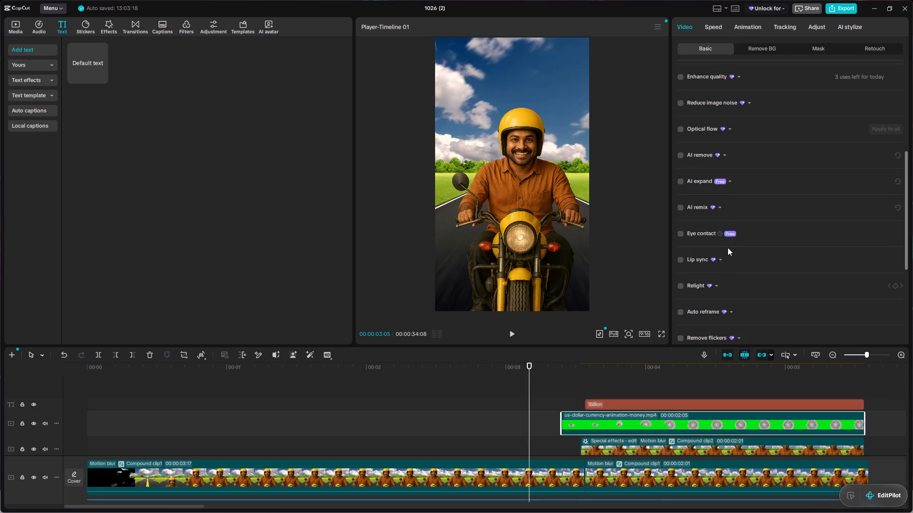
scroll(728, 247, up, 9)
Play back the entrance of the dollar fan and "1Billion" text repeatedly to check its timing.
key(space)
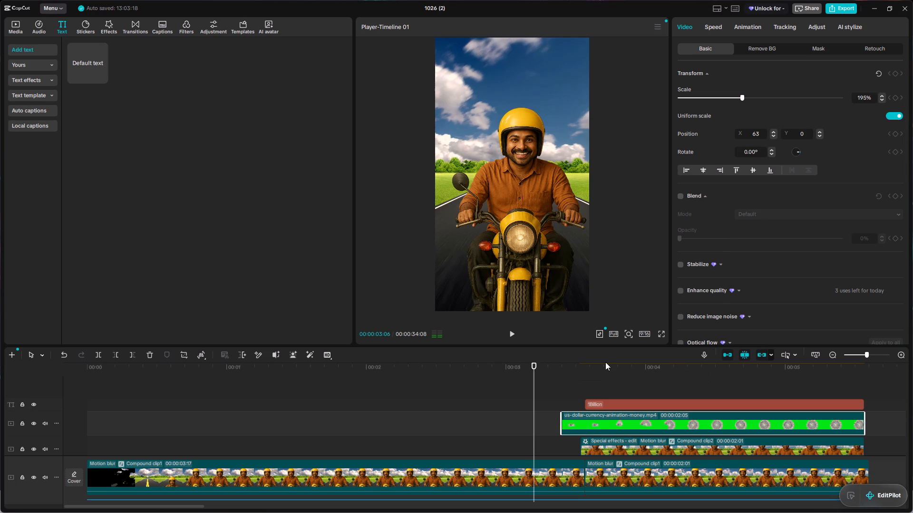
key(space)
key(space)
key(space)
key(space)
key(space)
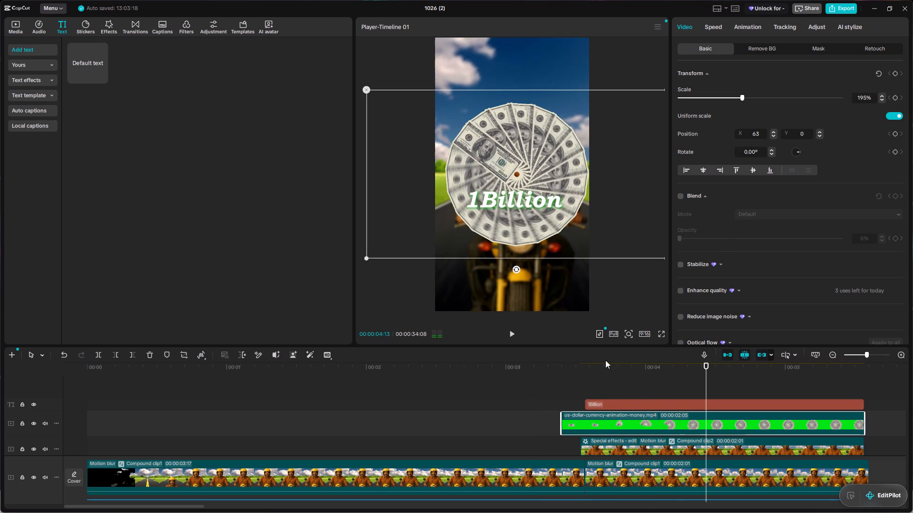
drag(709, 367, 598, 383)
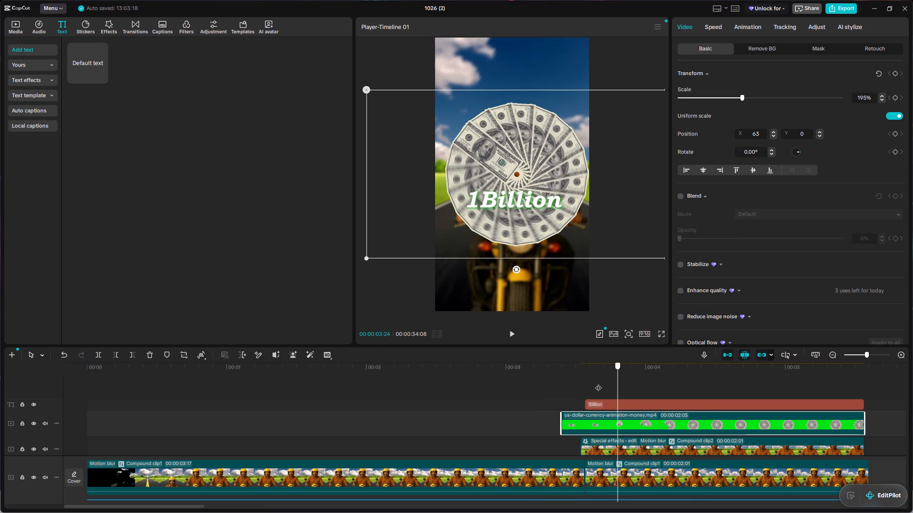
drag(598, 383, 502, 402)
key(space)
key(space)
key(space)
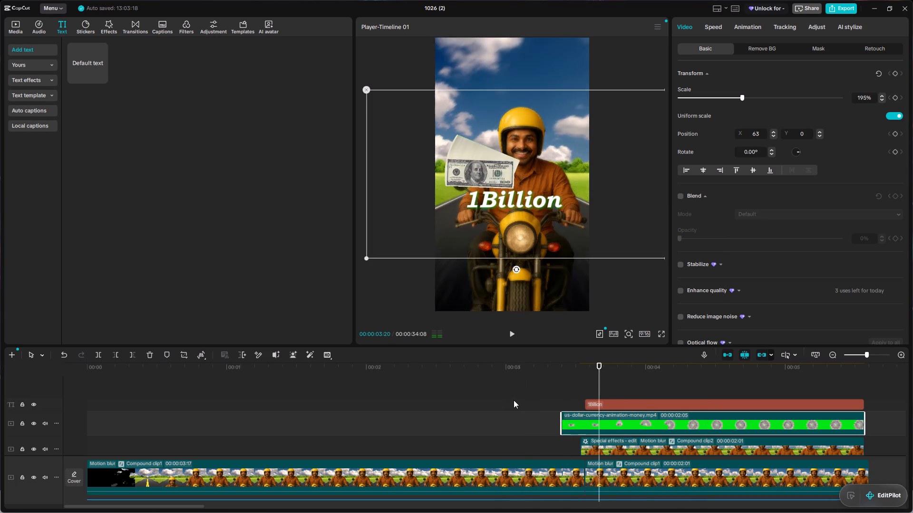
key(space)
key(space)
key(space)
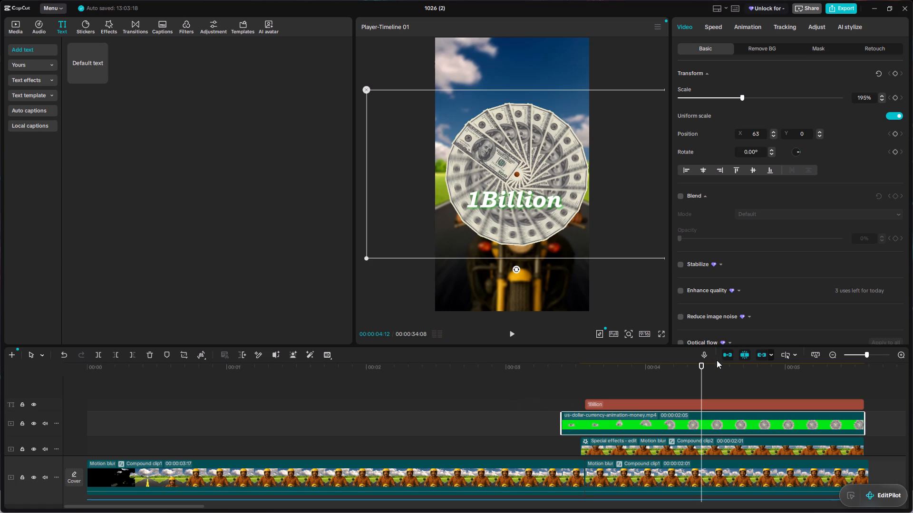
Scrub between about 00:00:02:24 and 00:00:04:11 to inspect how the dollar fan and text appear over the bike.
drag(701, 365, 479, 388)
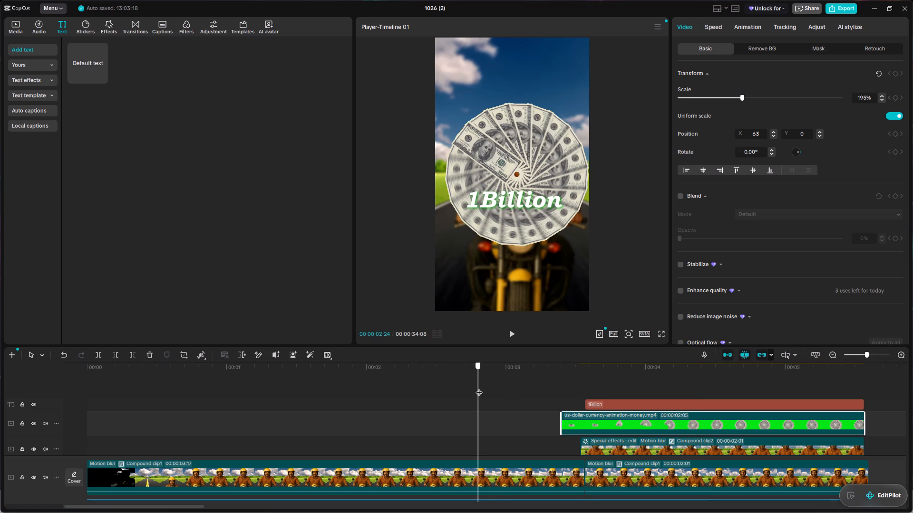
drag(479, 388, 639, 427)
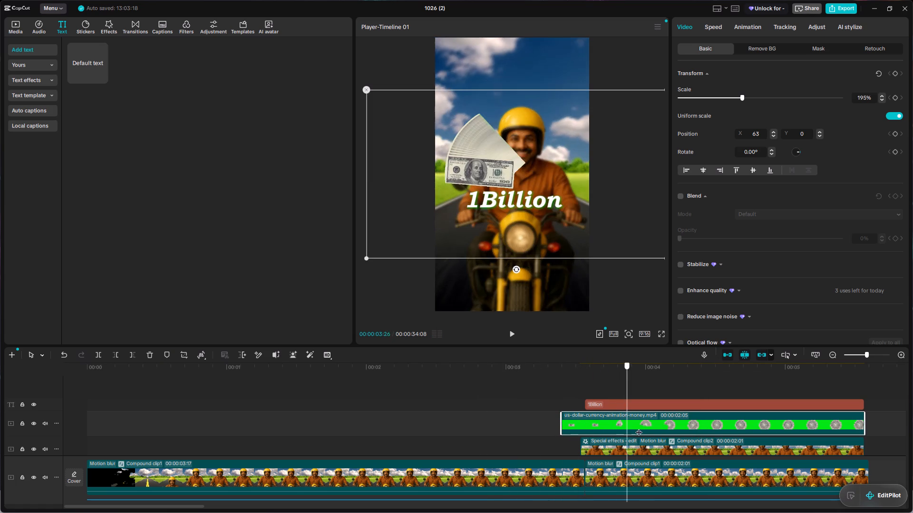
drag(639, 427, 575, 480)
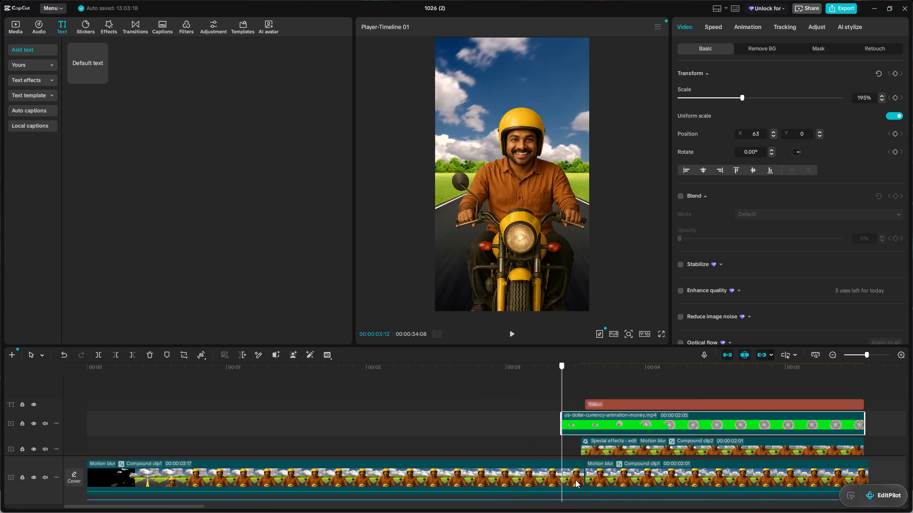
drag(575, 480, 667, 510)
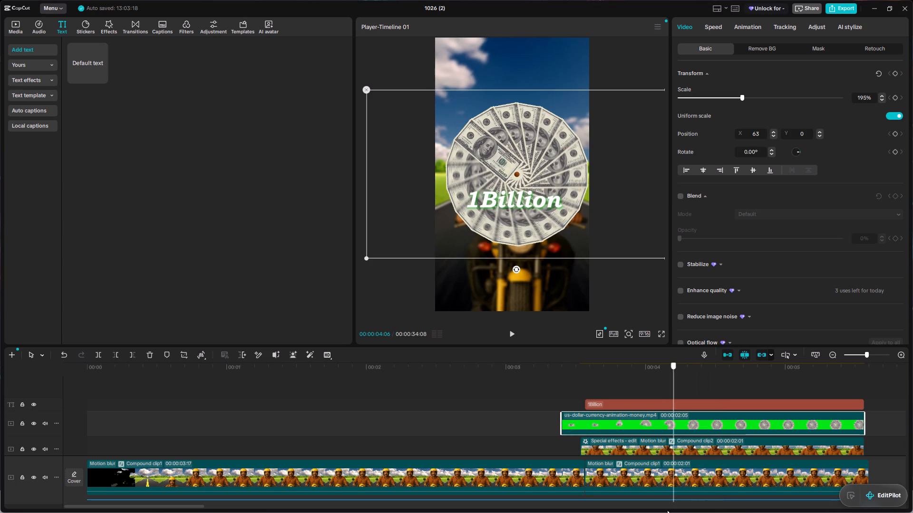
drag(667, 510, 667, 512)
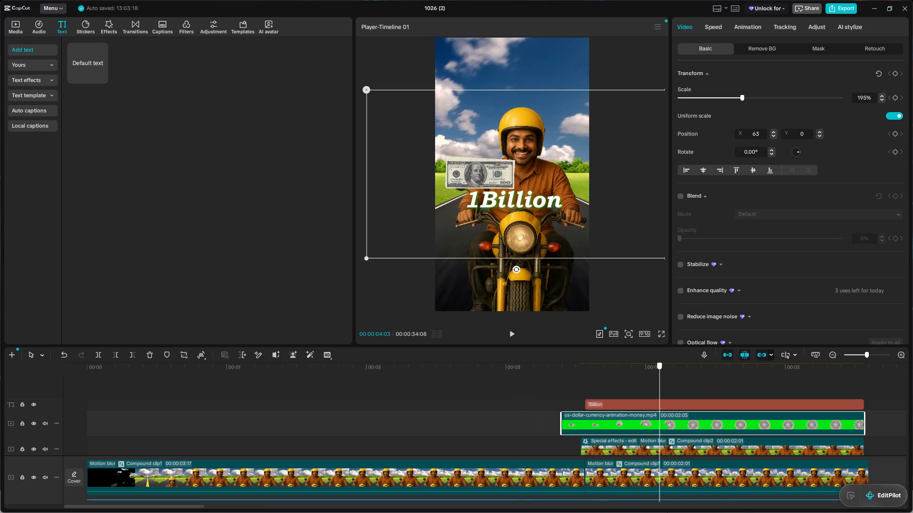
drag(667, 512, 695, 512)
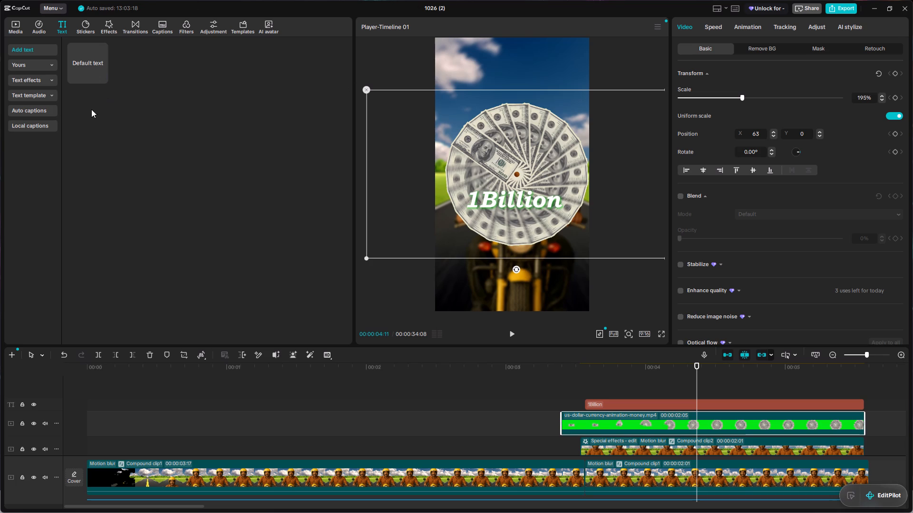
Examine the available entrance animations for the "1Billion" text clip to find a suitable one.
click(640, 403)
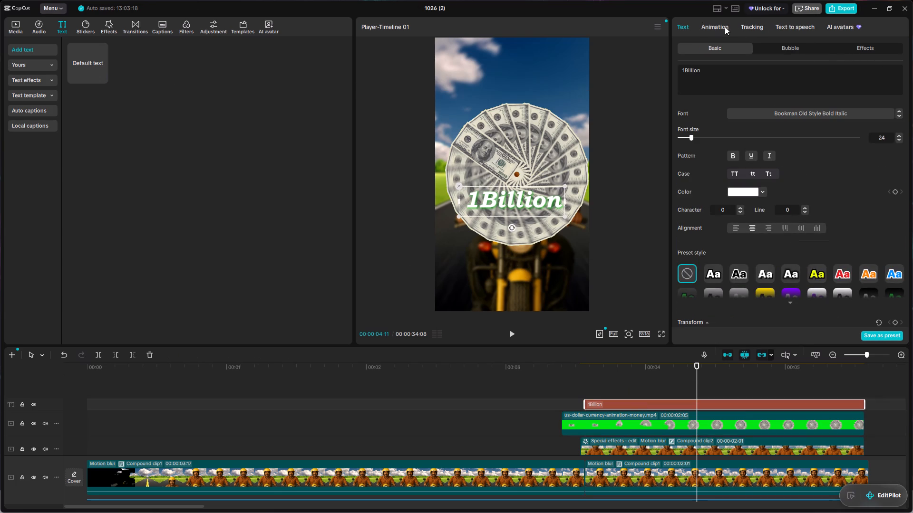
click(698, 22)
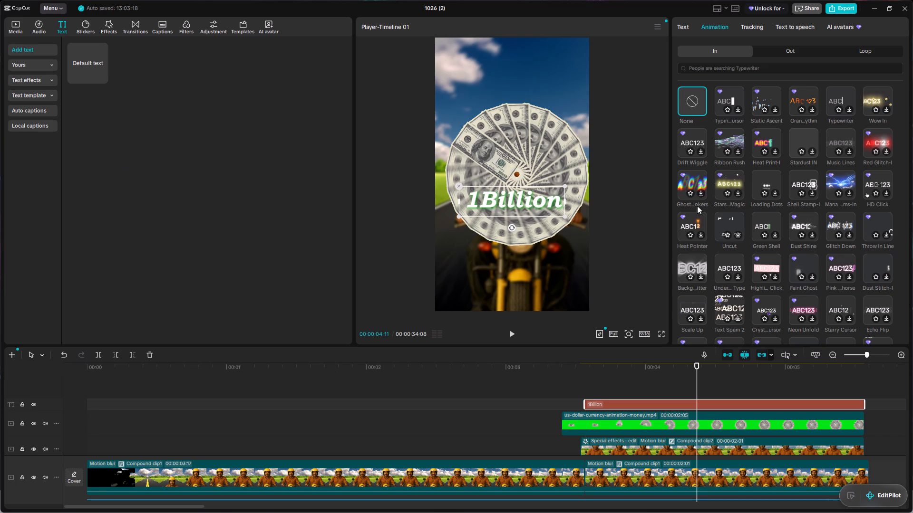
scroll(827, 149, down, 3)
scroll(827, 149, up, 6)
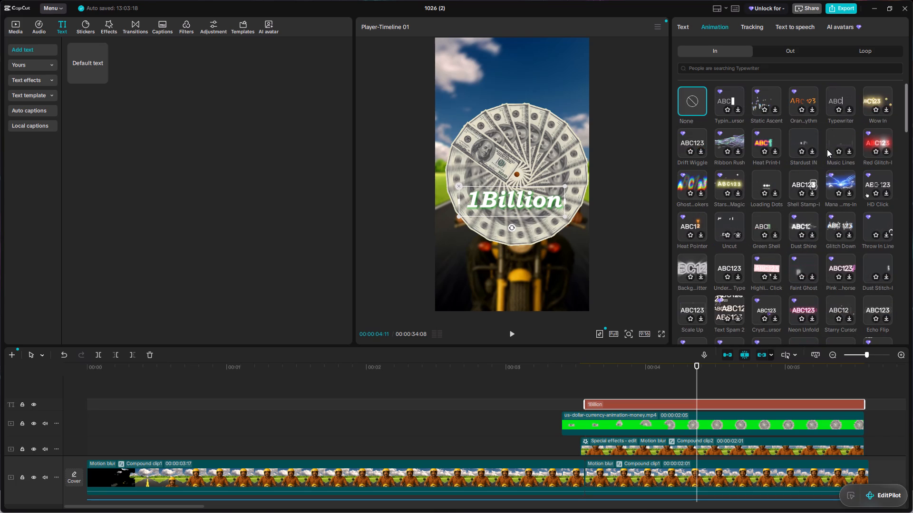
scroll(827, 149, up, 7)
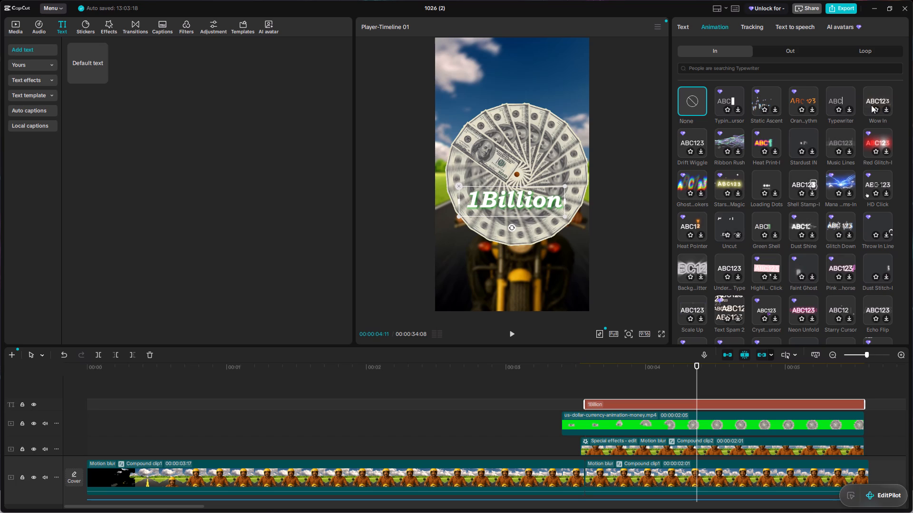
scroll(872, 108, down, 2)
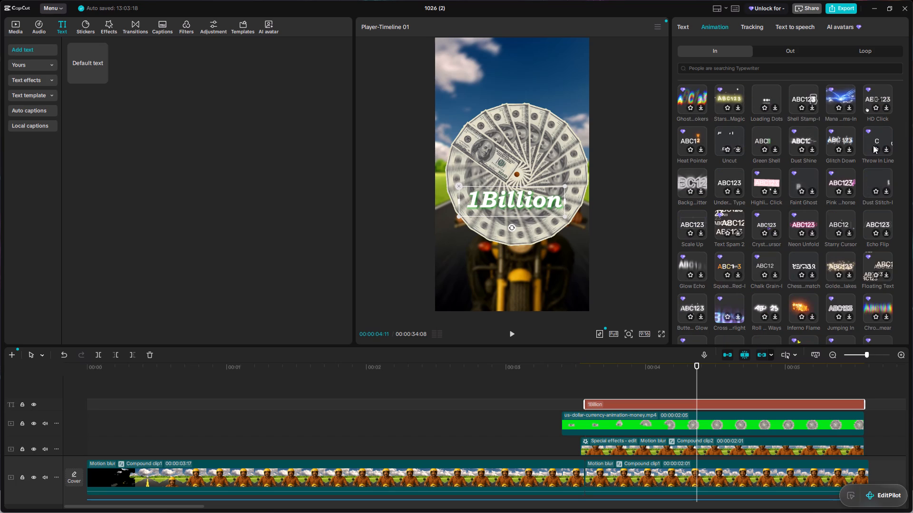
scroll(873, 145, down, 3)
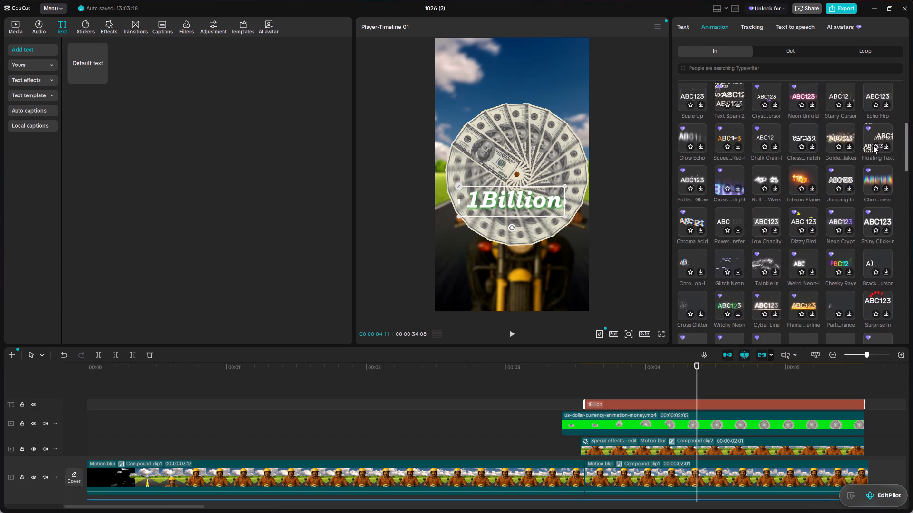
scroll(873, 145, down, 2)
scroll(873, 145, up, 4)
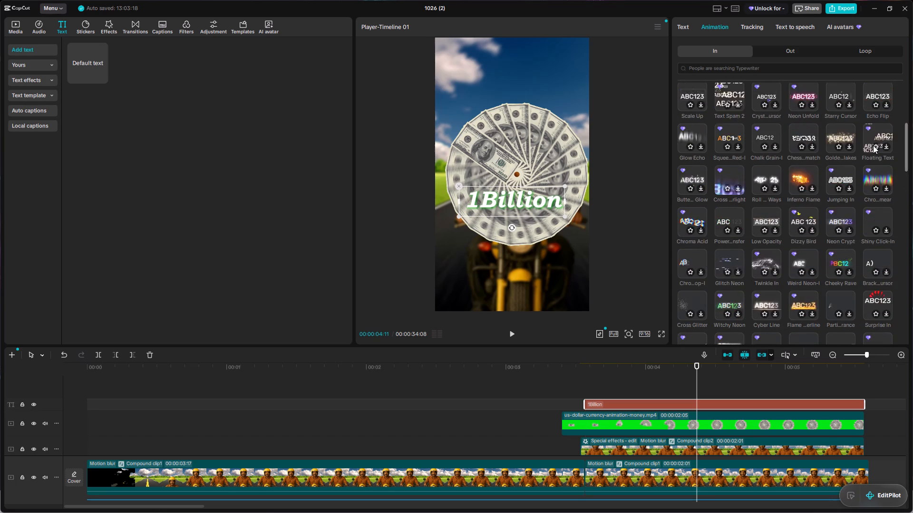
scroll(873, 145, up, 5)
Search the text entrance animations for "pop".
click(782, 67)
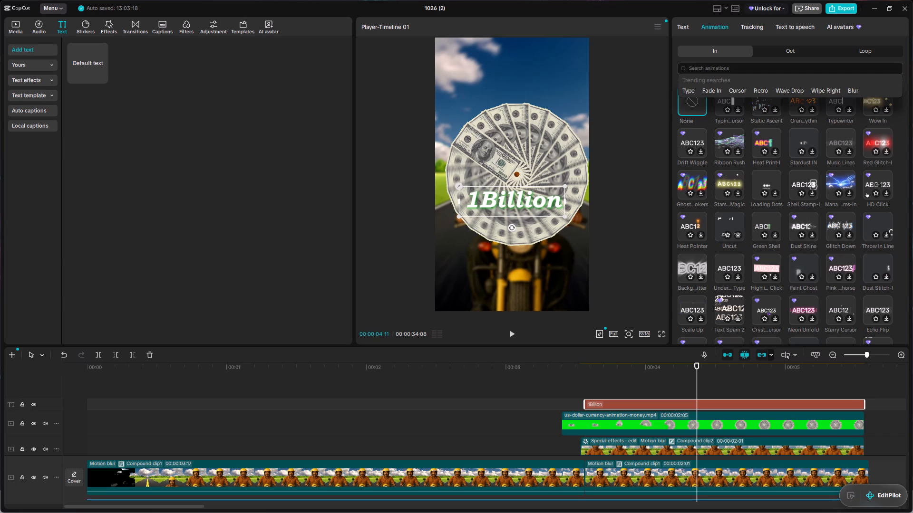
text(pop)
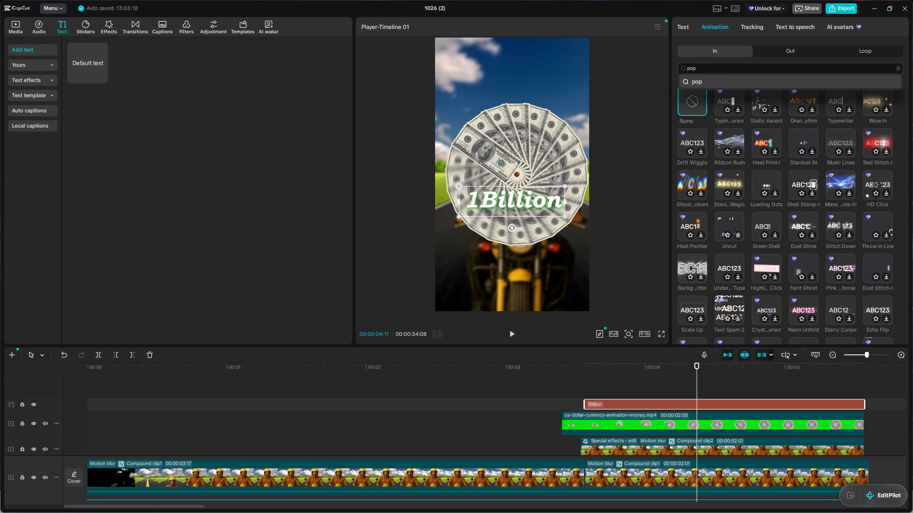
key(Return)
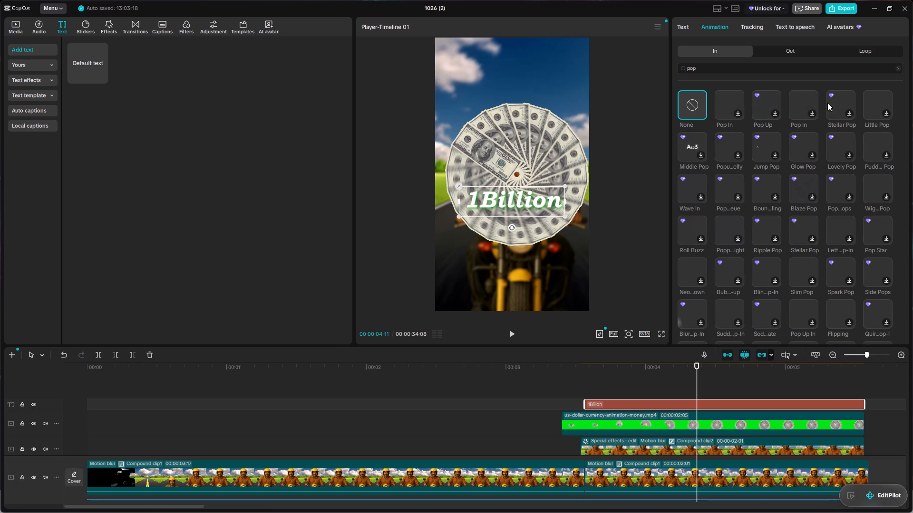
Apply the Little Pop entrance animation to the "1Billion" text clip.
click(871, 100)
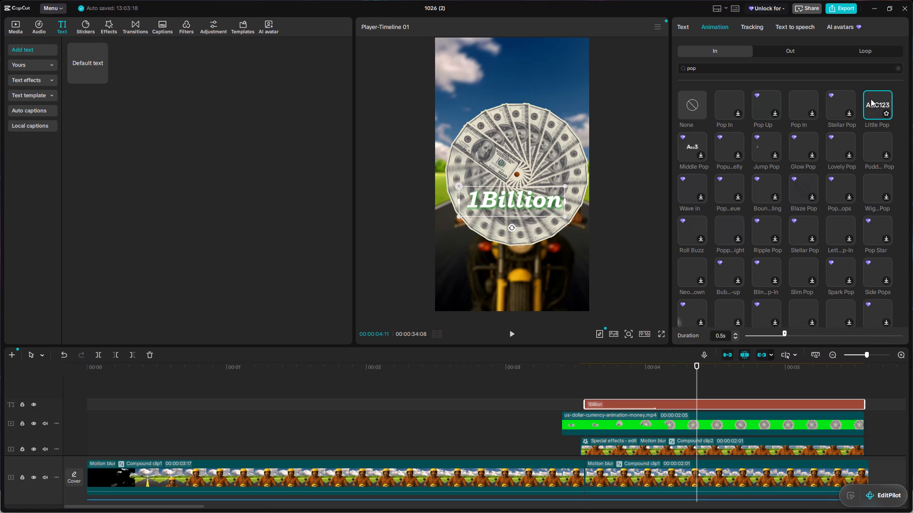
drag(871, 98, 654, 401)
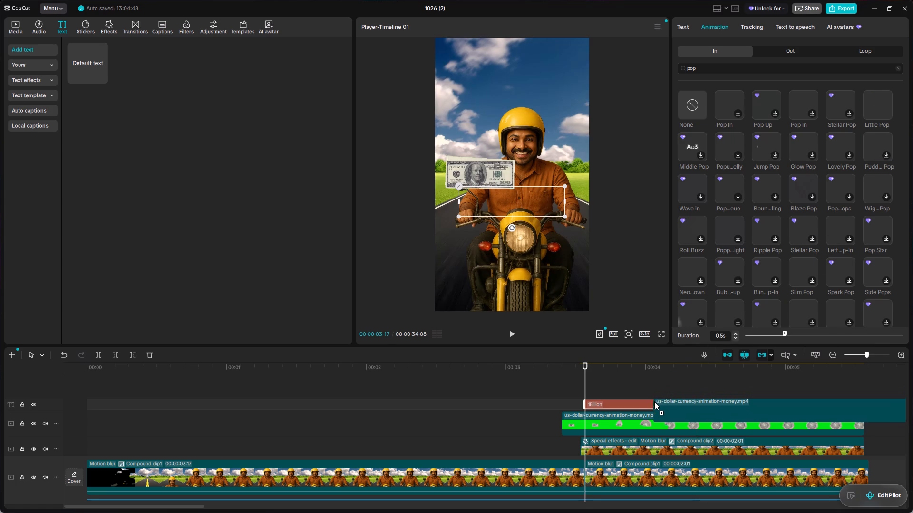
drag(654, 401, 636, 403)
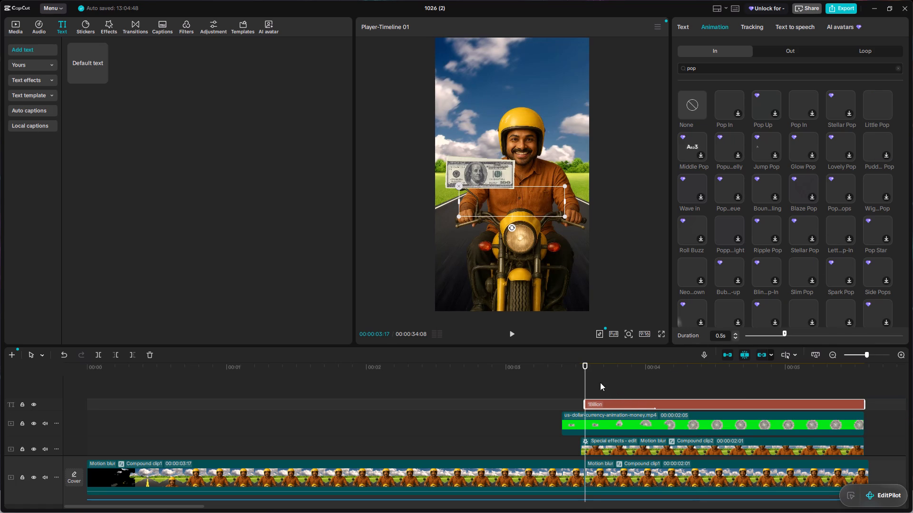
Play back the "1Billion" text entrance repeatedly from just before the dollar clip to check its pop animation.
key(space)
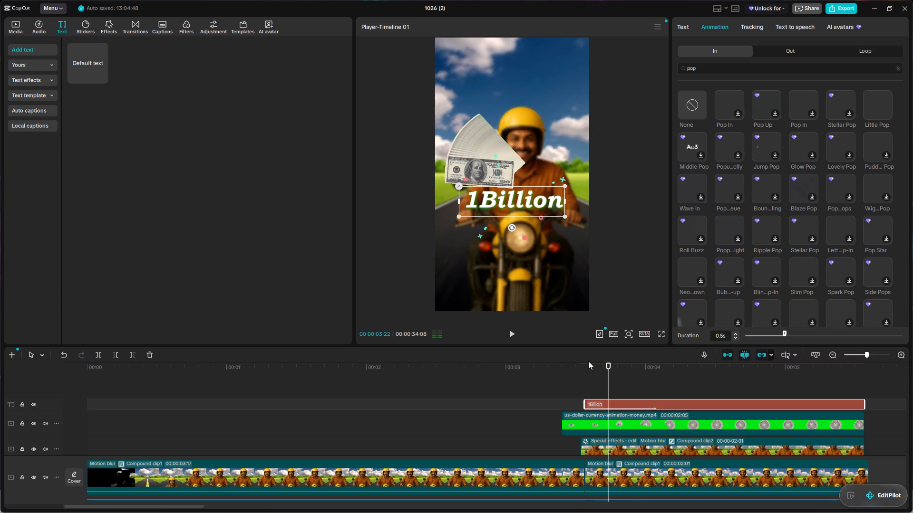
key(space)
drag(651, 364, 555, 390)
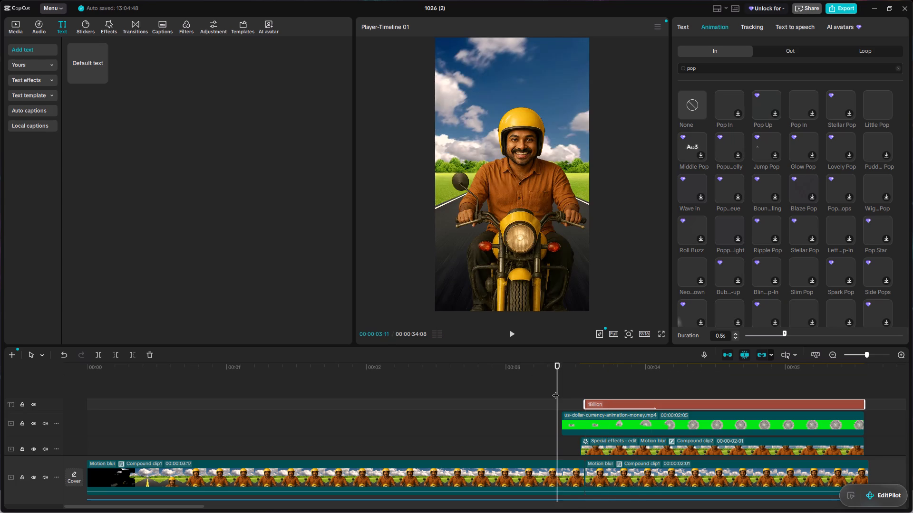
key(space)
key(space)
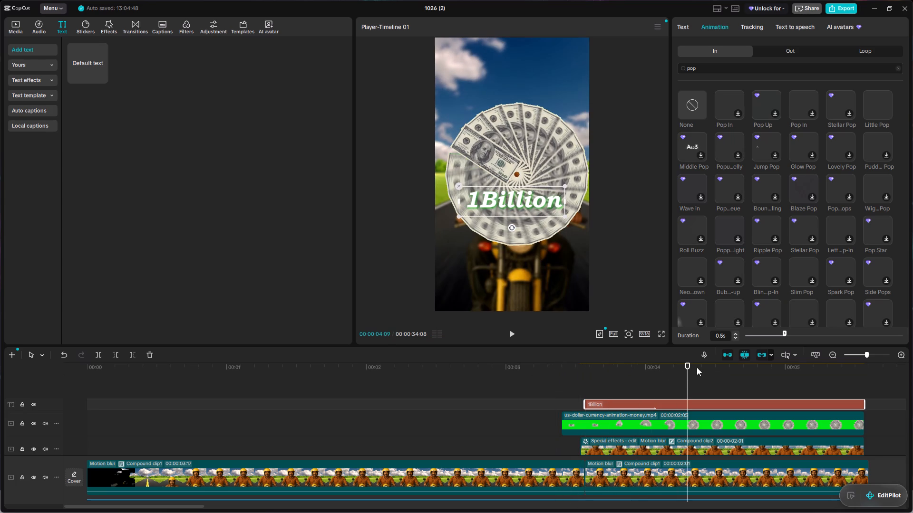
drag(688, 363, 511, 409)
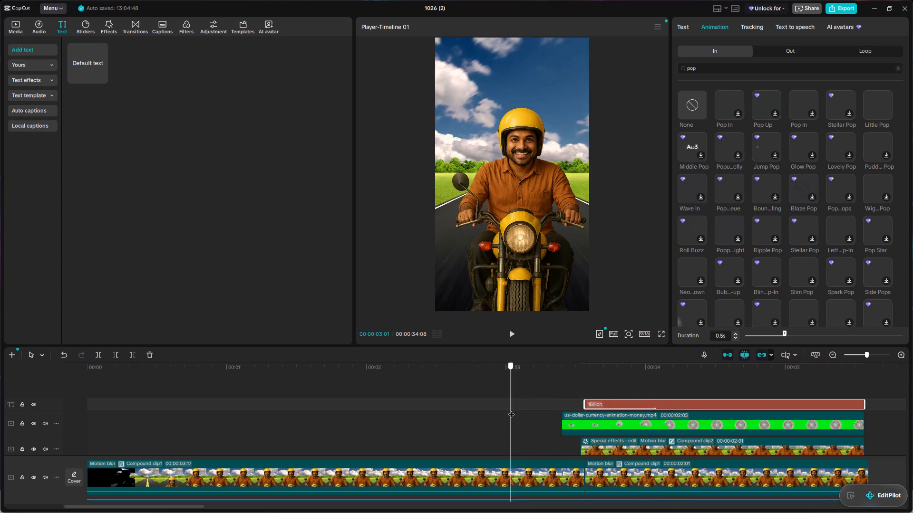
key(space)
key(space)
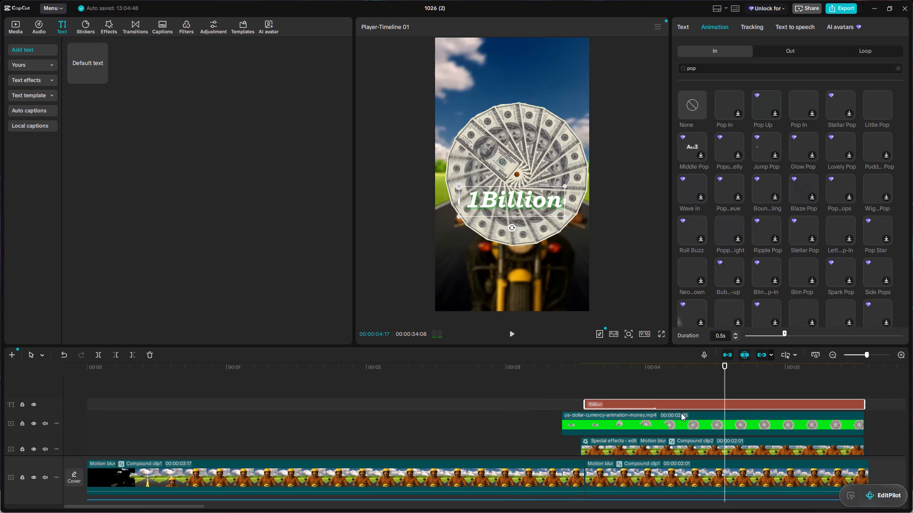
key(space)
key(space)
key(space)
key(space)
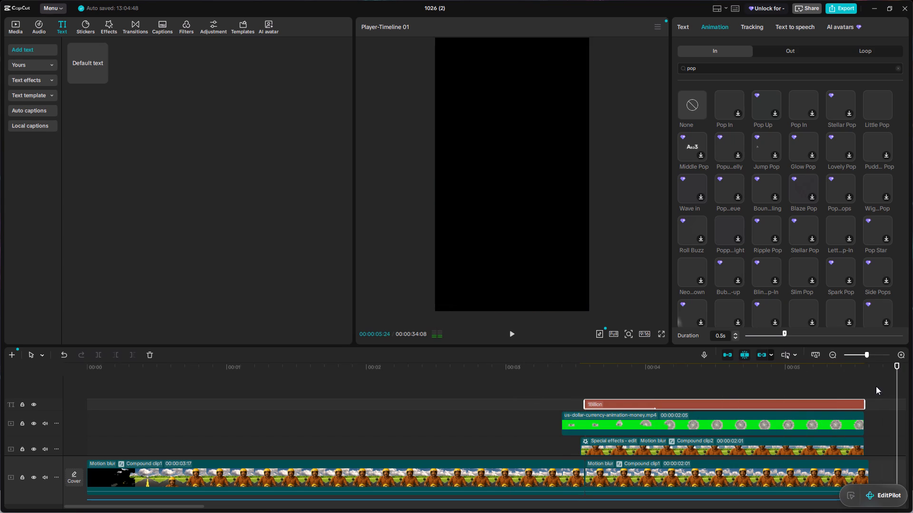
Play the timeline from the very beginning through the dollar fan section to review the whole opening.
drag(900, 369, 888, 380)
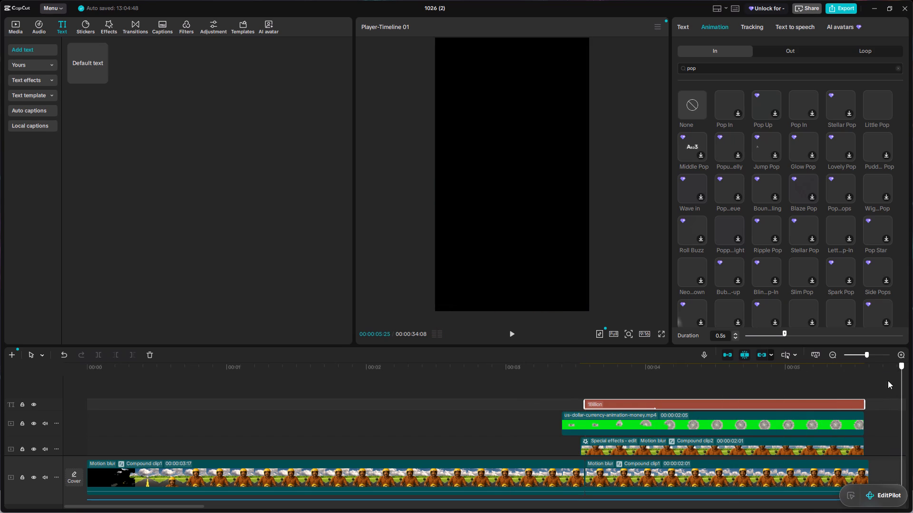
drag(888, 380, 0, 142)
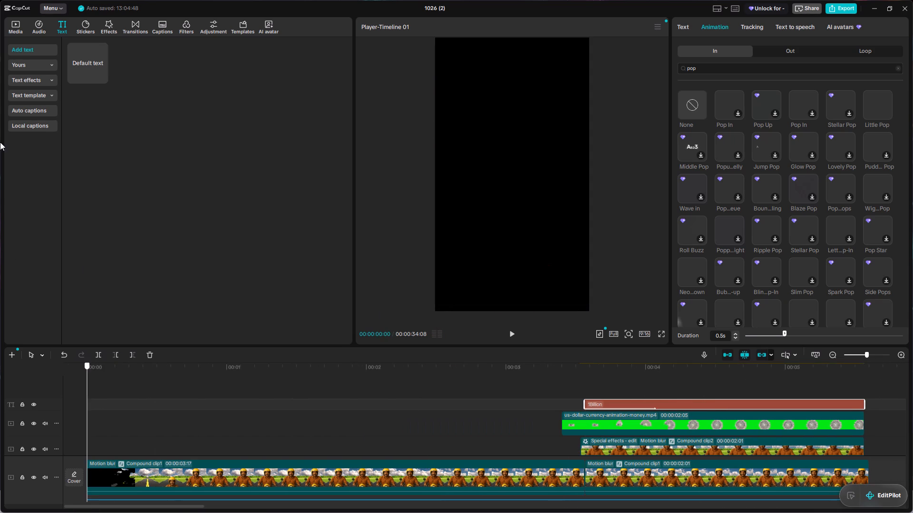
key(space)
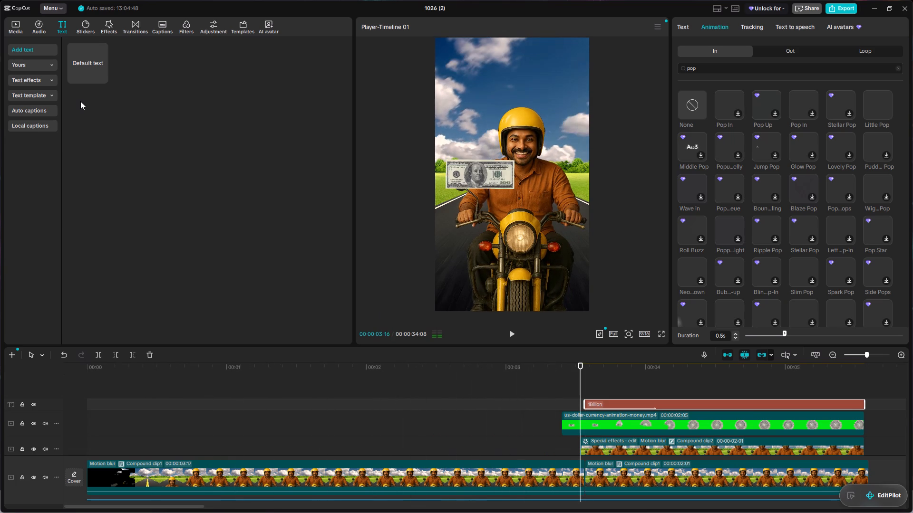
key(space)
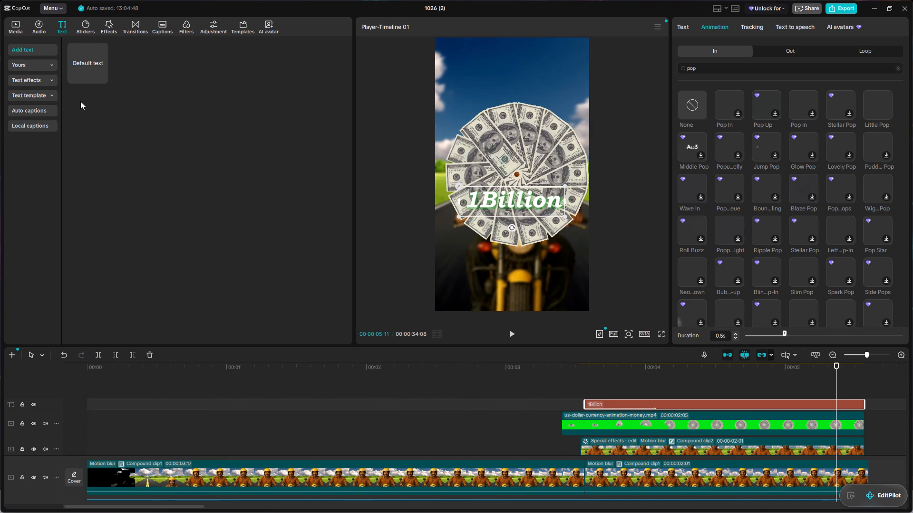
Replace the "1Billion" text clip's entrance animation with Pop Star from the pop search results.
scroll(777, 190, down, 3)
scroll(784, 181, up, 4)
click(872, 228)
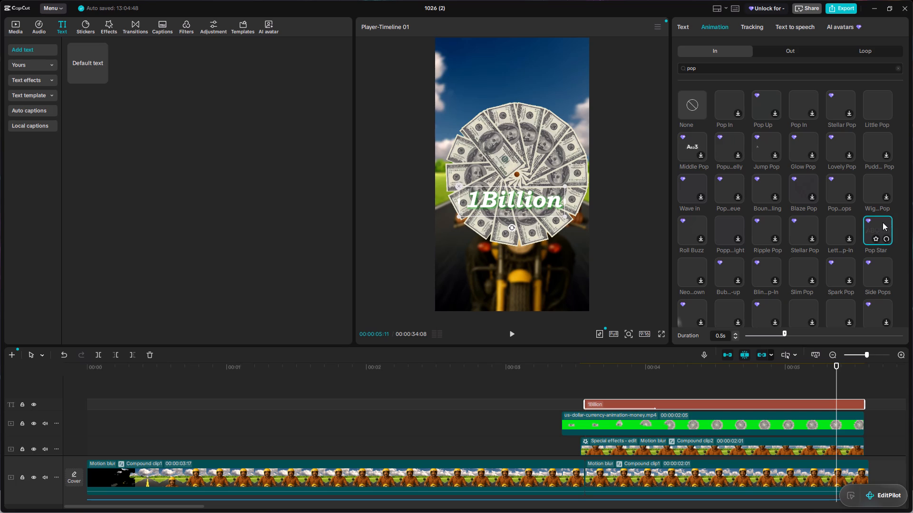
drag(883, 222, 666, 412)
drag(666, 412, 899, 286)
click(875, 217)
triple_click(875, 228)
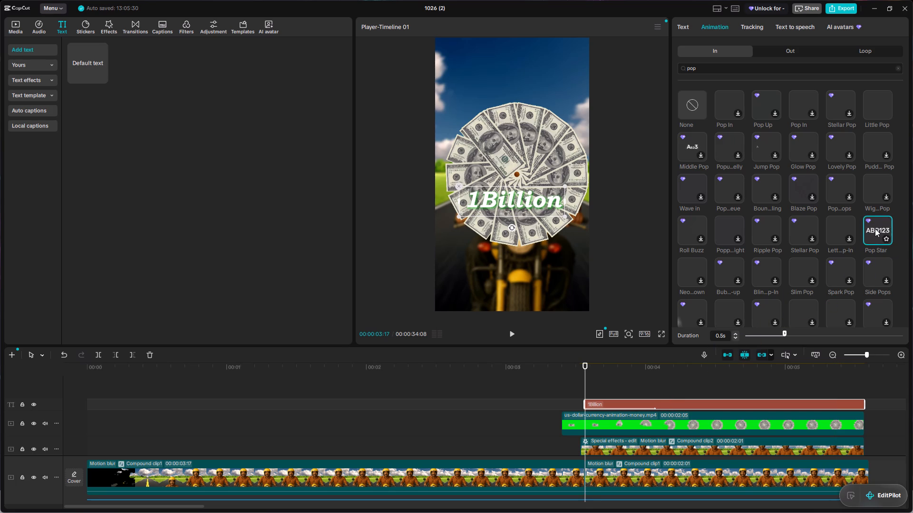
drag(875, 228, 641, 399)
Play back the dollar fan section repeatedly, starting from about 00:00:03:01, to check the Pop Star text entrance.
key(space)
key(space)
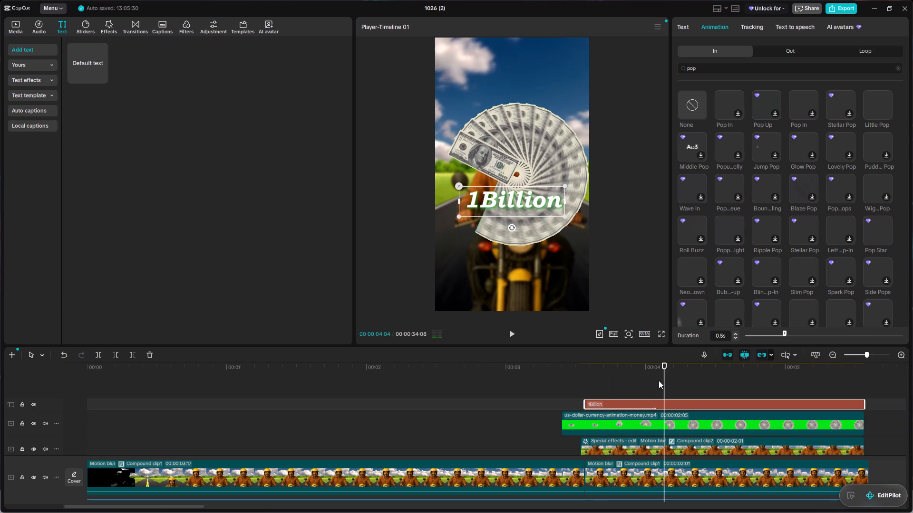
drag(666, 364, 534, 388)
key(space)
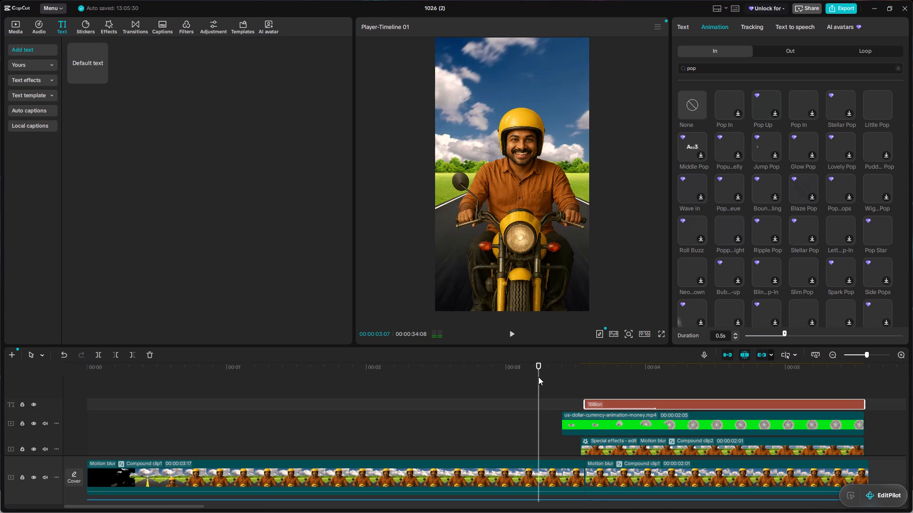
key(space)
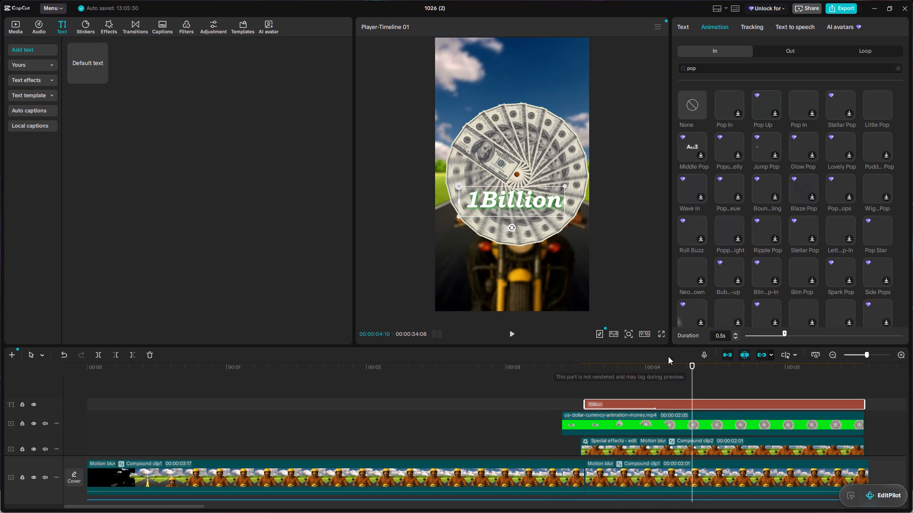
drag(692, 367, 511, 421)
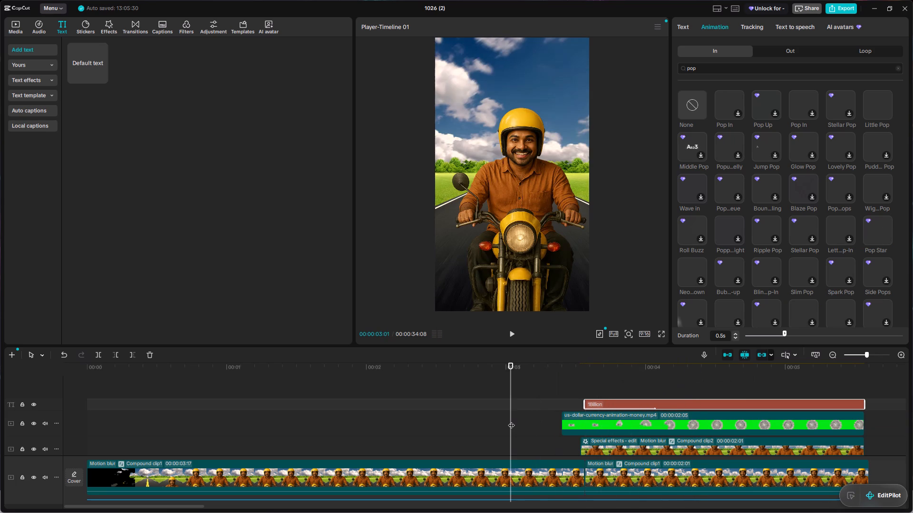
key(space)
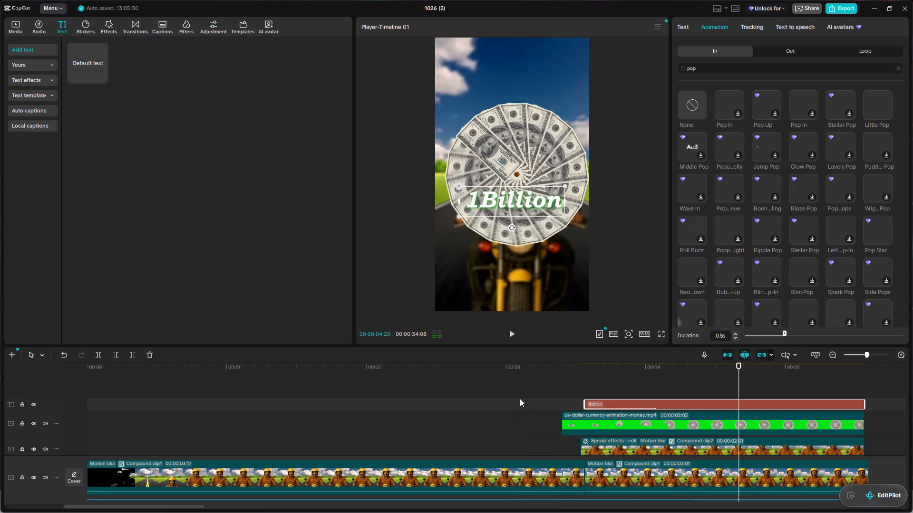
key(space)
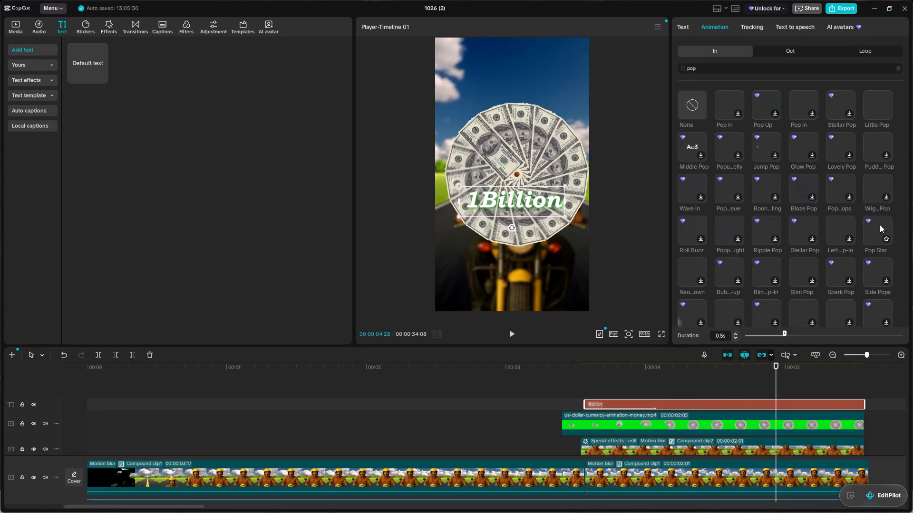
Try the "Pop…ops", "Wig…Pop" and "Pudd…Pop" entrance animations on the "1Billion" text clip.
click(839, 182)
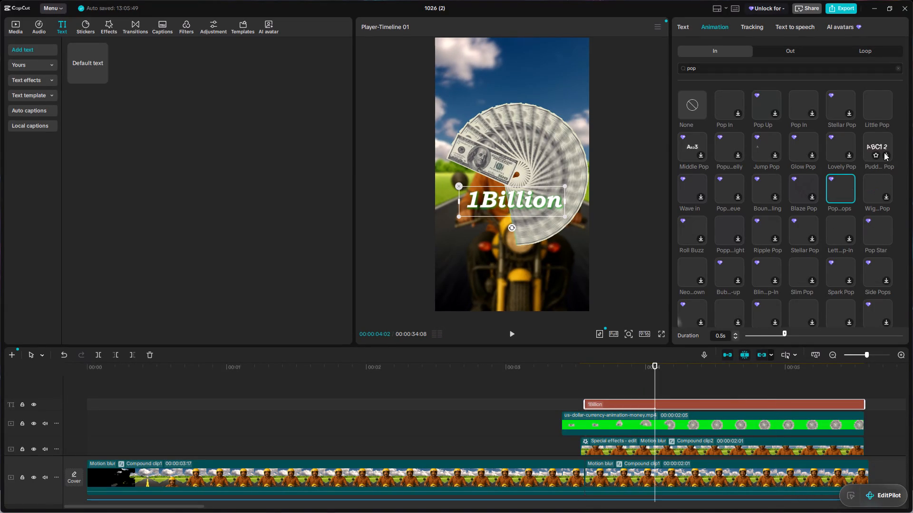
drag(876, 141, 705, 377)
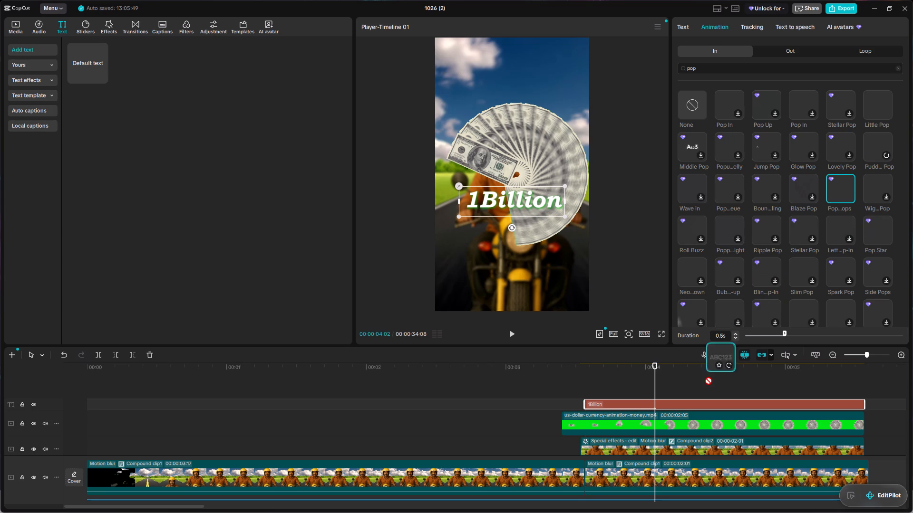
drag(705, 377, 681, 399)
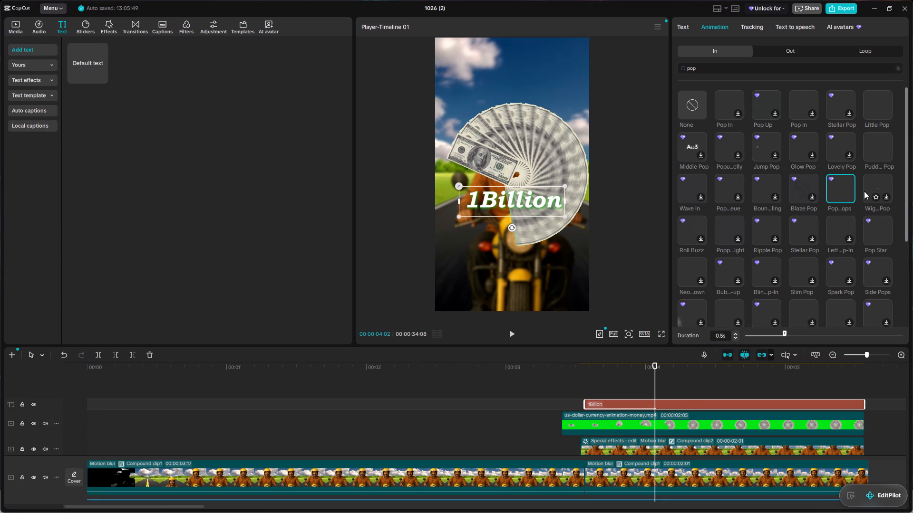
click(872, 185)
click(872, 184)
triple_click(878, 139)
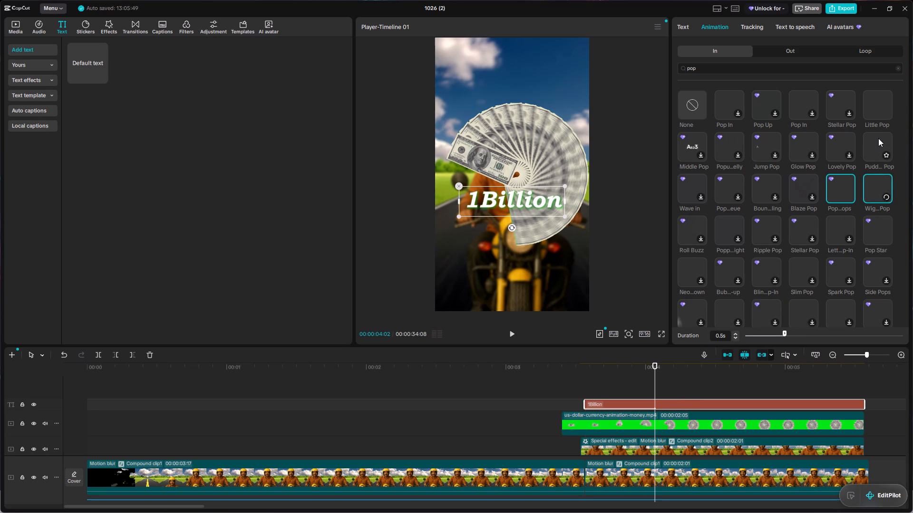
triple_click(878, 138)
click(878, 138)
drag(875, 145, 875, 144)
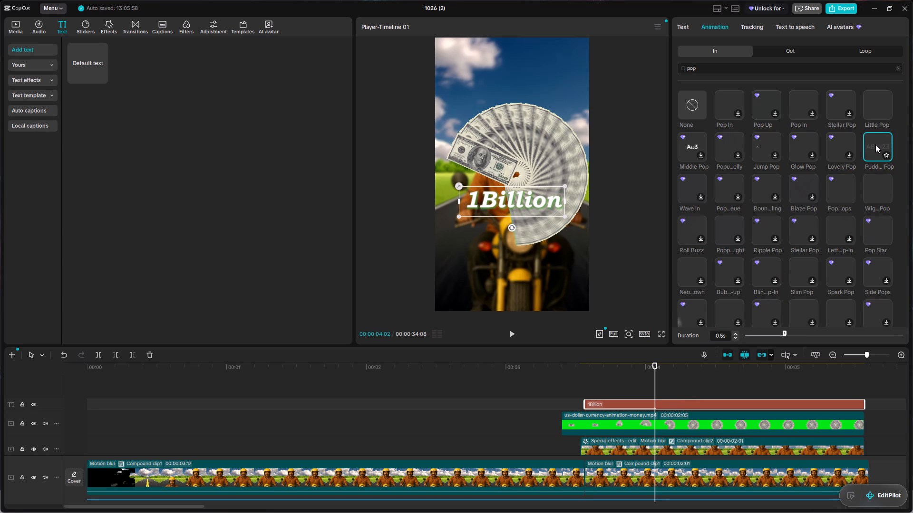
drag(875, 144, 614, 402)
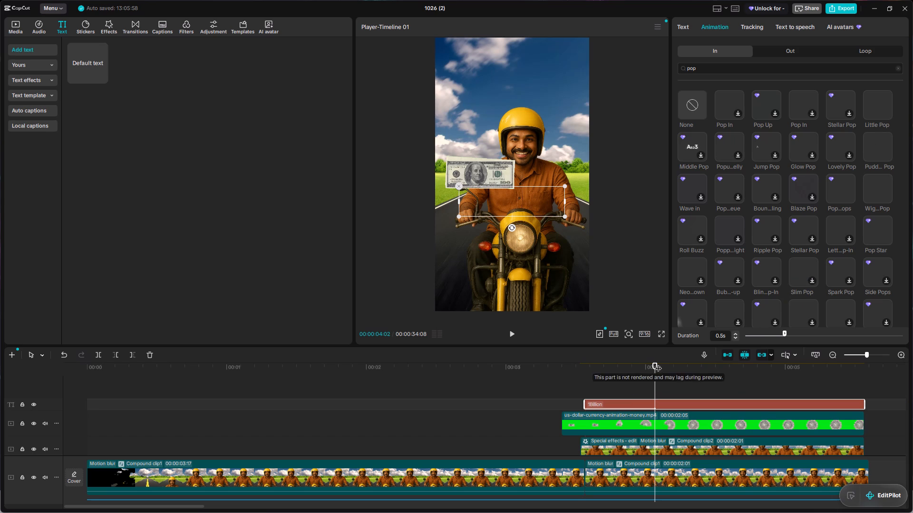
Play back the dollar fan section from about 00:00:03:09 to check the "Pudd…Pop" text entrance.
drag(657, 363, 548, 382)
key(space)
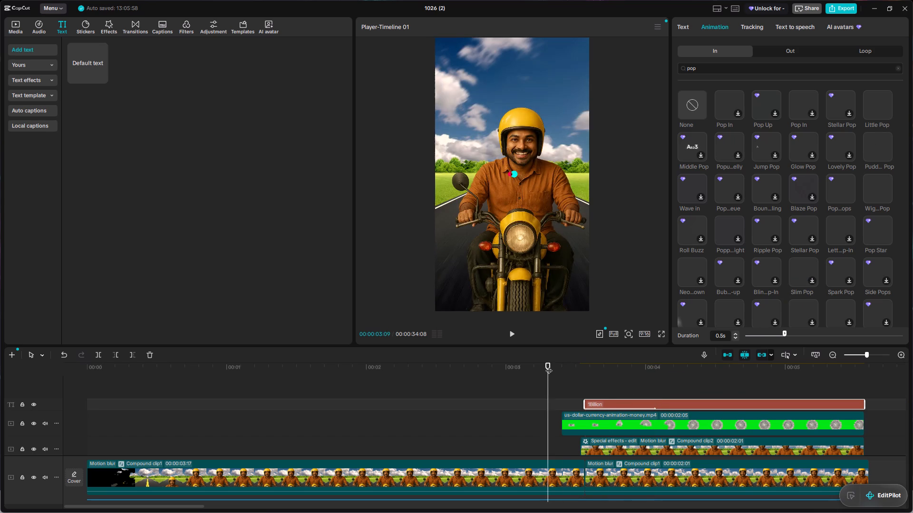
key(space)
key(space)
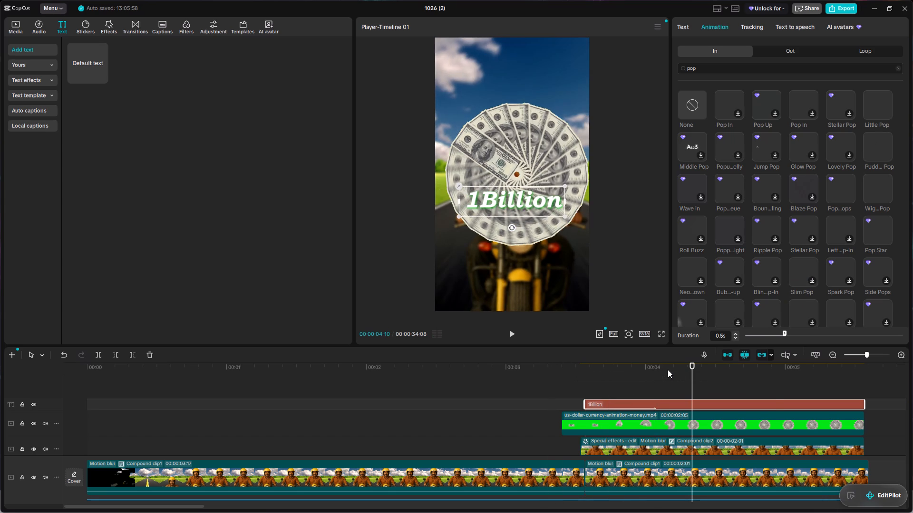
key(space)
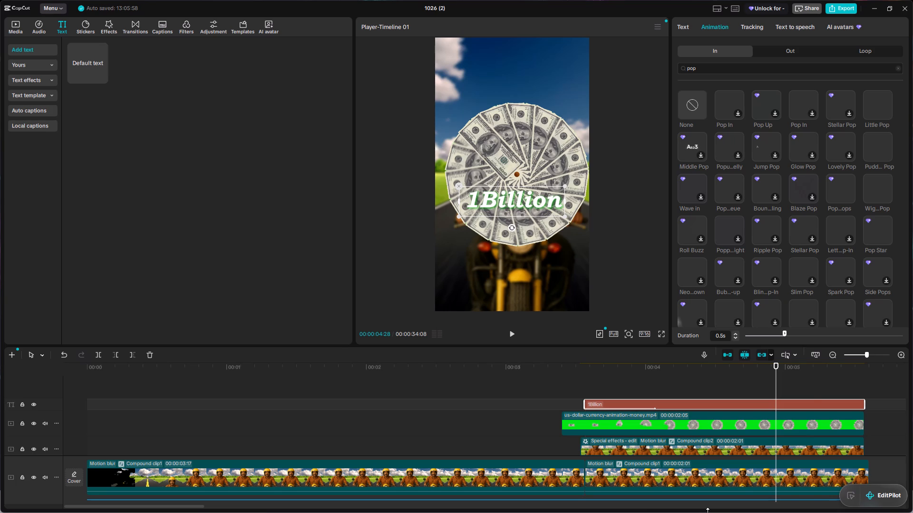
key(space)
key(space)
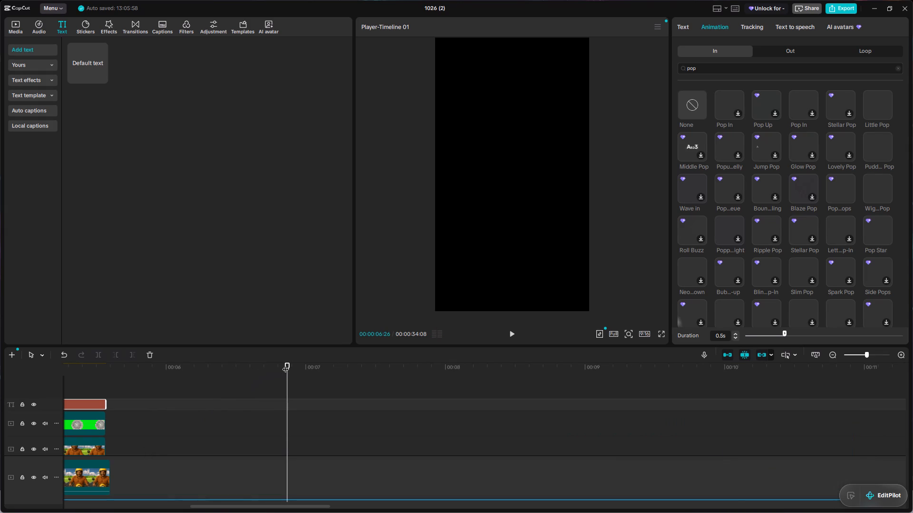
drag(289, 362, 0, 464)
click(0, 464)
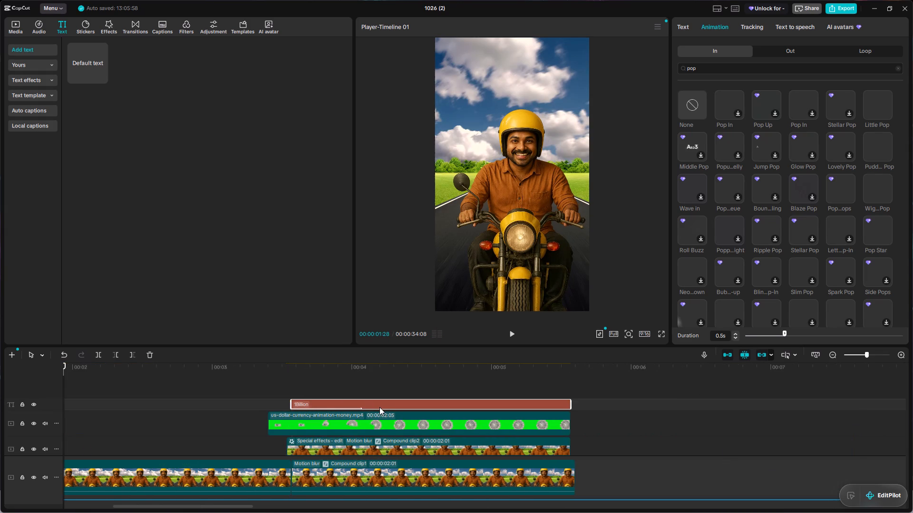
Replace the "1Billion" text clip's entrance animation with Pop Up from the pop search results.
click(379, 407)
drag(63, 363, 91, 370)
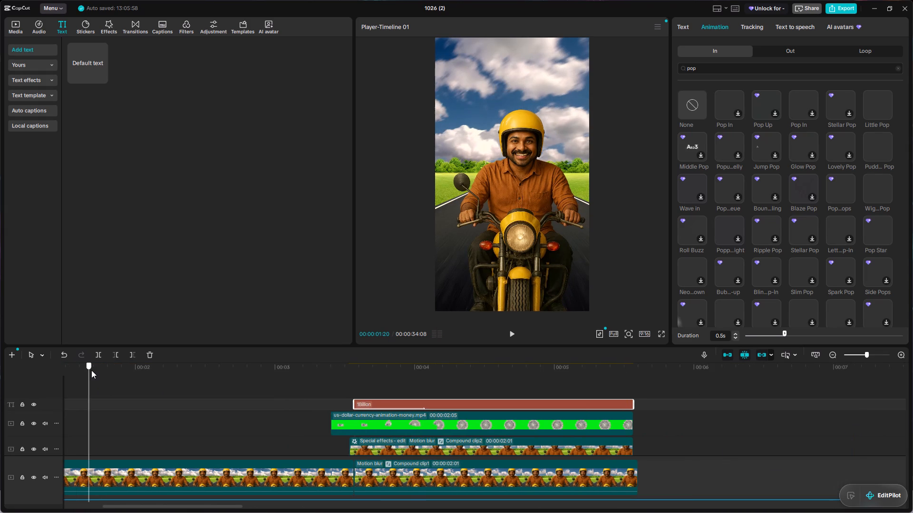
drag(91, 370, 460, 425)
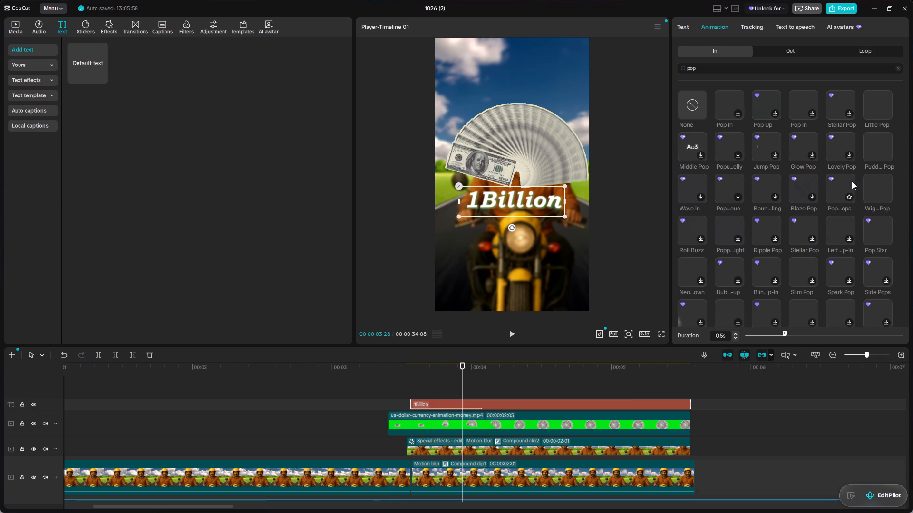
double_click(762, 97)
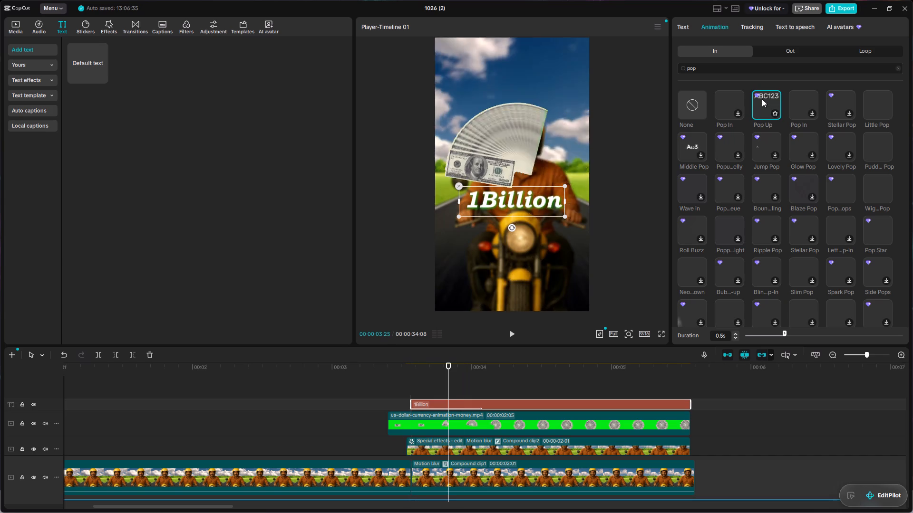
drag(763, 102, 588, 337)
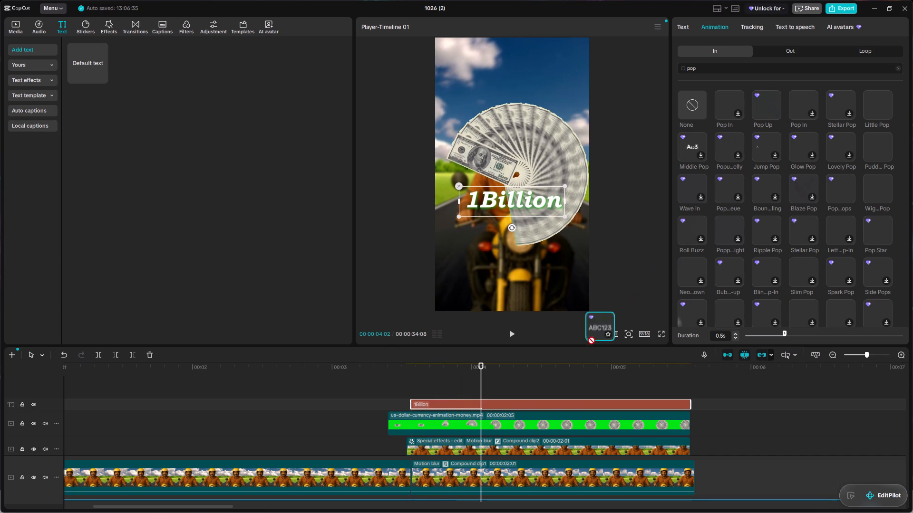
drag(588, 337, 507, 400)
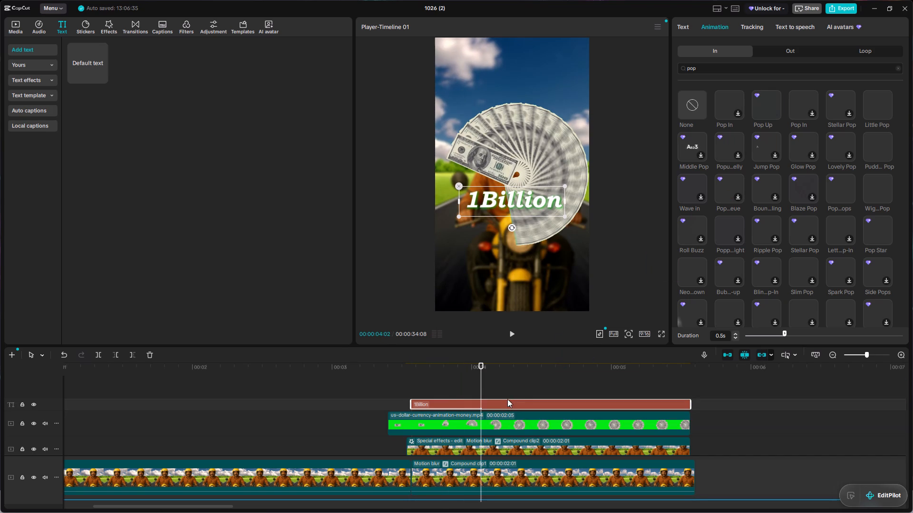
Play back the dollar fan section repeatedly, starting from about 00:00:02:29, to check the Pop Up text entrance.
drag(484, 362, 310, 410)
key(space)
key(space)
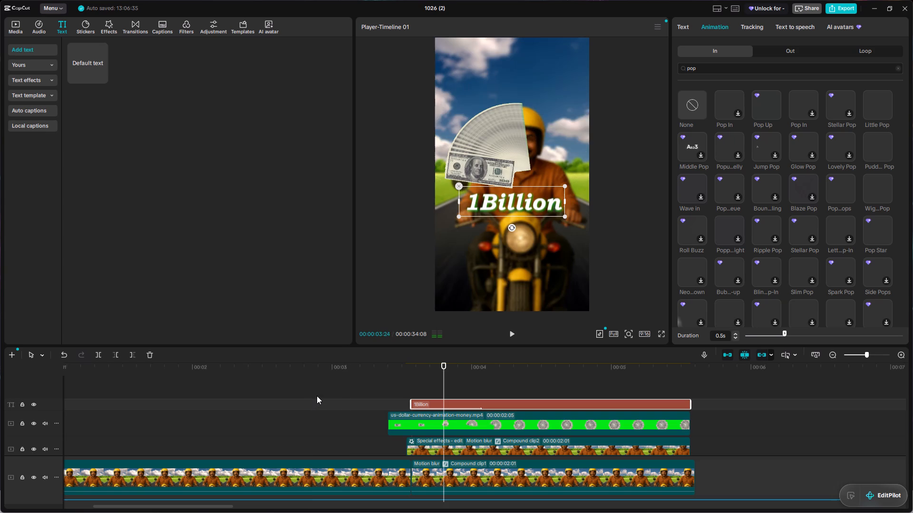
key(space)
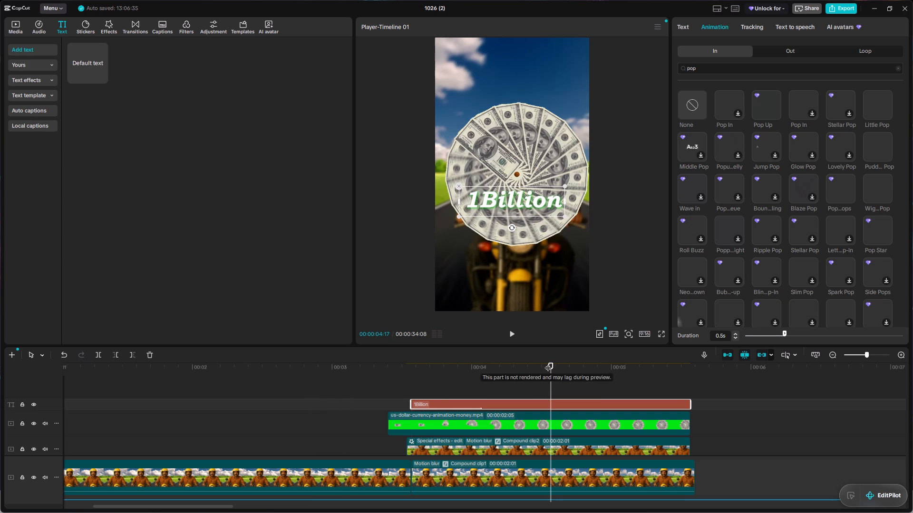
drag(548, 363, 330, 443)
key(space)
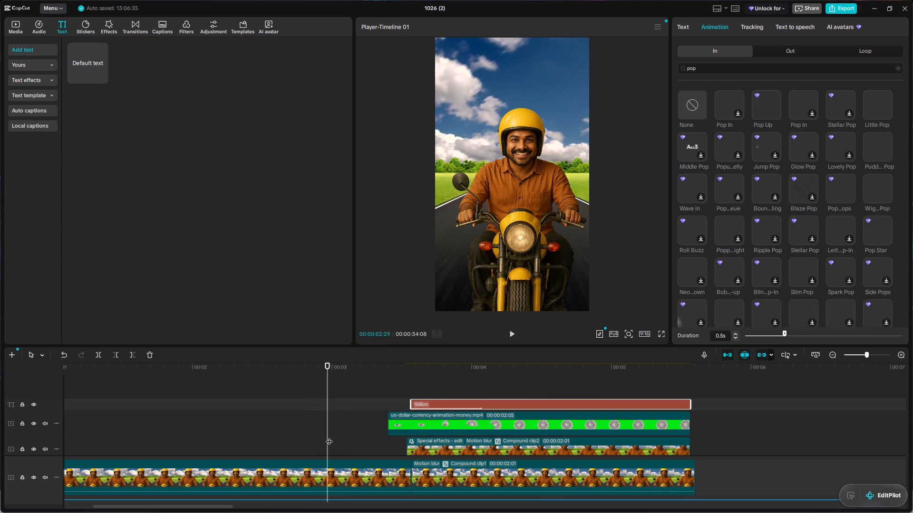
key(space)
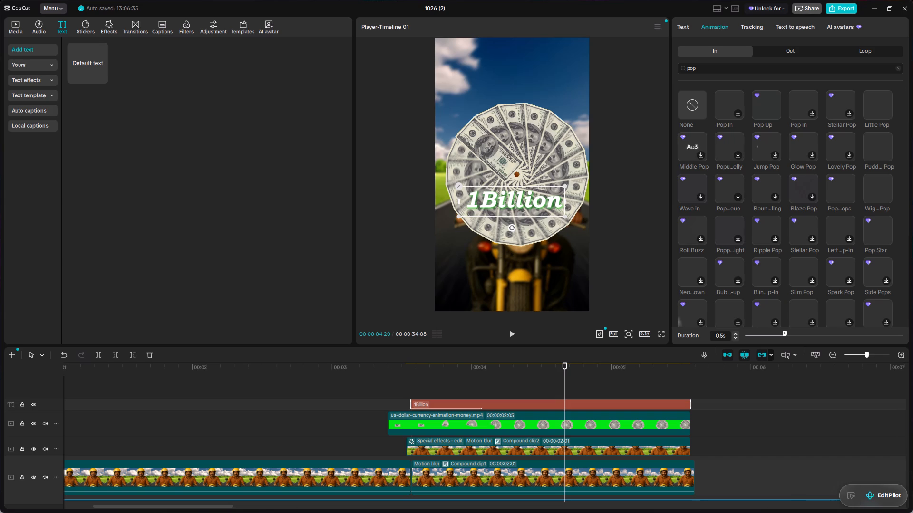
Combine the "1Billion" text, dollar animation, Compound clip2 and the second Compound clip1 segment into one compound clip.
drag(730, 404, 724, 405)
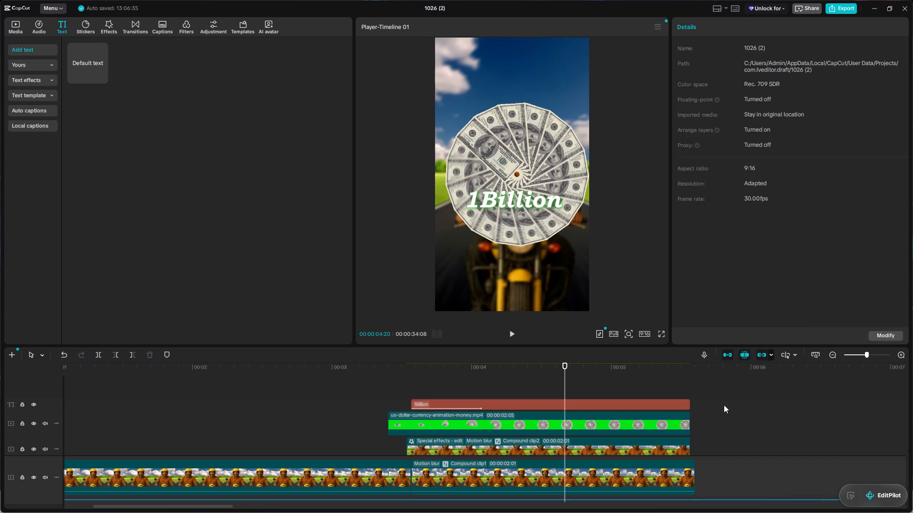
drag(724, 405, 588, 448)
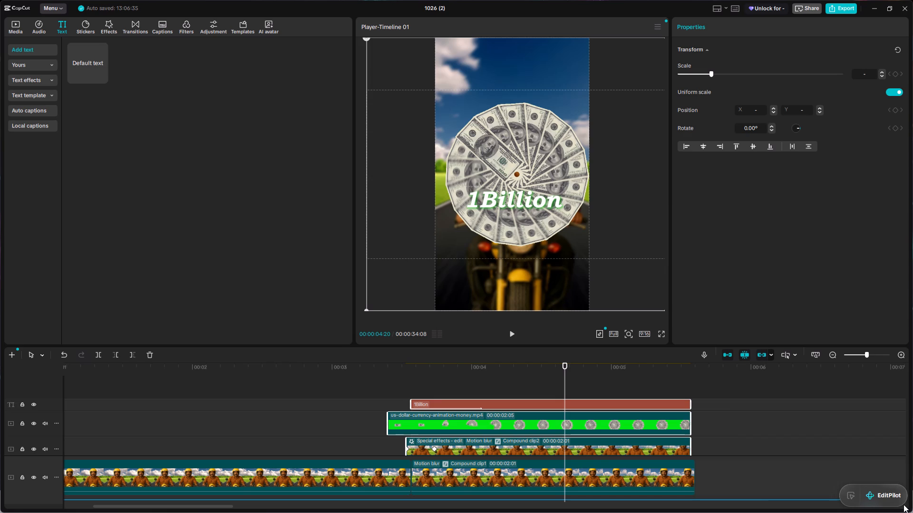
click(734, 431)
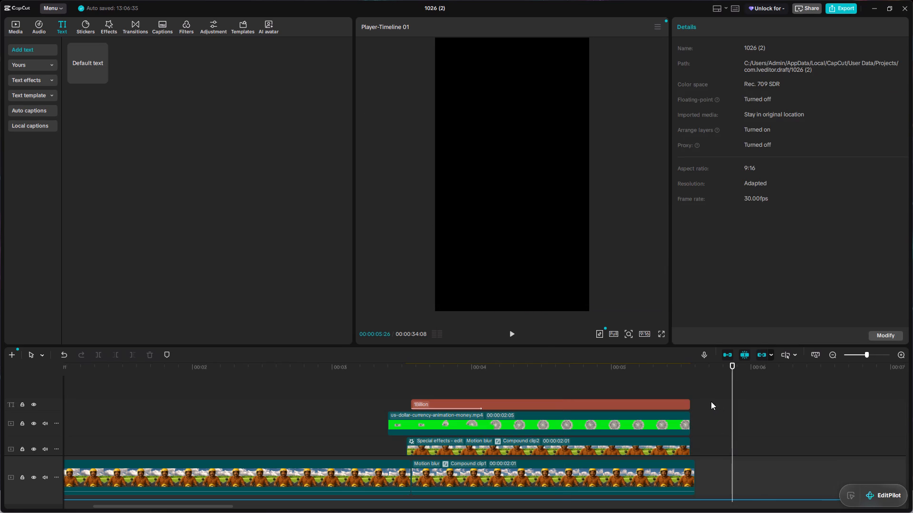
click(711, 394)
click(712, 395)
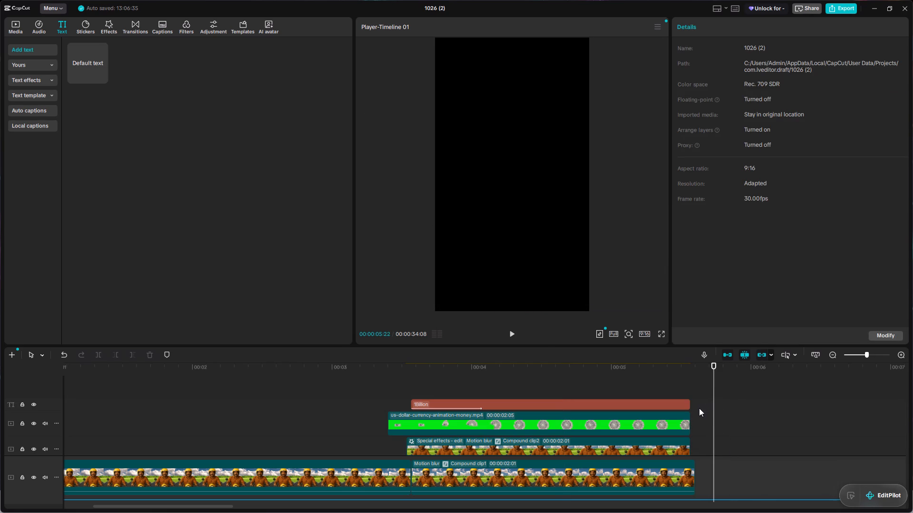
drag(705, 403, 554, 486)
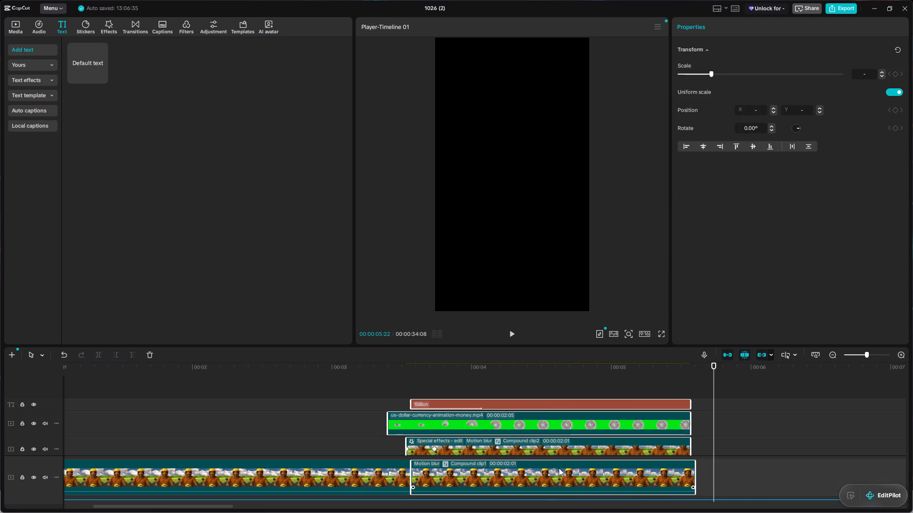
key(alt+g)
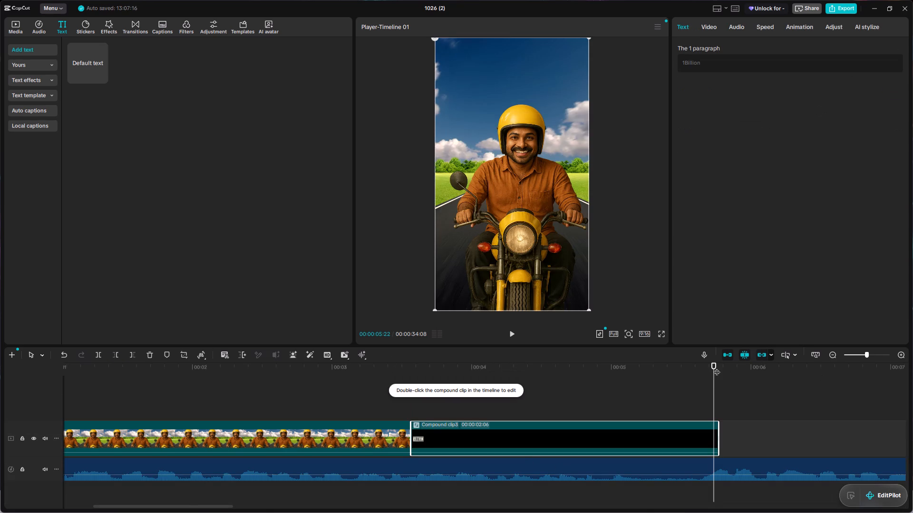
Play back the cut from the bike footage into the combined dollar fan clip repeatedly to check the transition.
drag(715, 365, 387, 366)
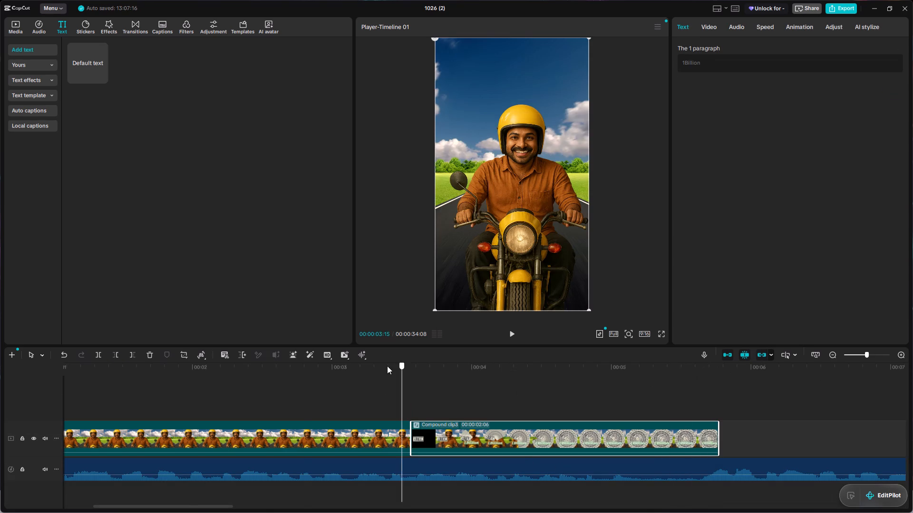
drag(387, 366, 303, 362)
key(space)
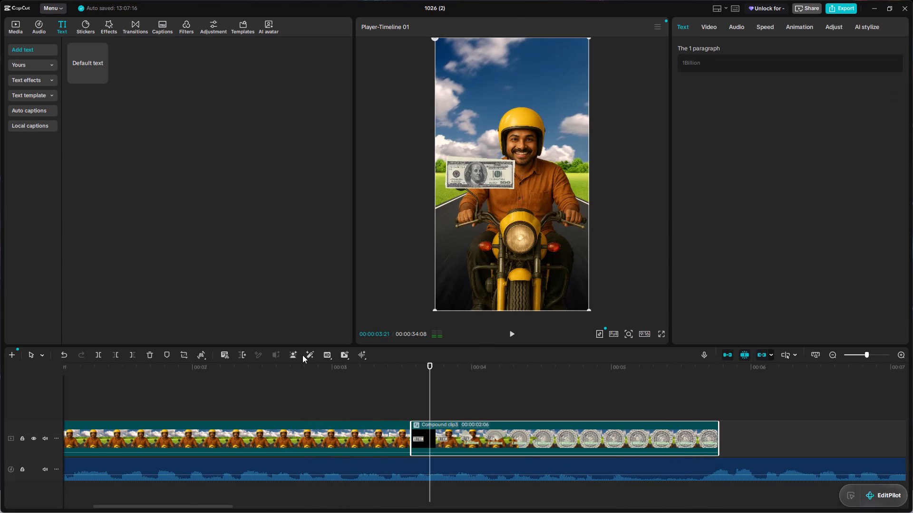
key(space)
drag(547, 369, 549, 369)
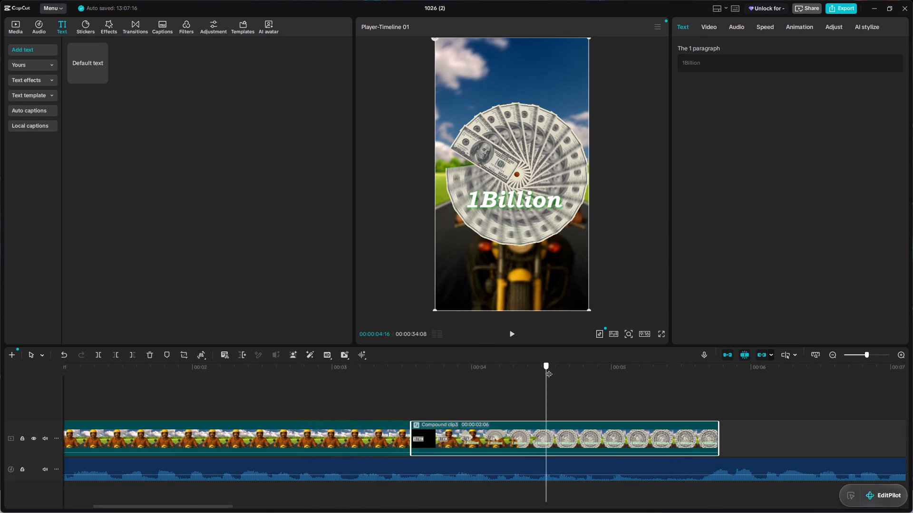
drag(549, 369, 310, 391)
key(space)
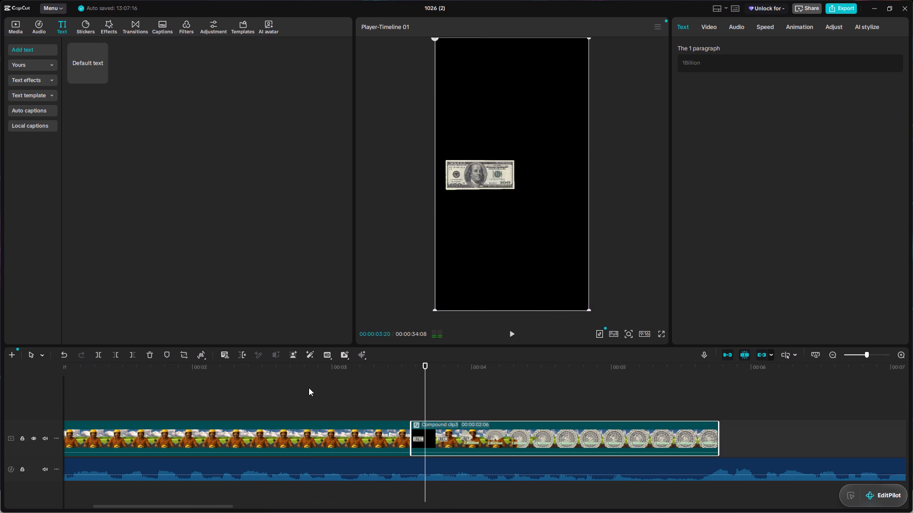
key(space)
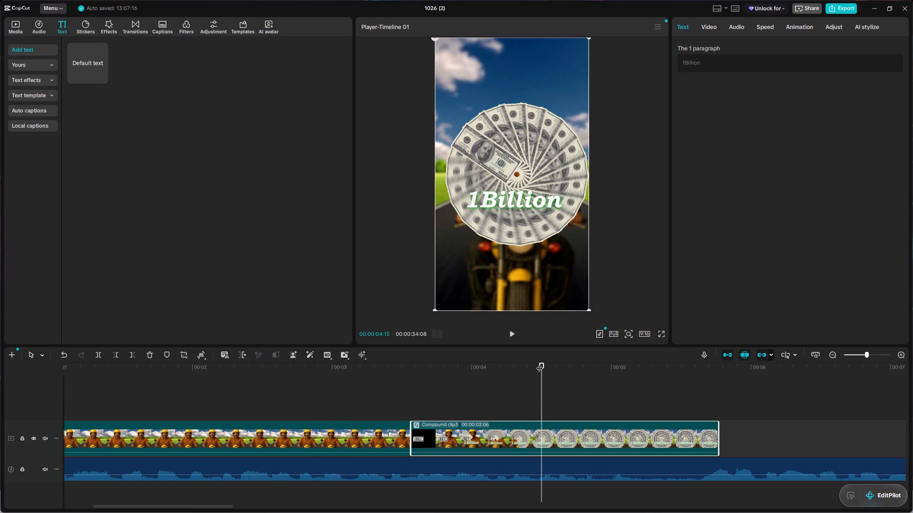
drag(536, 363, 356, 405)
key(space)
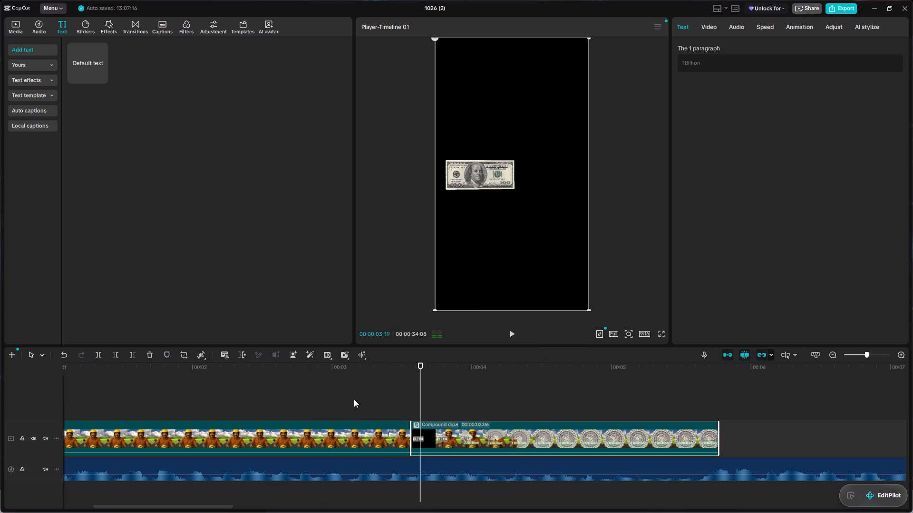
key(space)
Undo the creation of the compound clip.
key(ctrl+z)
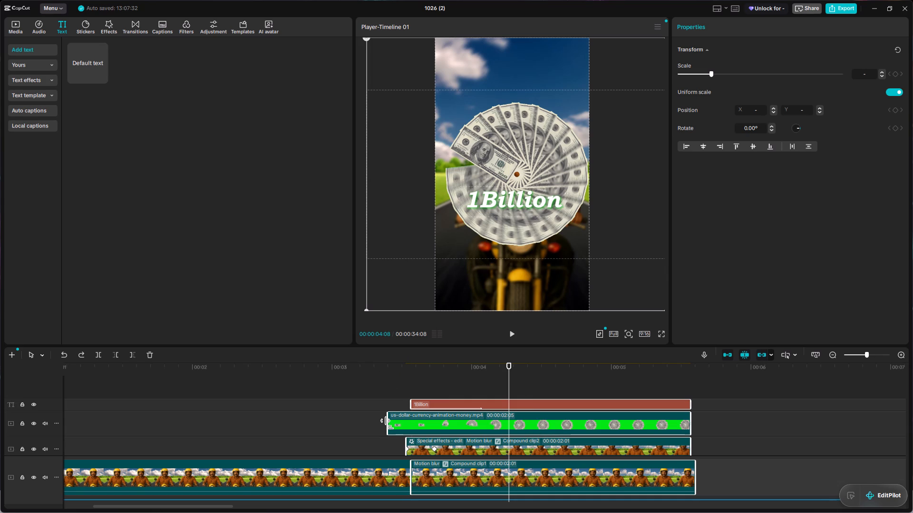
Trim the start of the dollar animation clip to align with the start of Compound clip2, making it 00:00:02:01 long.
drag(389, 424, 382, 451)
click(736, 442)
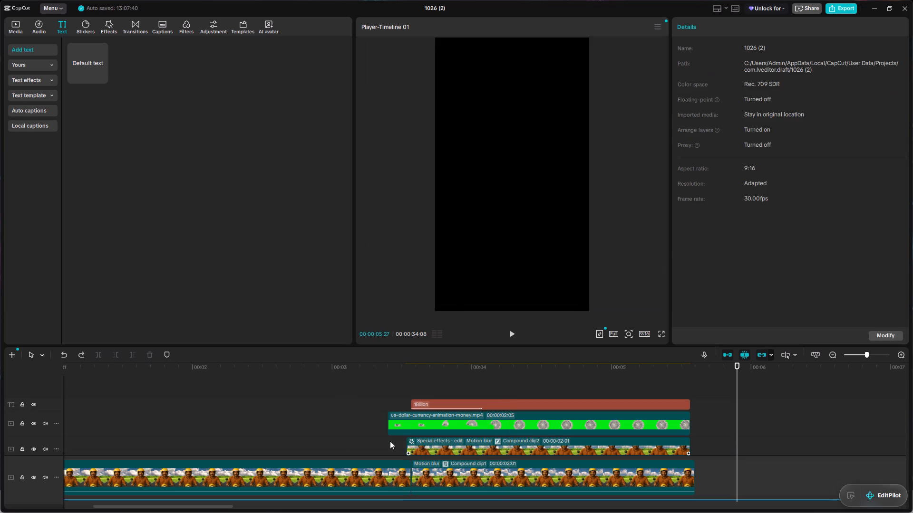
drag(389, 424, 408, 430)
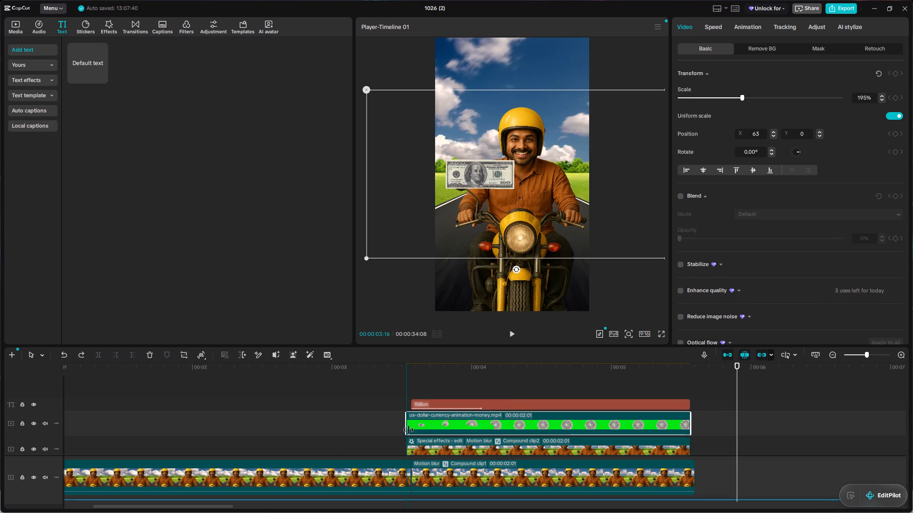
Trim the start of the dollar animation clip to align with the start of the "1Billion" text, making it 00:00:02:00 long.
drag(408, 430, 413, 432)
Play back and scrub the cut from the bike footage into the dollar fan and "1Billion" text repeatedly to check the transition.
key(space)
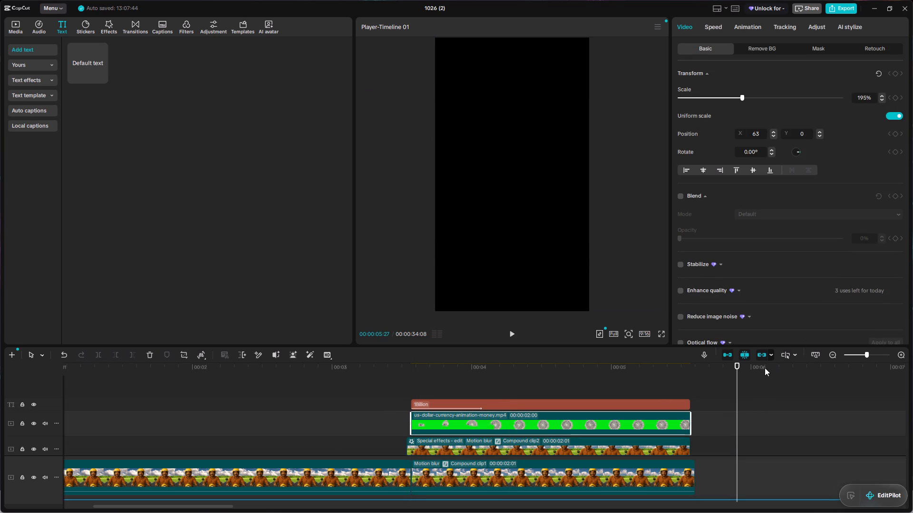
key(space)
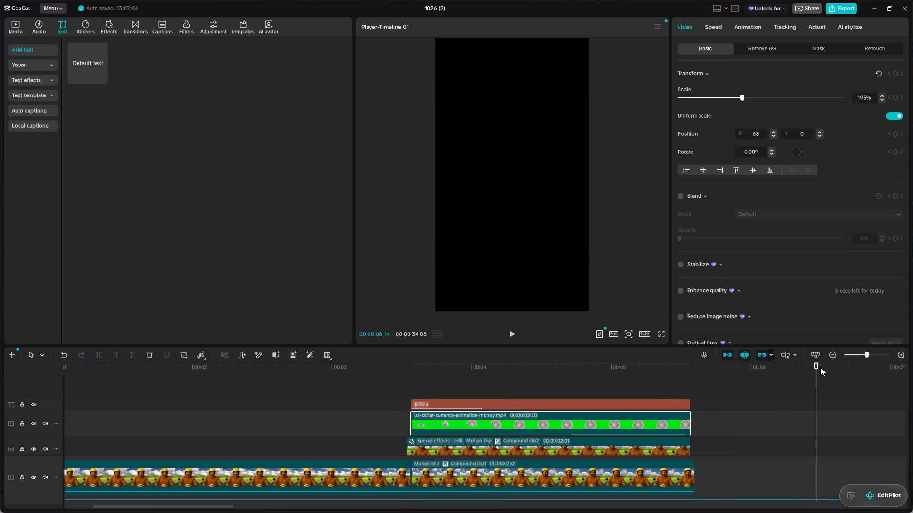
drag(814, 365, 317, 428)
key(space)
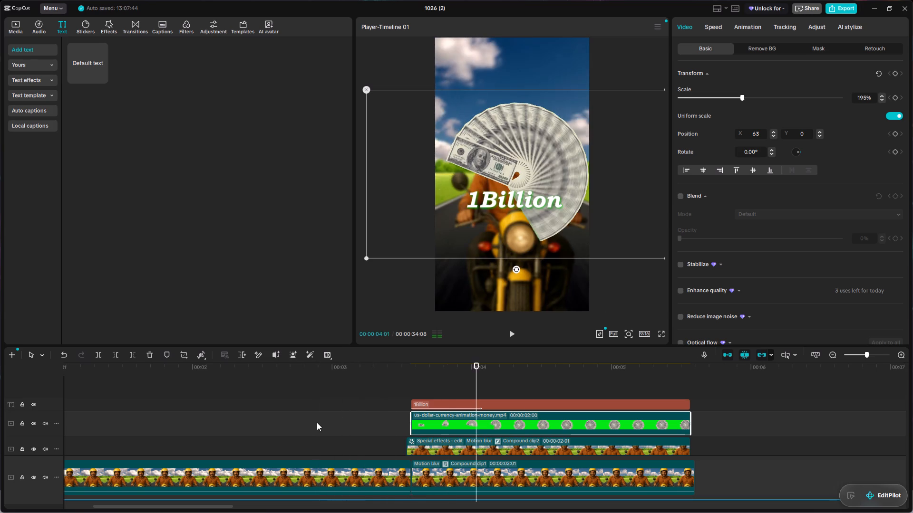
key(space)
drag(536, 363, 390, 428)
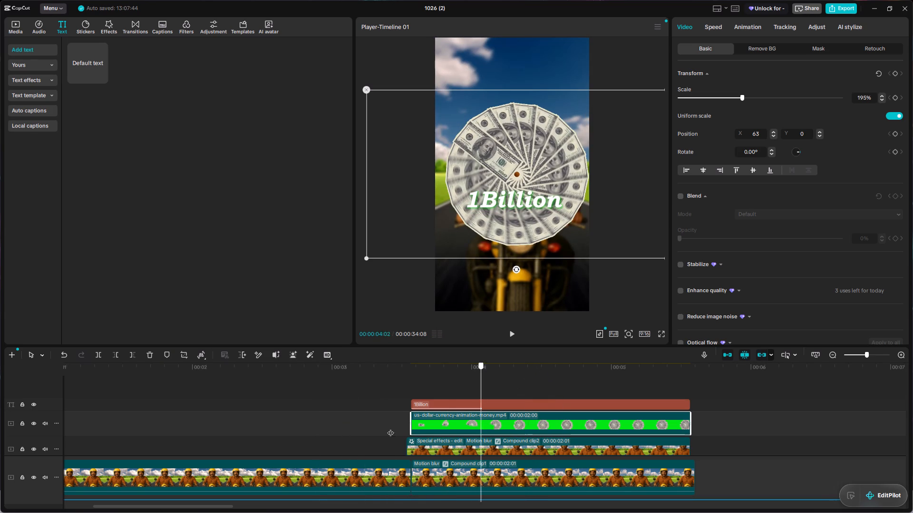
drag(390, 428, 390, 428)
key(space)
key(space)
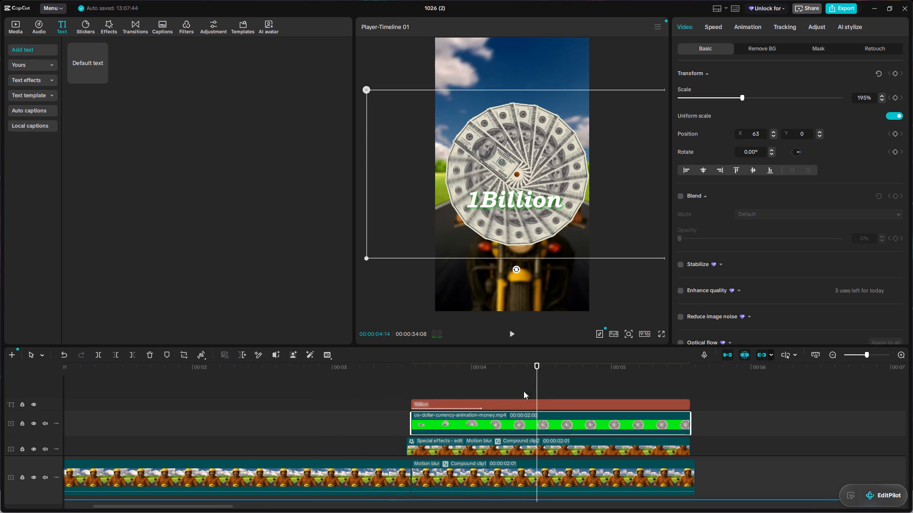
drag(536, 363, 356, 428)
key(space)
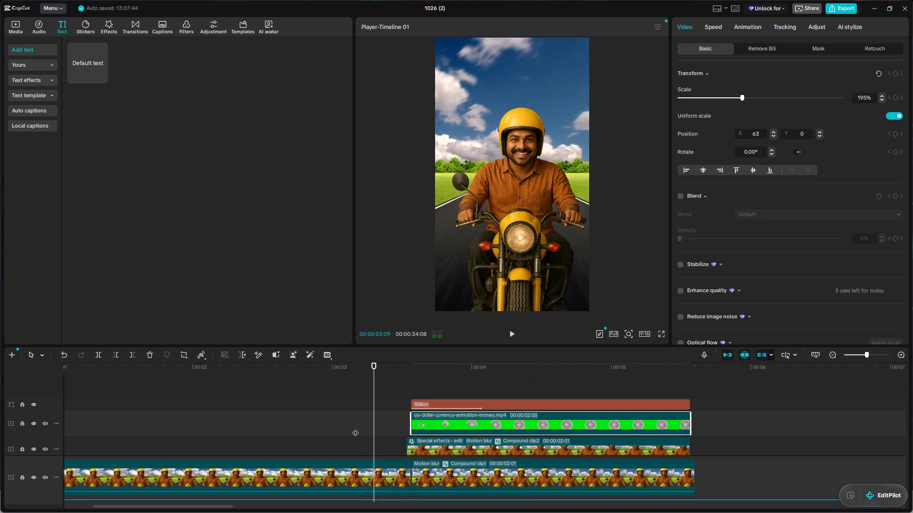
key(space)
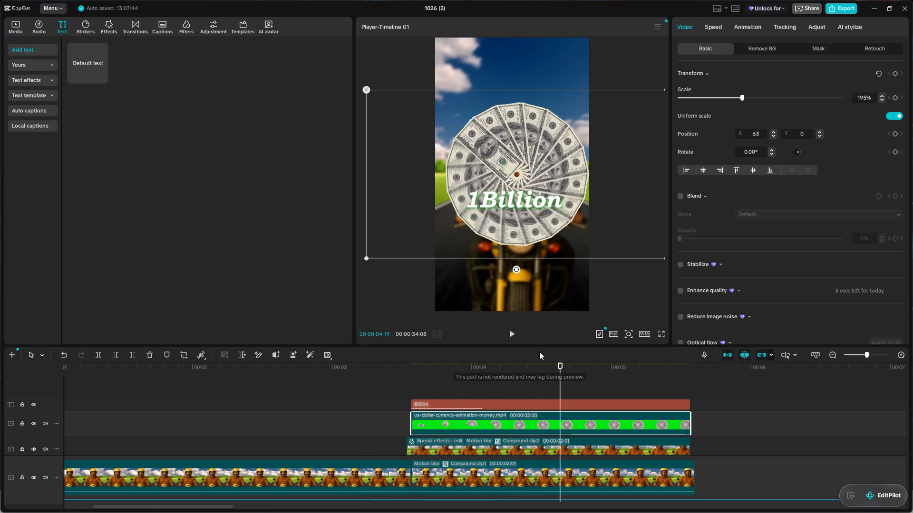
drag(561, 368, 446, 416)
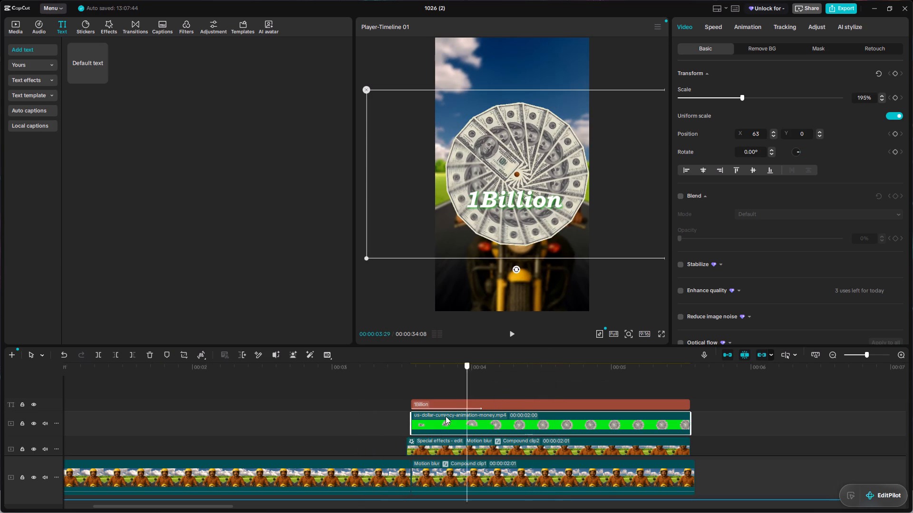
drag(446, 416, 373, 421)
key(space)
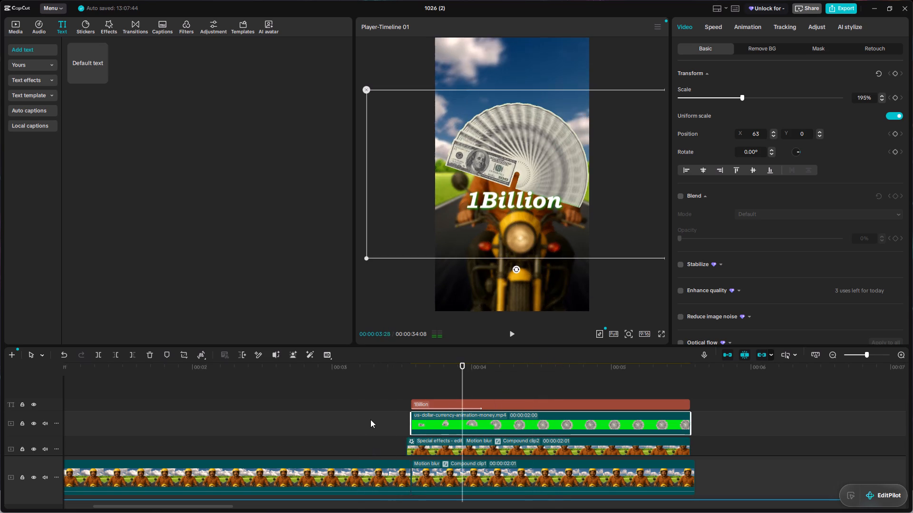
key(space)
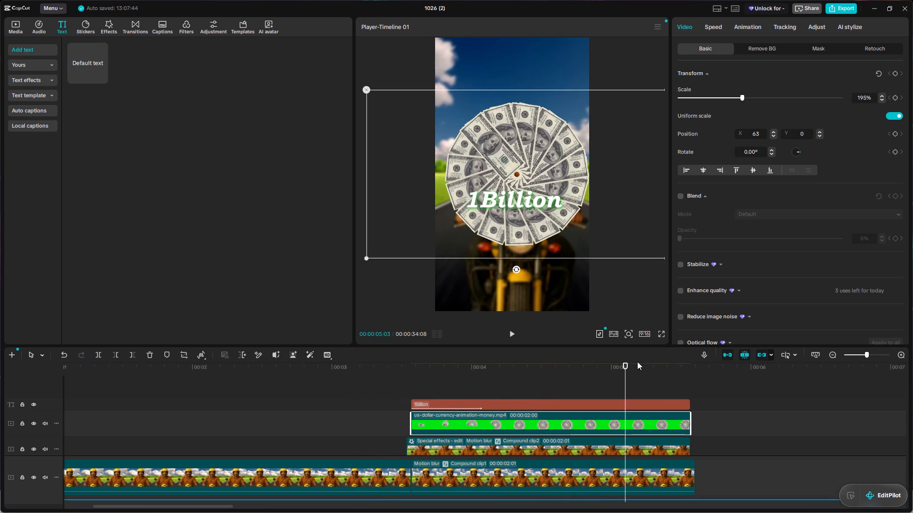
drag(624, 364, 353, 400)
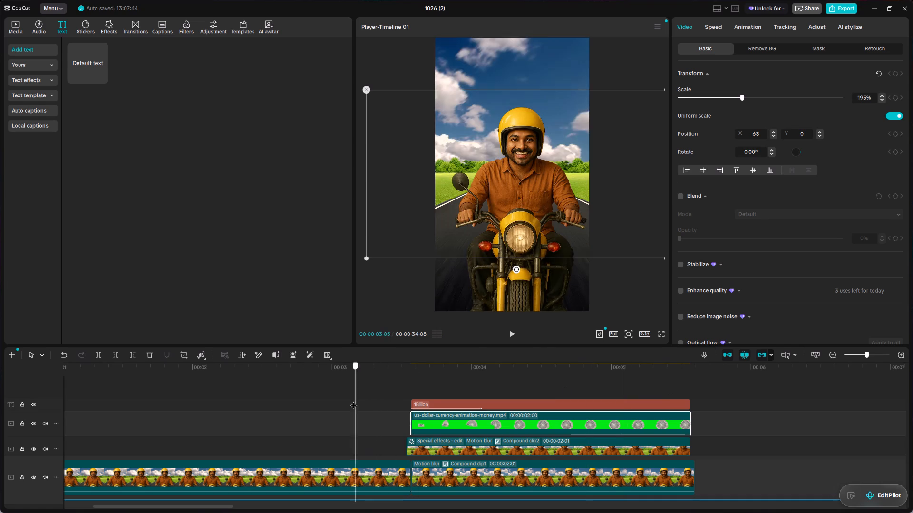
drag(353, 400, 505, 438)
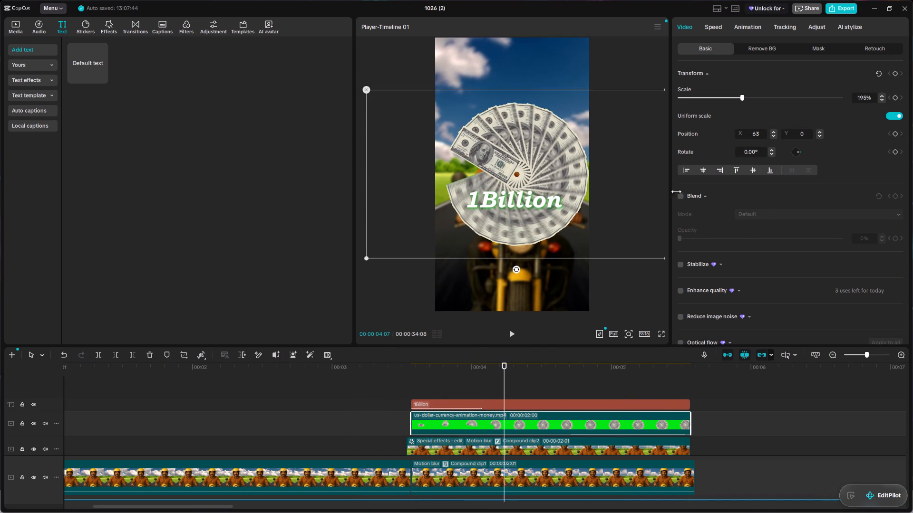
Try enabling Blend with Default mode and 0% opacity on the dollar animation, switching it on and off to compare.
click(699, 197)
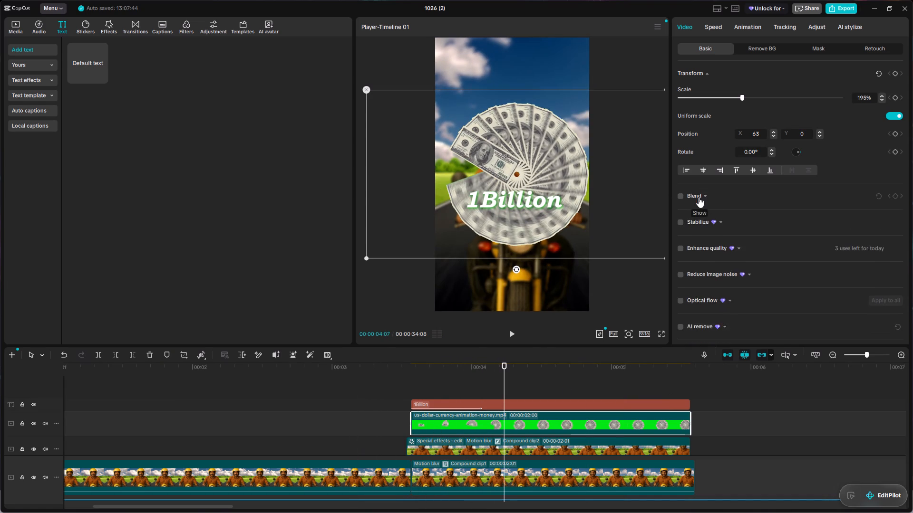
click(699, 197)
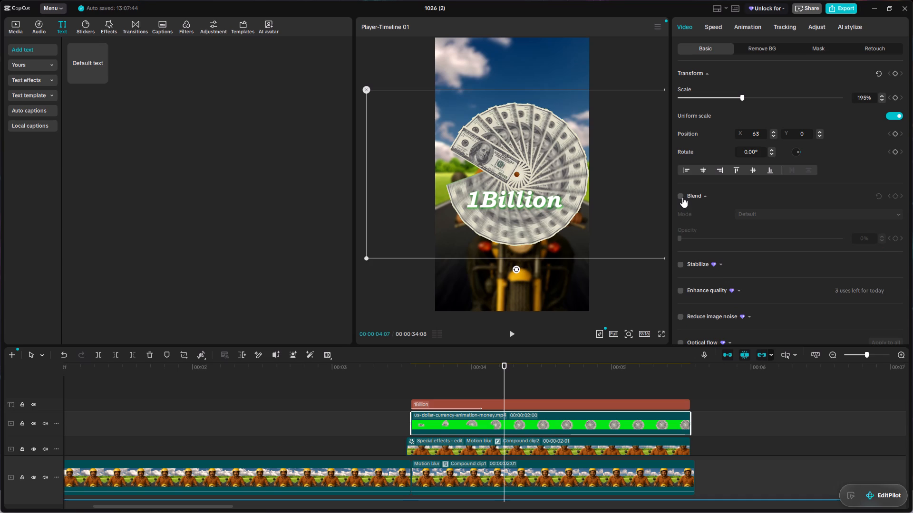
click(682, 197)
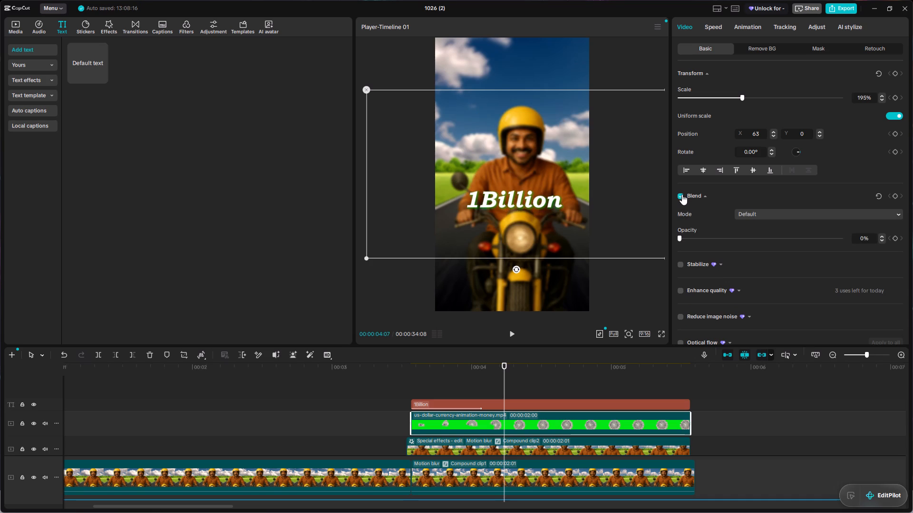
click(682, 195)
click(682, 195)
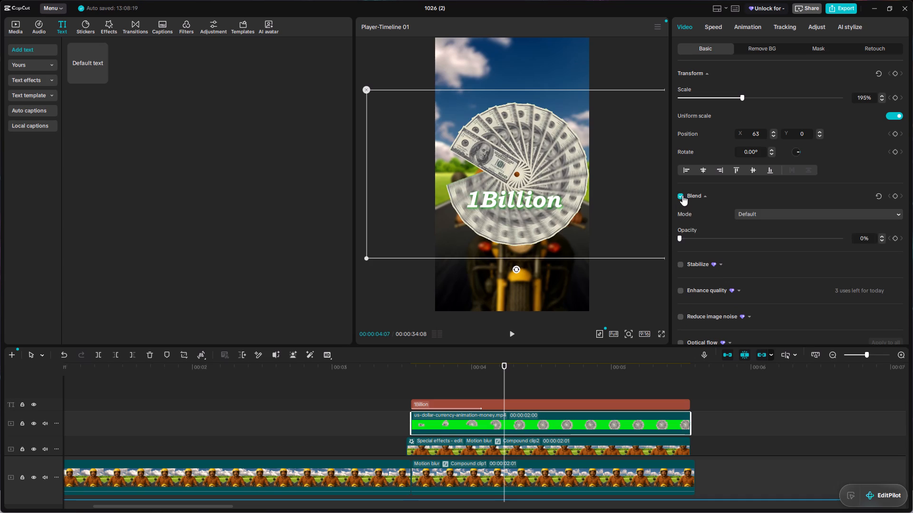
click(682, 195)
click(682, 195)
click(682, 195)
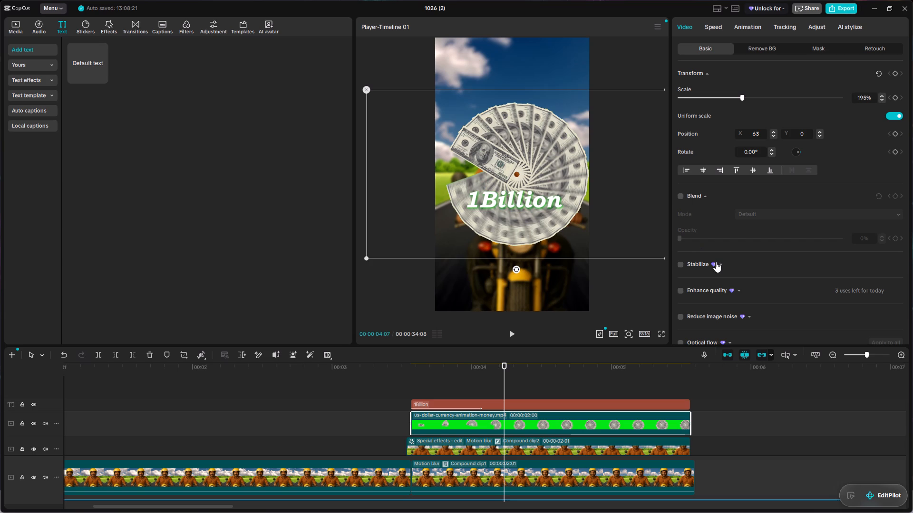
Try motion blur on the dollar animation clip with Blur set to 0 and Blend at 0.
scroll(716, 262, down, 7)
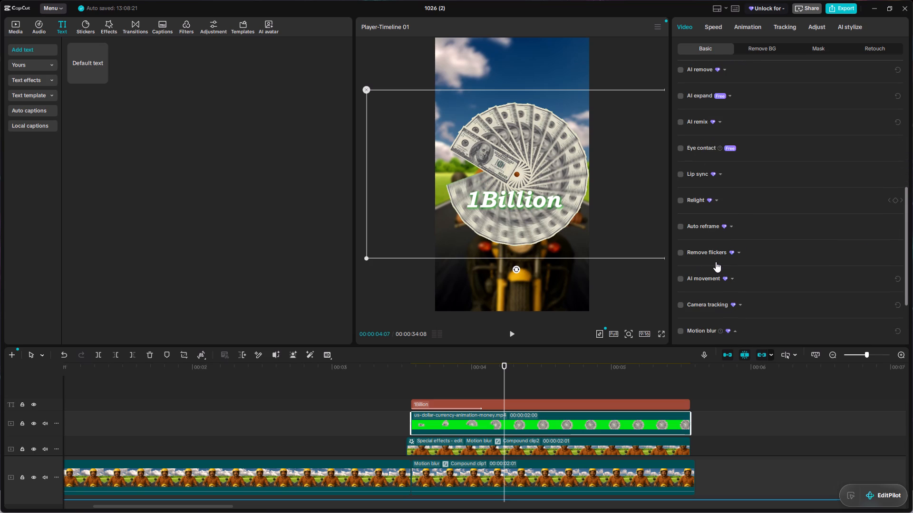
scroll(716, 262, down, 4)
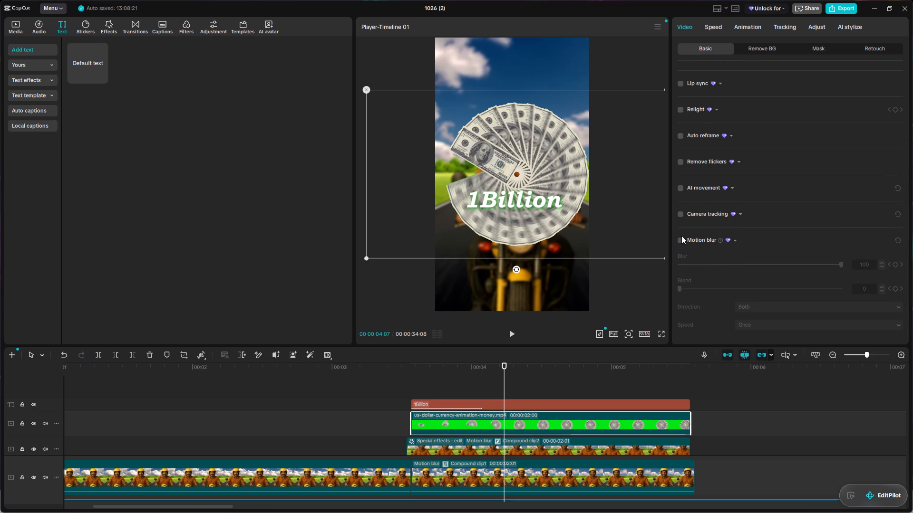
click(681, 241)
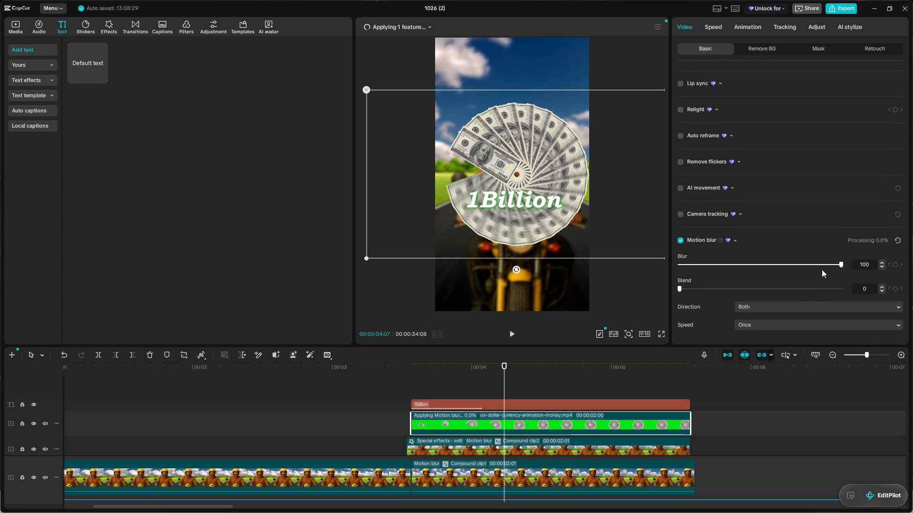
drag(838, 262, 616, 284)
Scrub through the first frames of the dollar fan around 00:00:03:17 to examine how it appears over the bike footage.
drag(504, 361, 441, 369)
drag(504, 362, 502, 364)
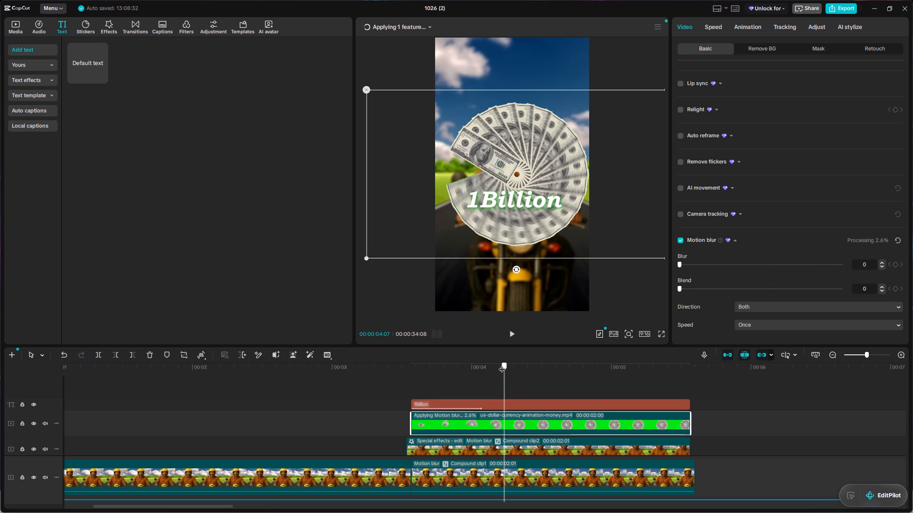
drag(502, 364, 411, 386)
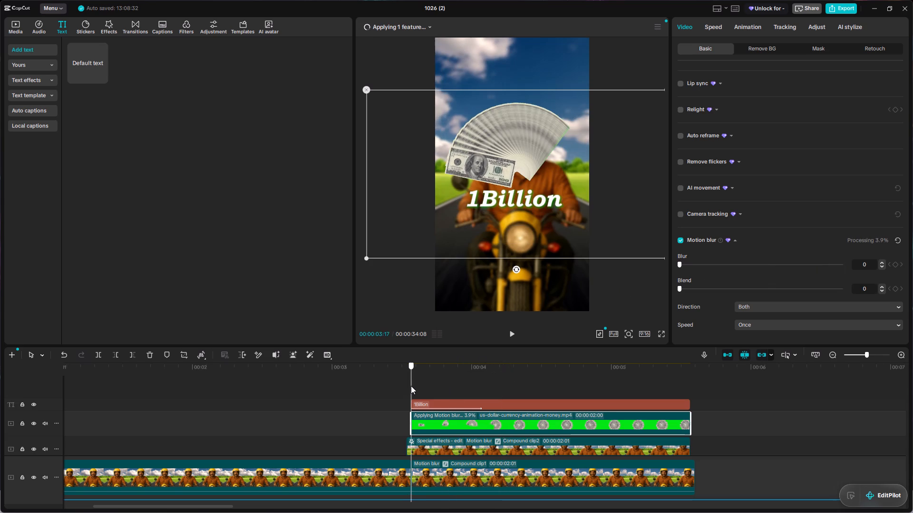
drag(411, 386, 399, 397)
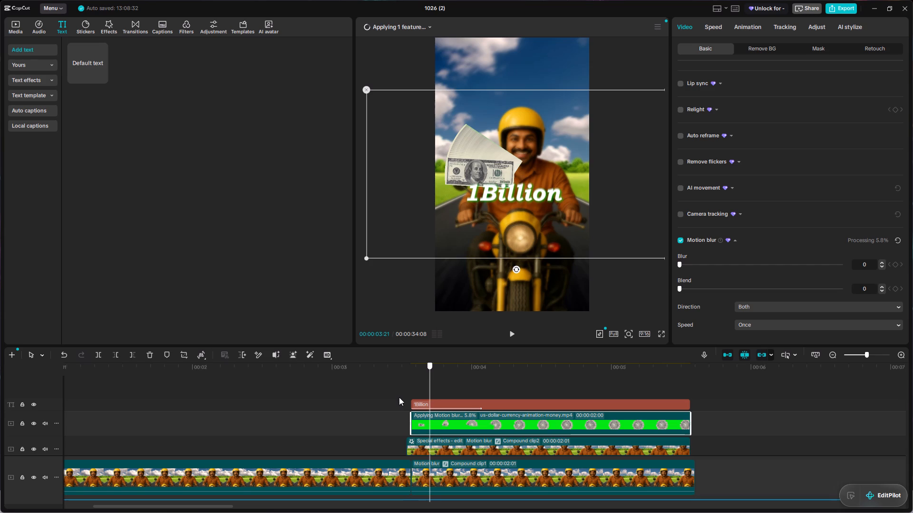
drag(399, 397, 408, 409)
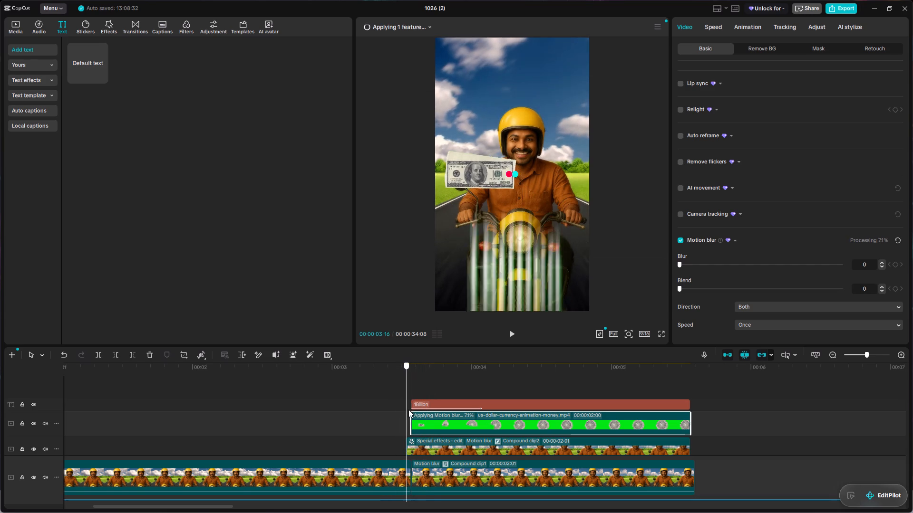
drag(408, 409, 412, 409)
click(433, 428)
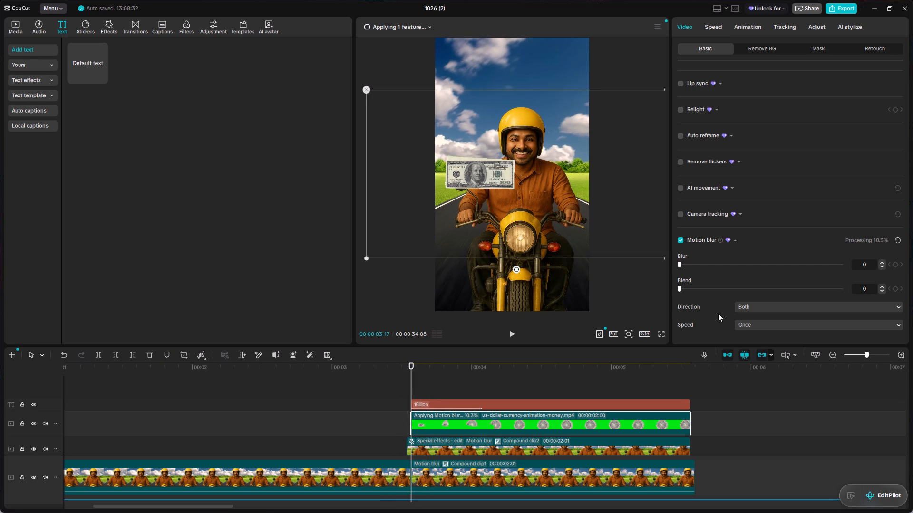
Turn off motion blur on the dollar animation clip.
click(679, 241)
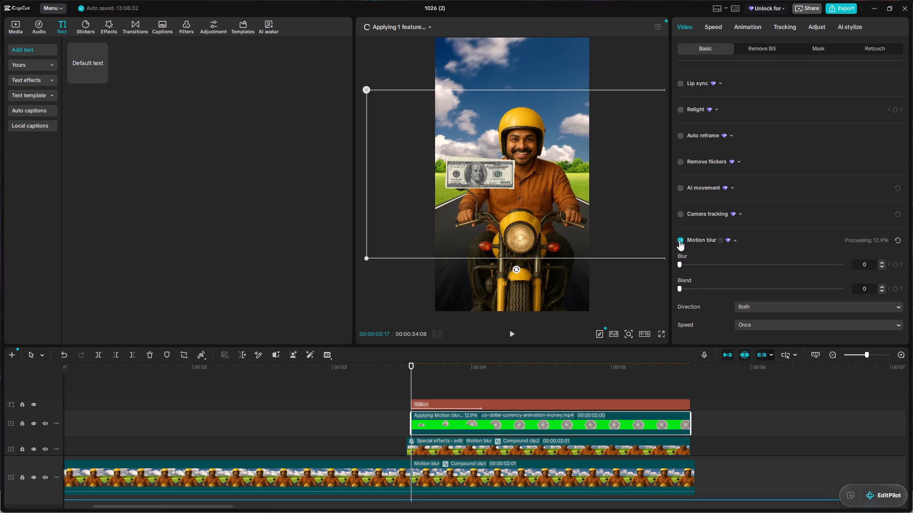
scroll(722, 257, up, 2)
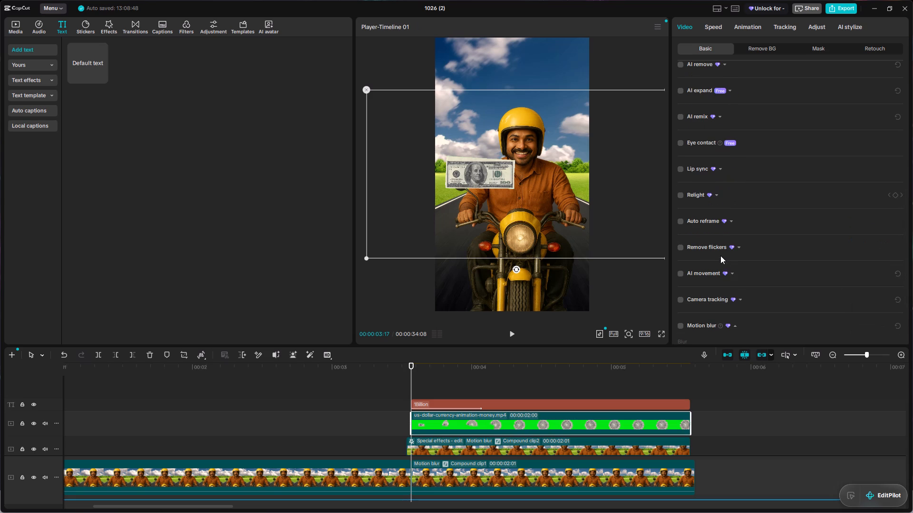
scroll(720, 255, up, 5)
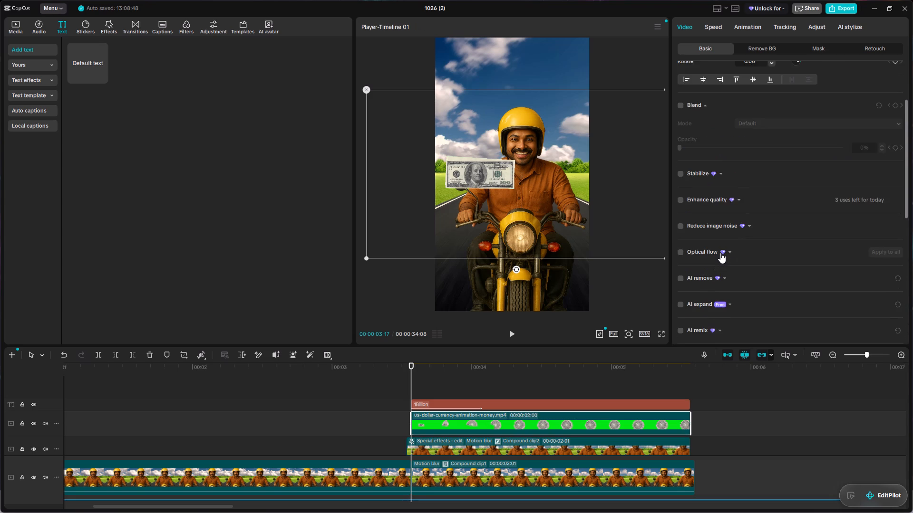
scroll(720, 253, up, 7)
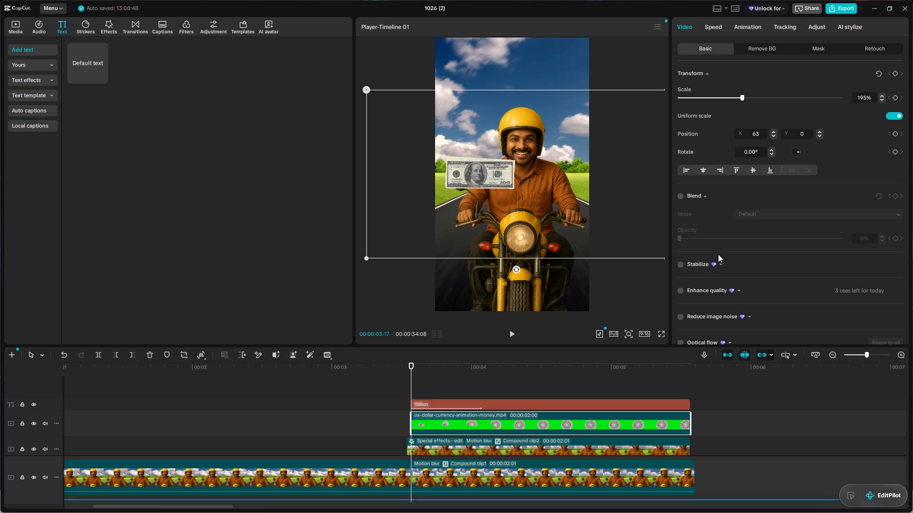
Play back the cut from the bike footage into the dollar fan section repeatedly to check its timing.
key(space)
key(space)
key(space)
key(space)
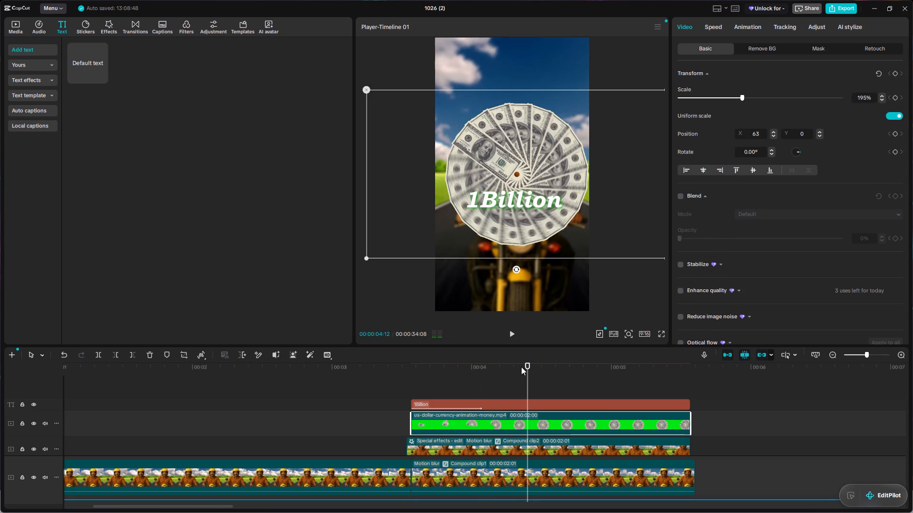
drag(526, 363, 311, 443)
key(space)
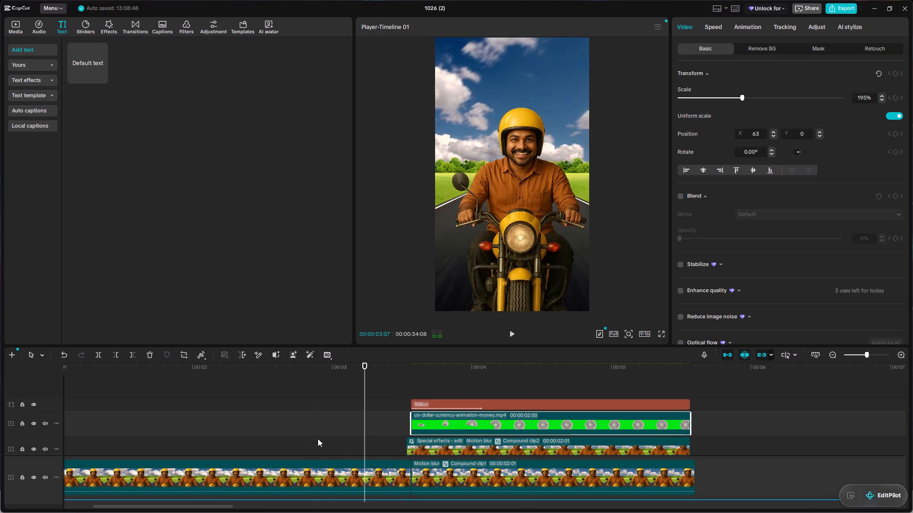
key(space)
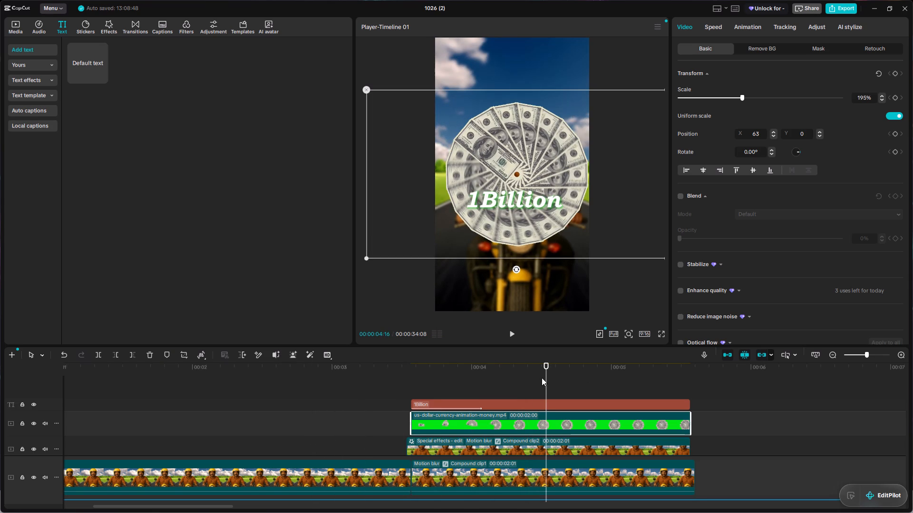
drag(544, 364, 298, 469)
key(space)
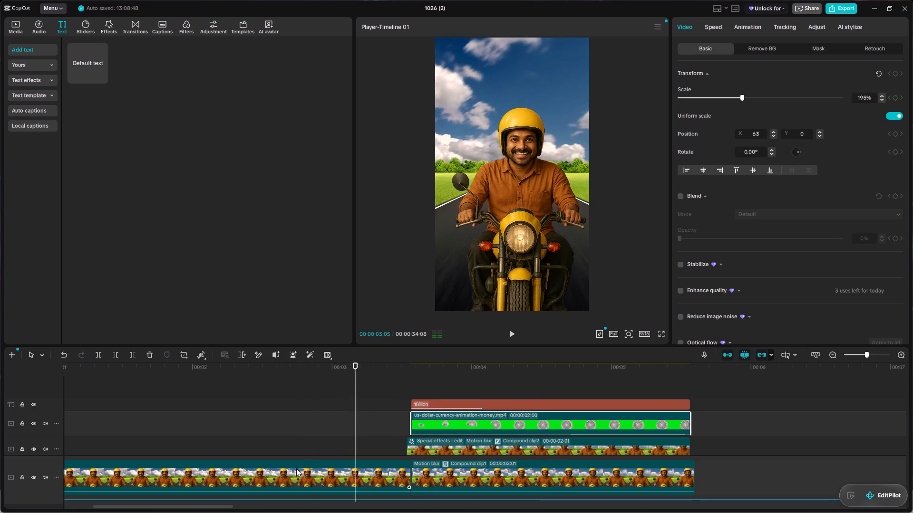
key(space)
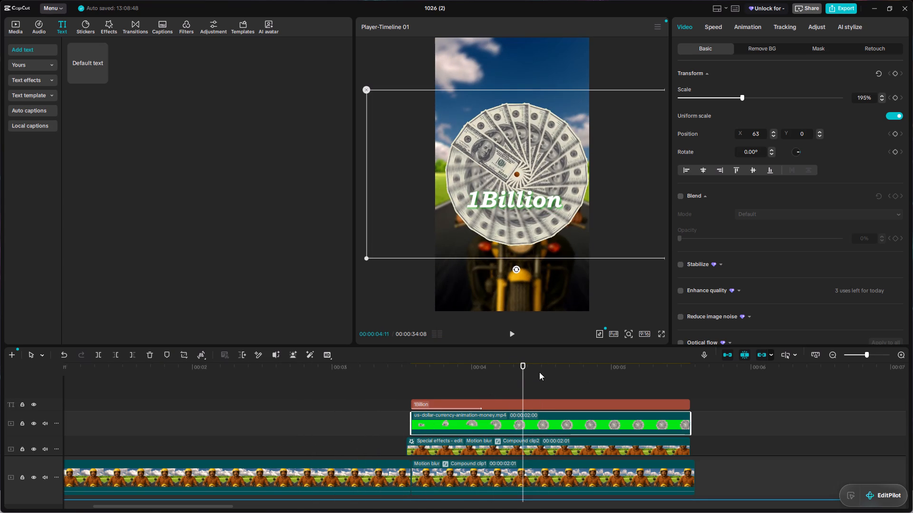
drag(521, 367, 336, 443)
key(space)
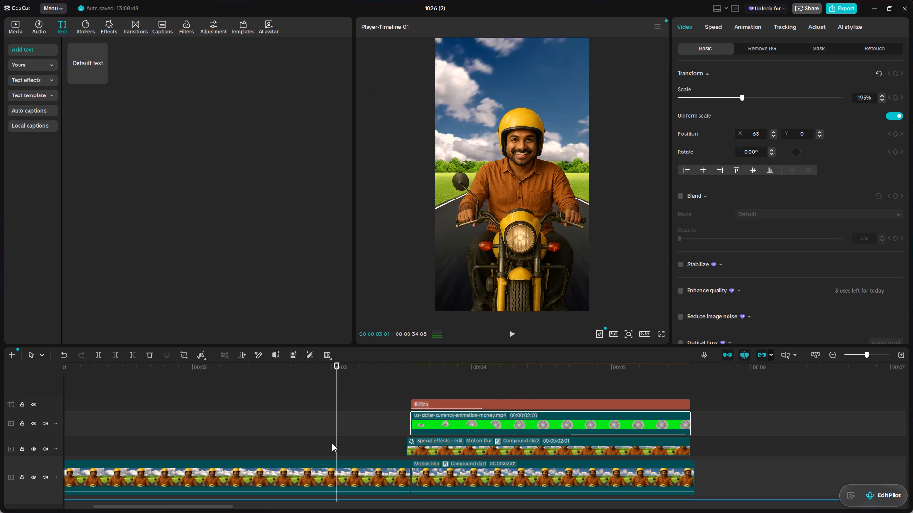
Play the dollar fan section from about 00:00:03:01 past its end to check the layered result.
key(space)
key(space)
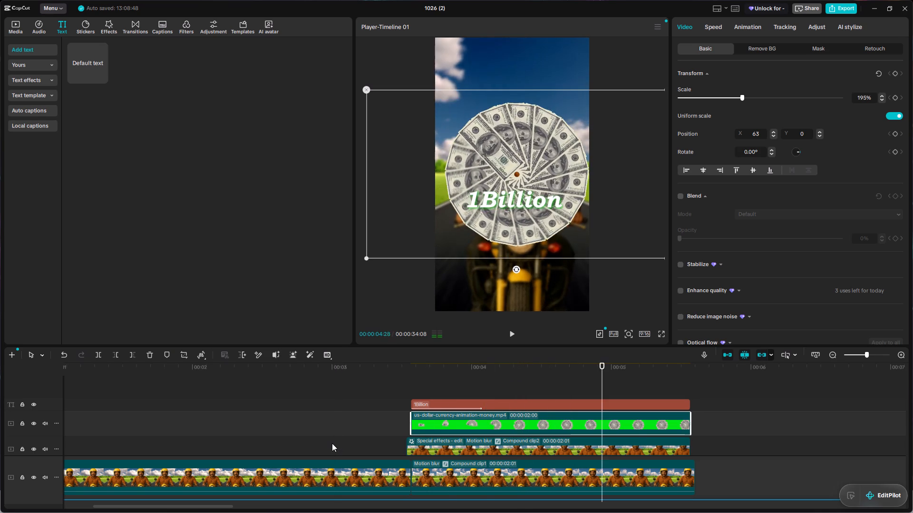
key(space)
key(space)
key(space)
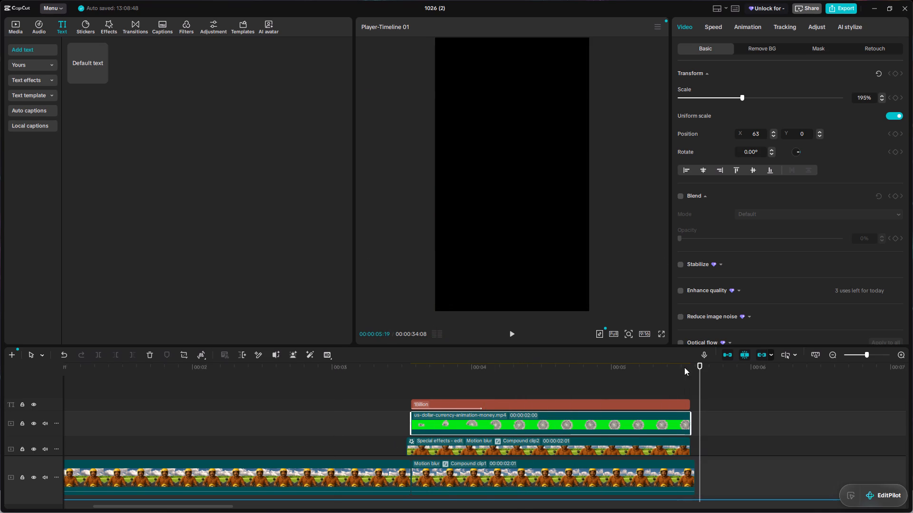
Combine the 1Billion text, dollar animation, blurred bike overlay and the second main-track bike clip beneath them into one compound clip.
click(680, 441)
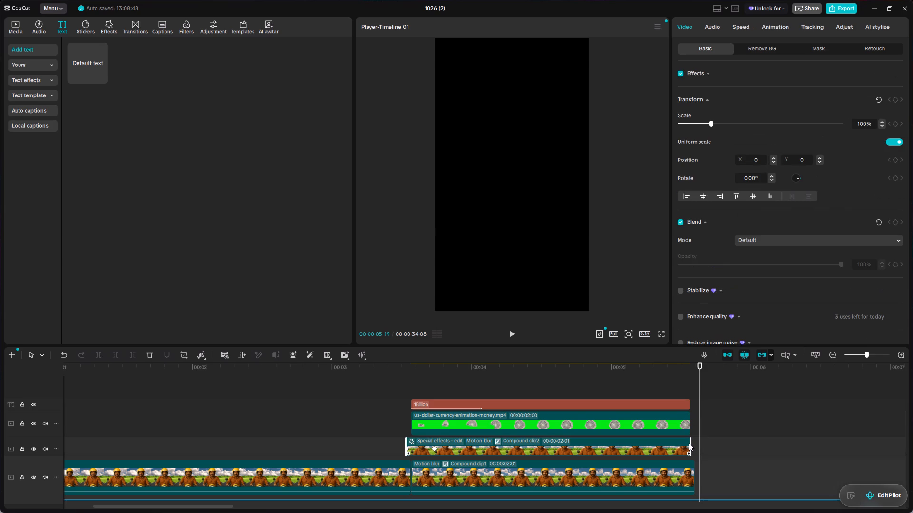
click(690, 443)
scroll(689, 433, up, 2)
drag(709, 398, 704, 397)
drag(704, 397, 639, 468)
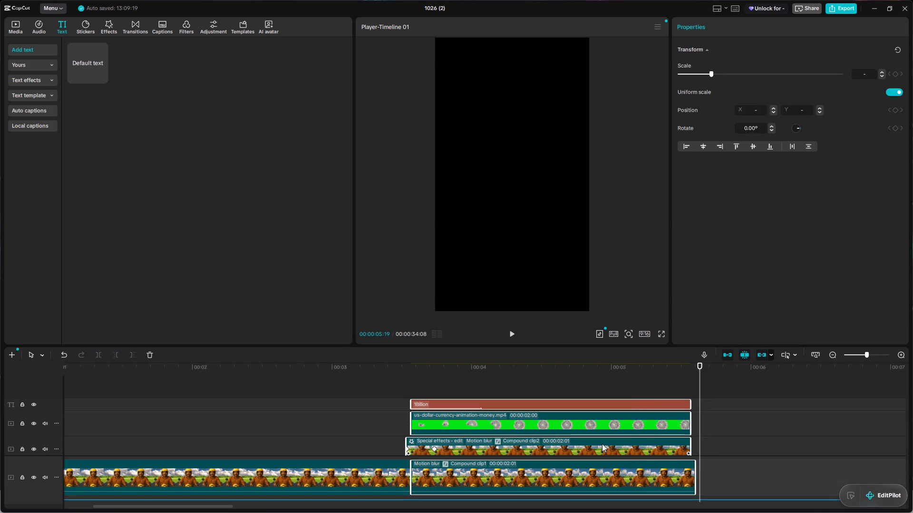
right_click(602, 444)
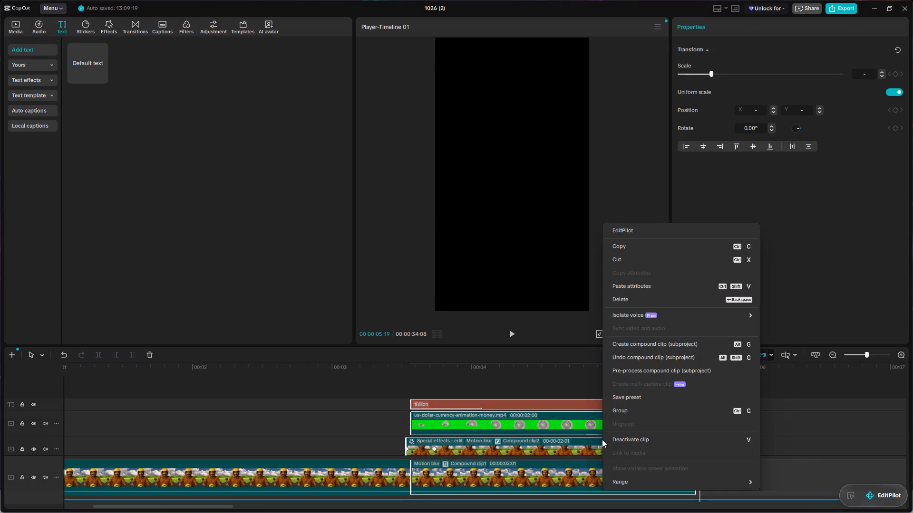
click(557, 446)
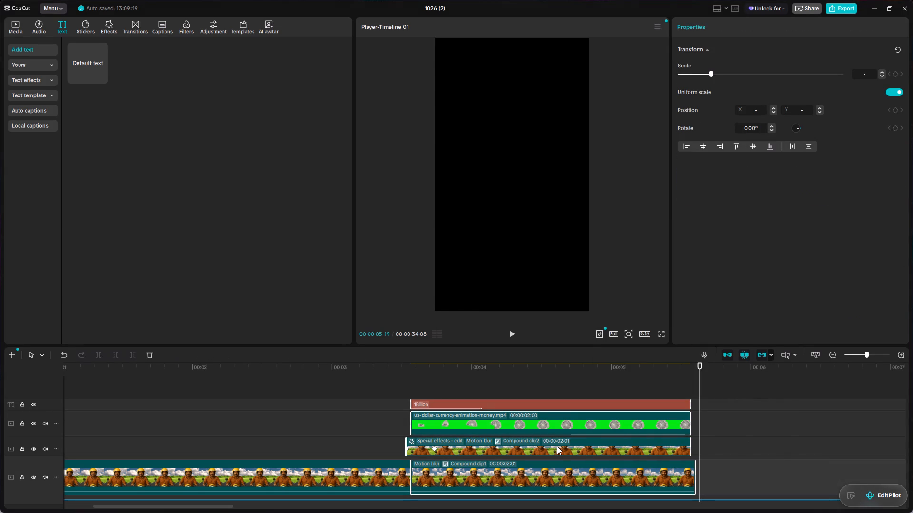
key(alt+g)
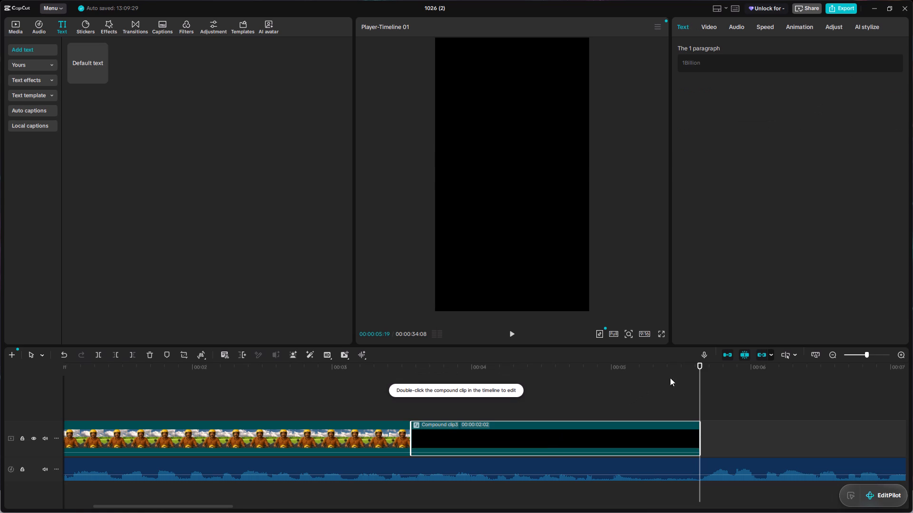
Play back the transition from the bike opening into the new compound clip to examine how it runs.
drag(702, 366, 641, 405)
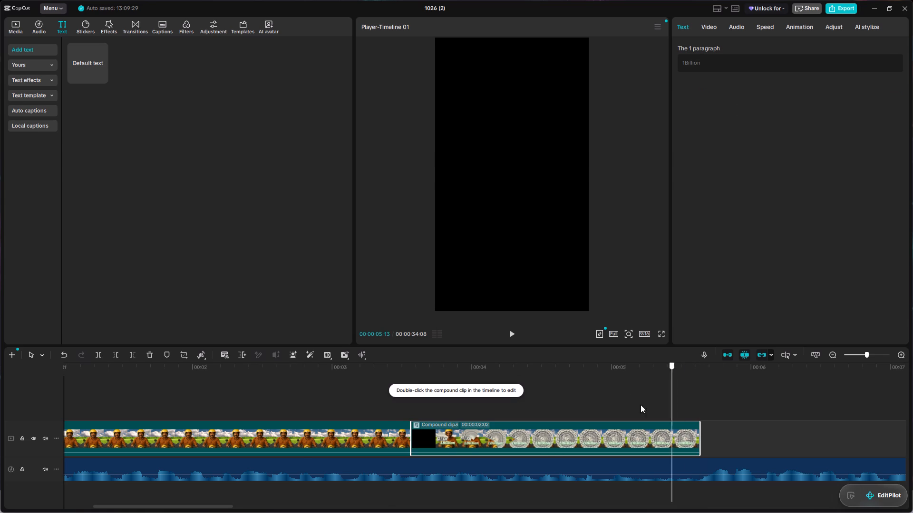
drag(641, 405, 230, 461)
key(space)
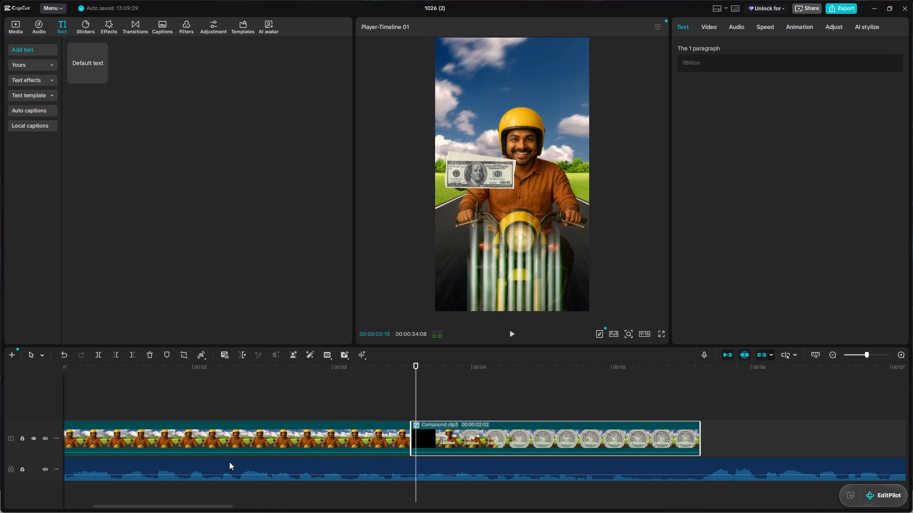
key(space)
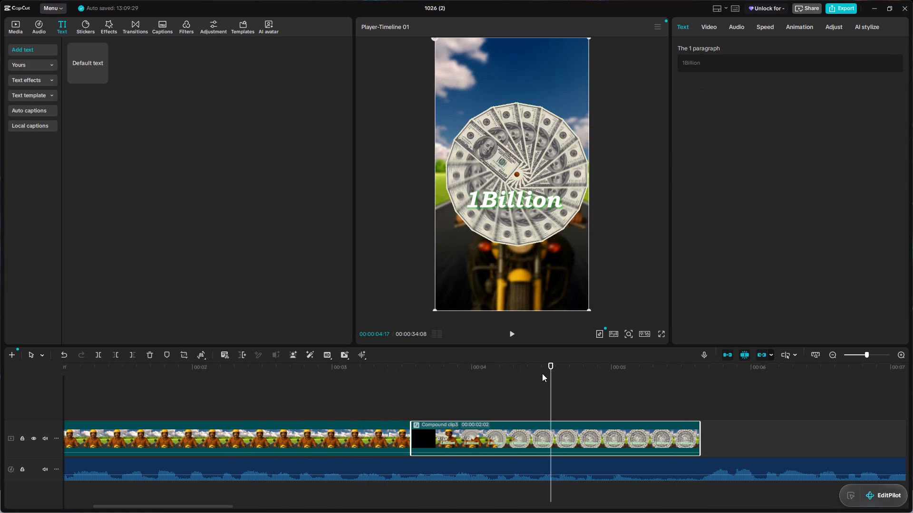
drag(550, 361, 304, 468)
drag(551, 362, 301, 396)
key(space)
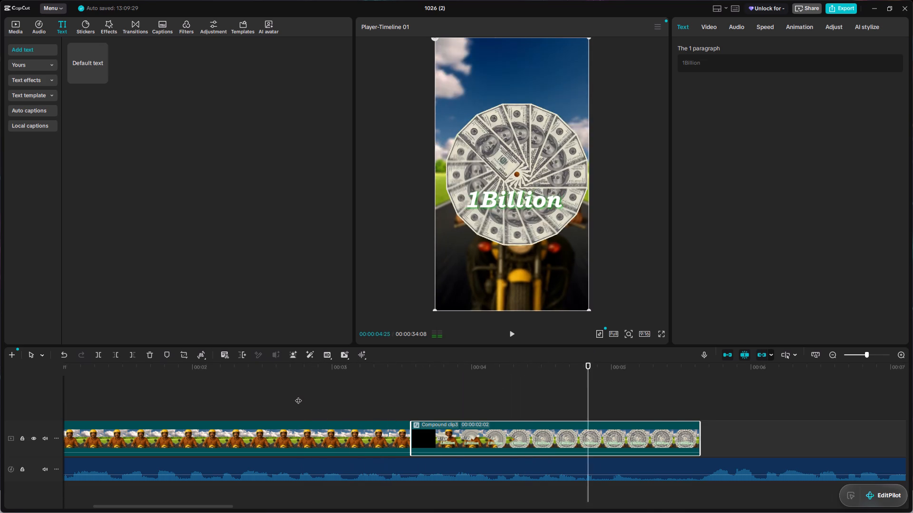
key(space)
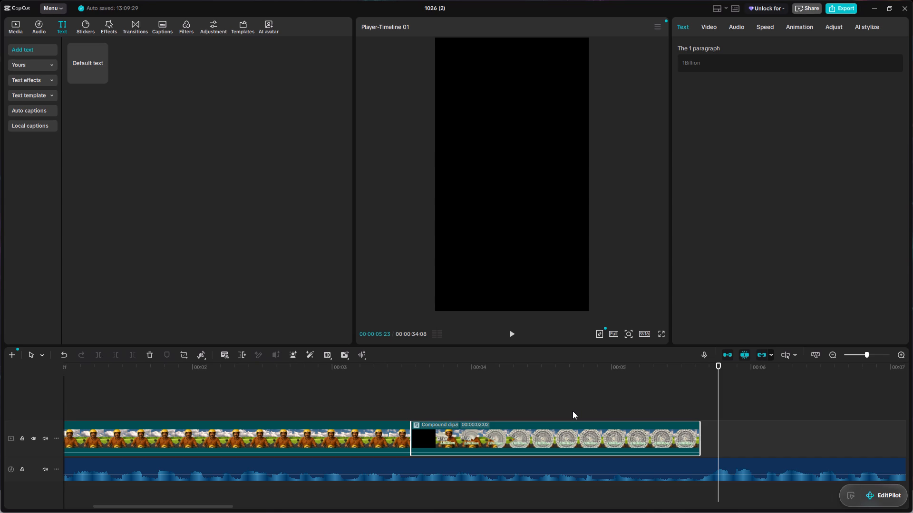
click(547, 396)
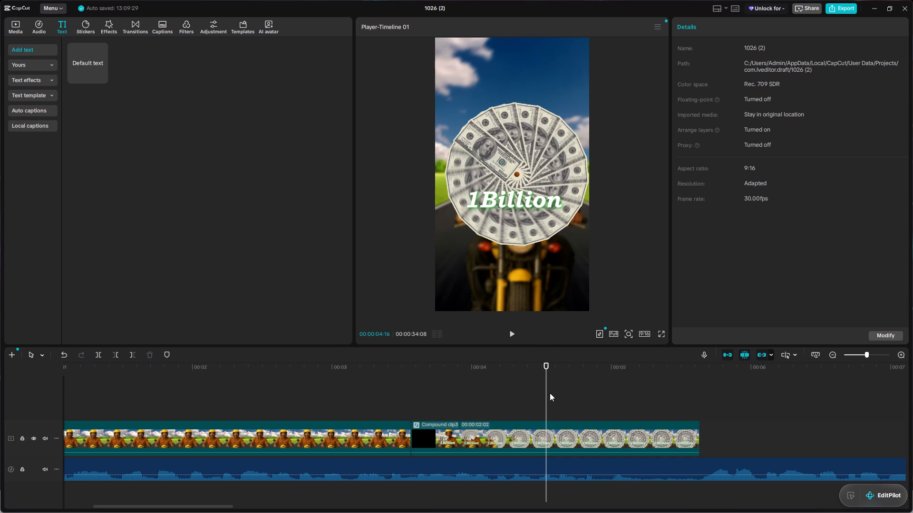
text(--)
key(minus)
key(ctrl+minus)
key(ctrl+minus)
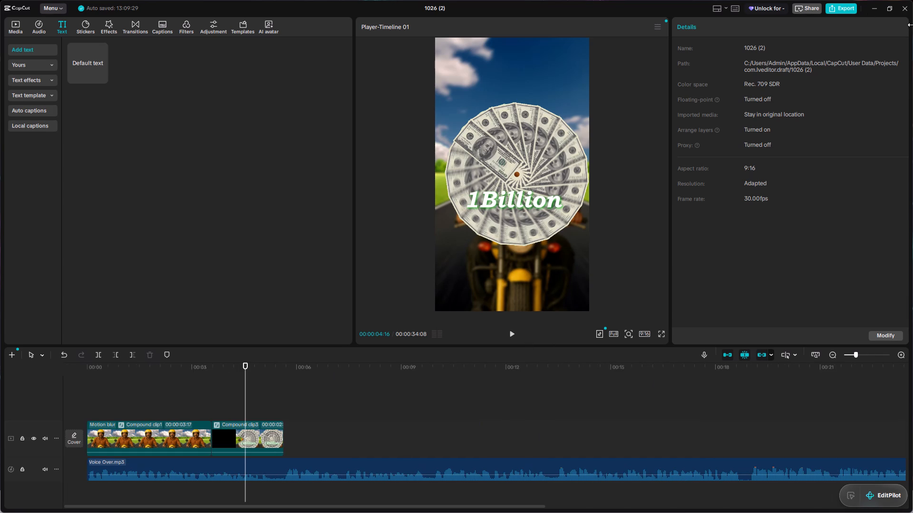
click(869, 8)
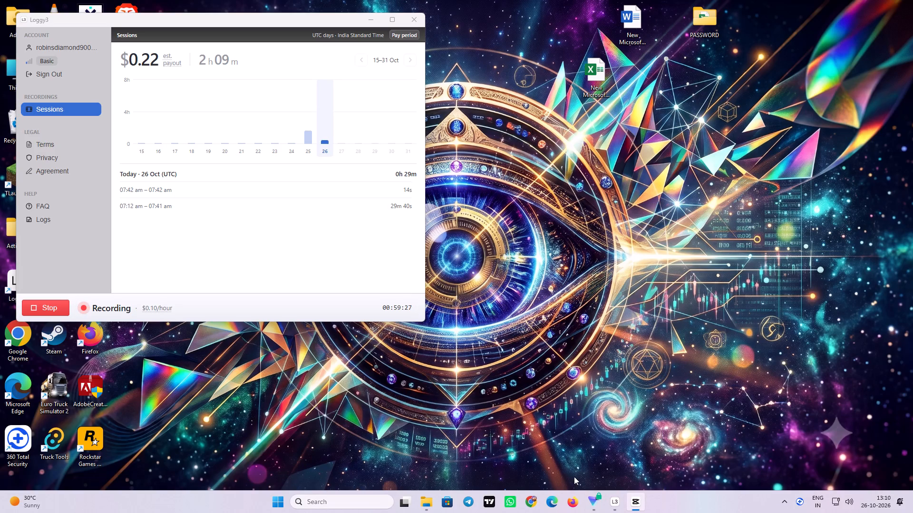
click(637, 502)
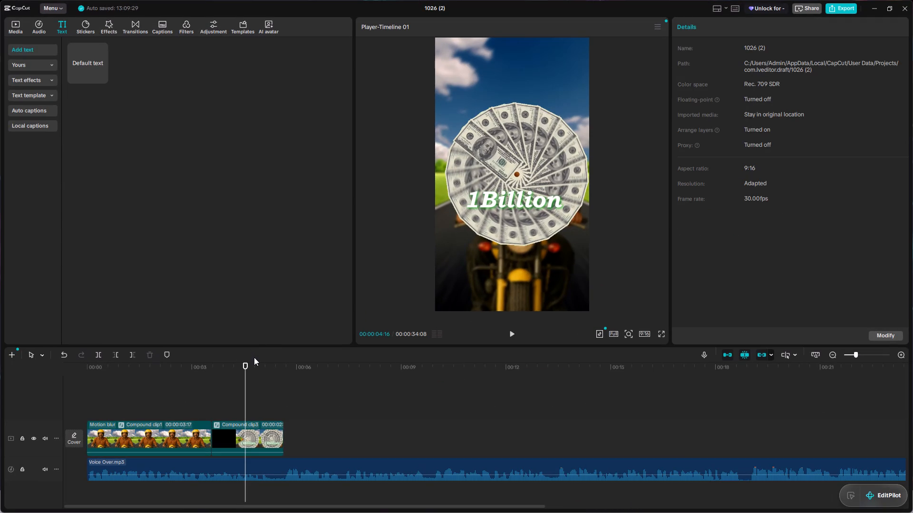
Play the timeline from the start, continuing past the compound clip to hear the following voice-over lines.
drag(247, 364, 53, 408)
key(space)
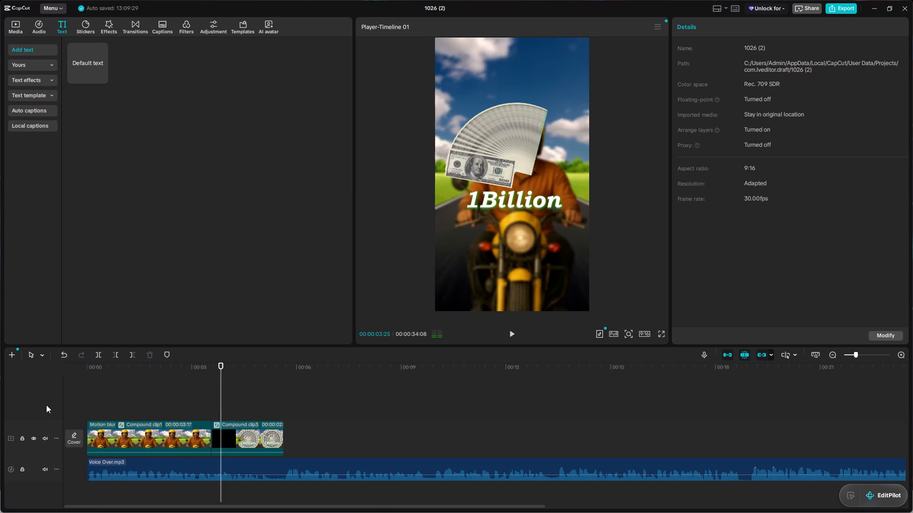
key(space)
key(space)
key(space)
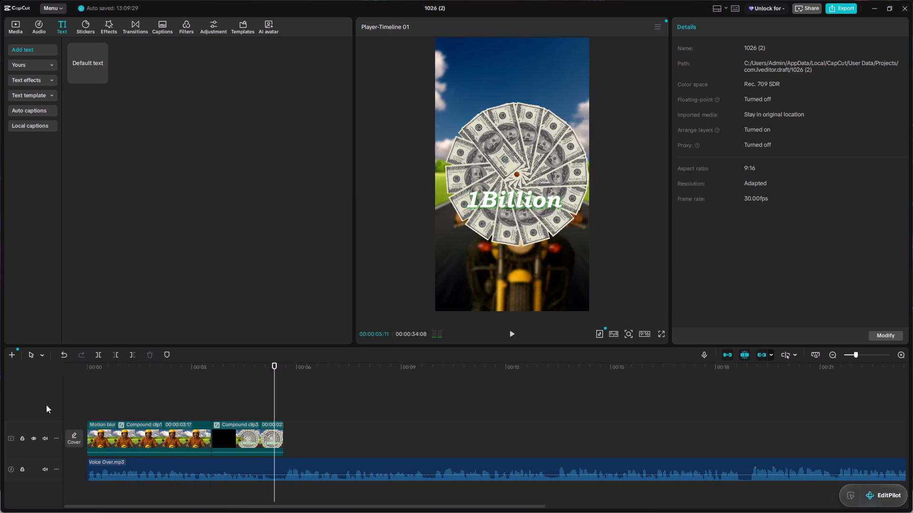
key(space)
key(space)
key(space)
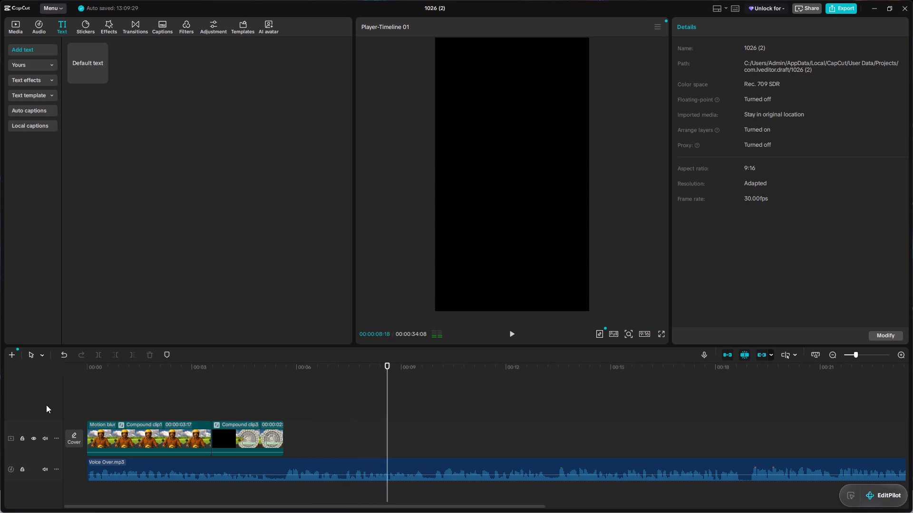
key(space)
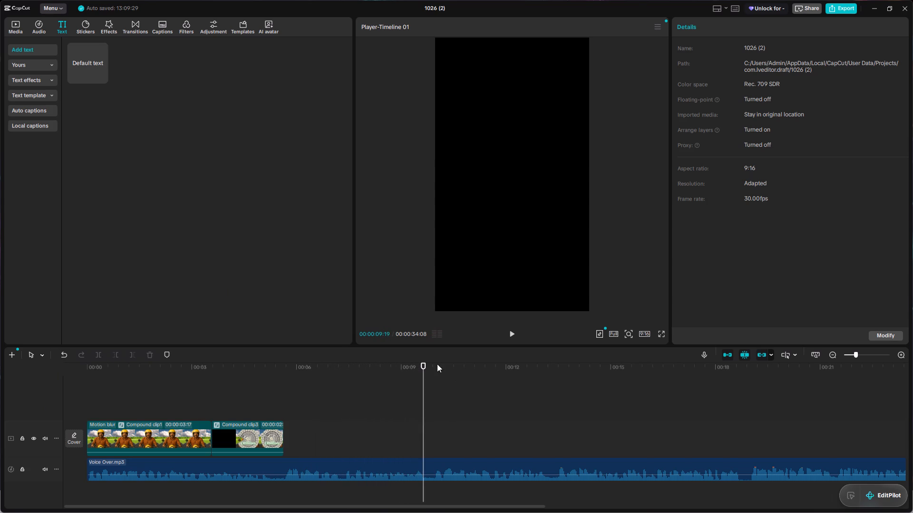
Add ceo.png from the Images media folder to the main track directly after the dollar fan compound clip.
drag(423, 367, 251, 407)
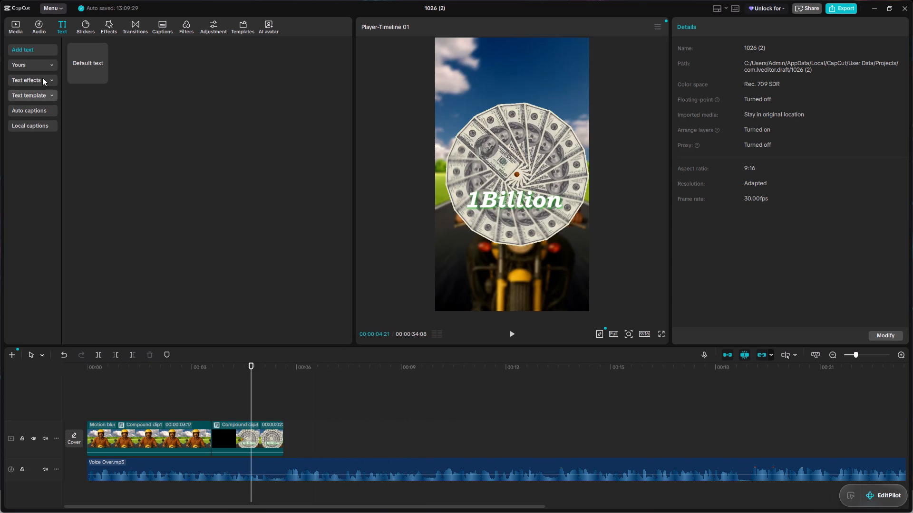
click(17, 28)
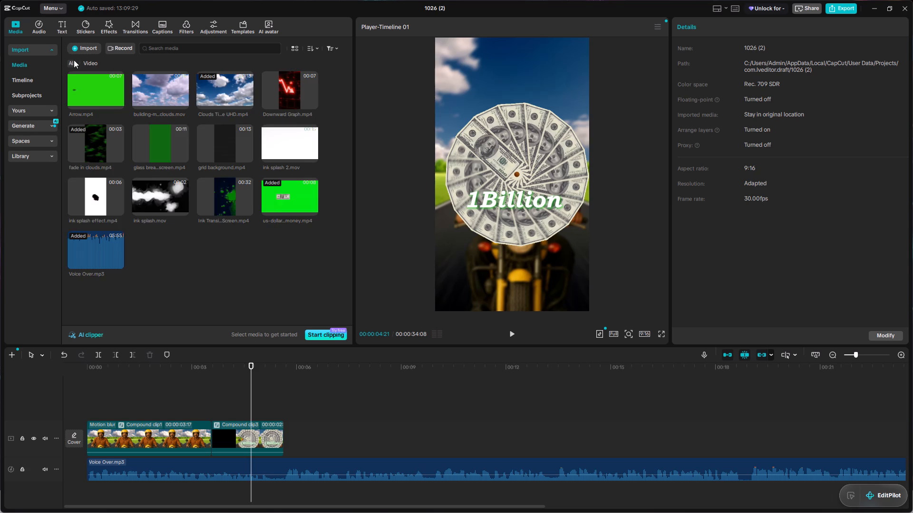
click(74, 60)
double_click(93, 91)
scroll(318, 177, down, 3)
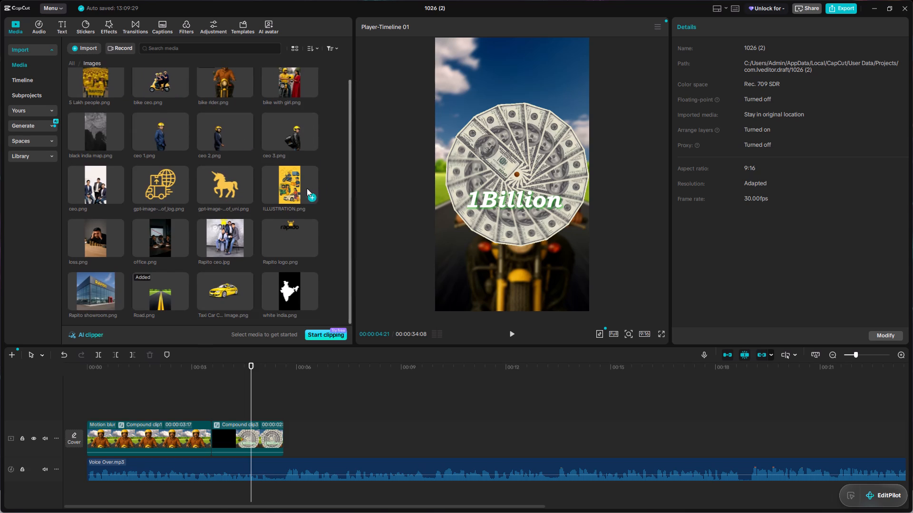
scroll(229, 234, up, 4)
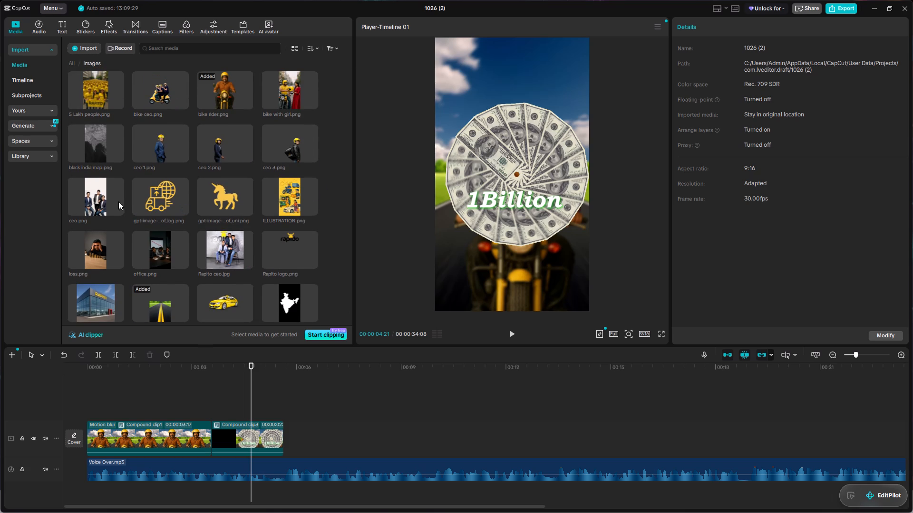
drag(91, 189, 274, 440)
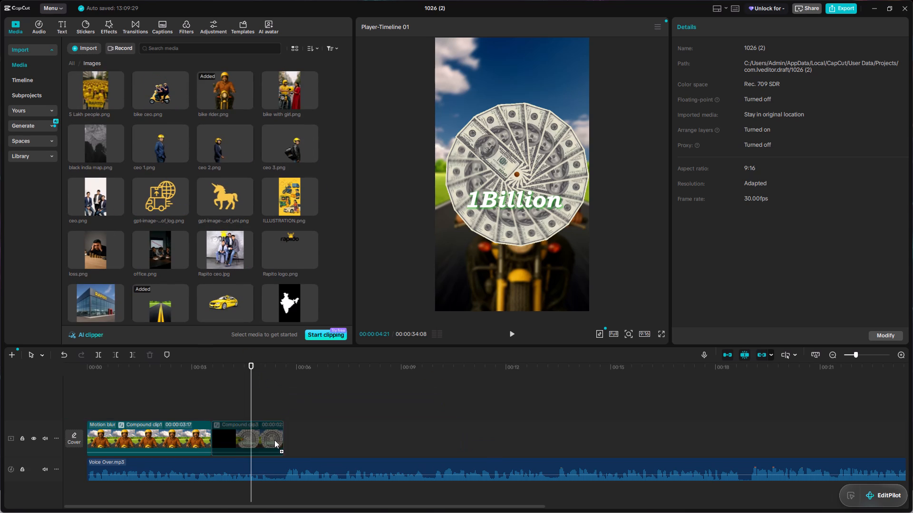
drag(274, 440, 280, 440)
Play back the ceo.png clip against the voice-over, pausing repeatedly to check where the spoken lines fall.
key(space)
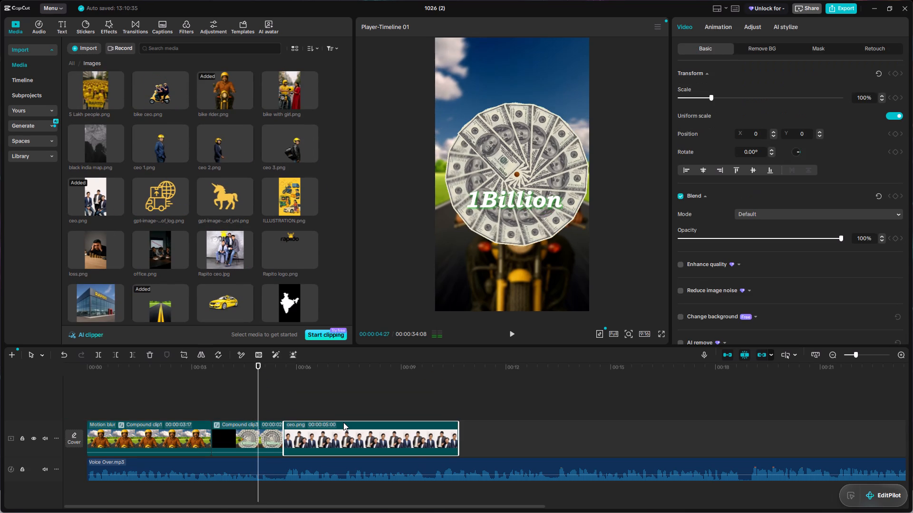
key(space)
key(space)
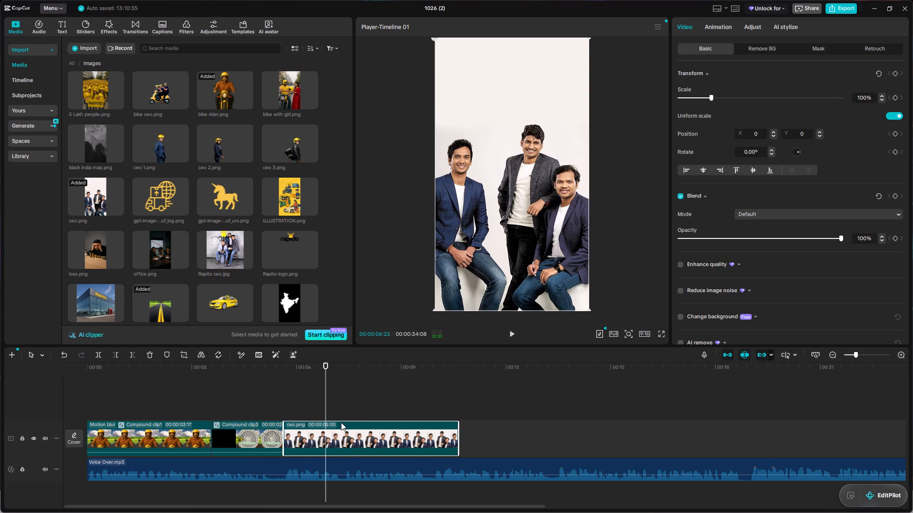
key(space)
key(space)
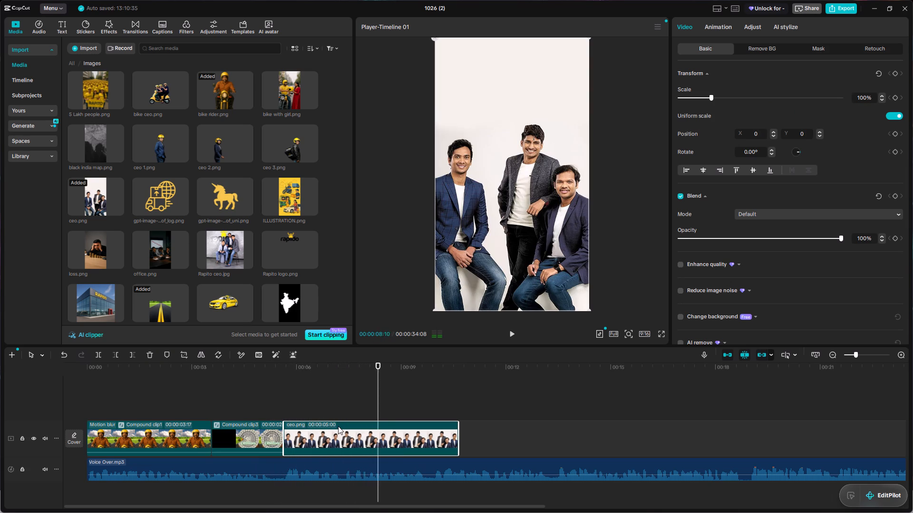
key(space)
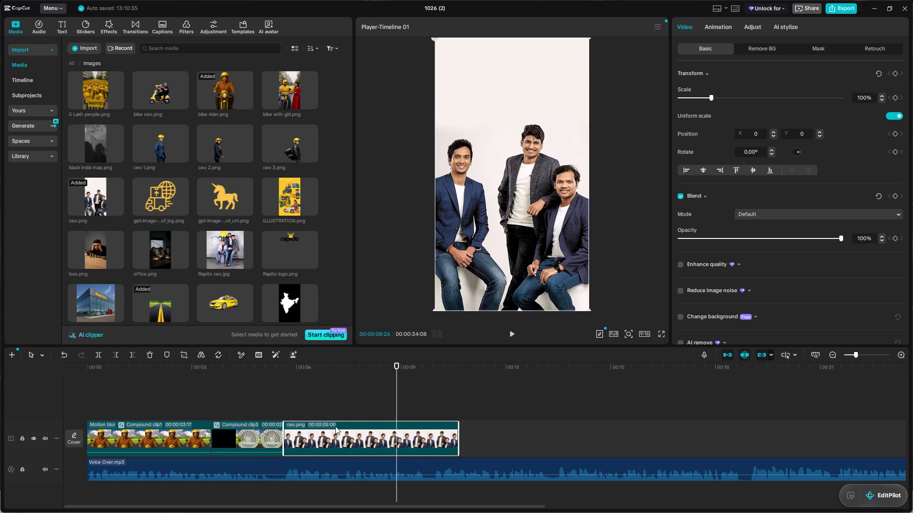
key(space)
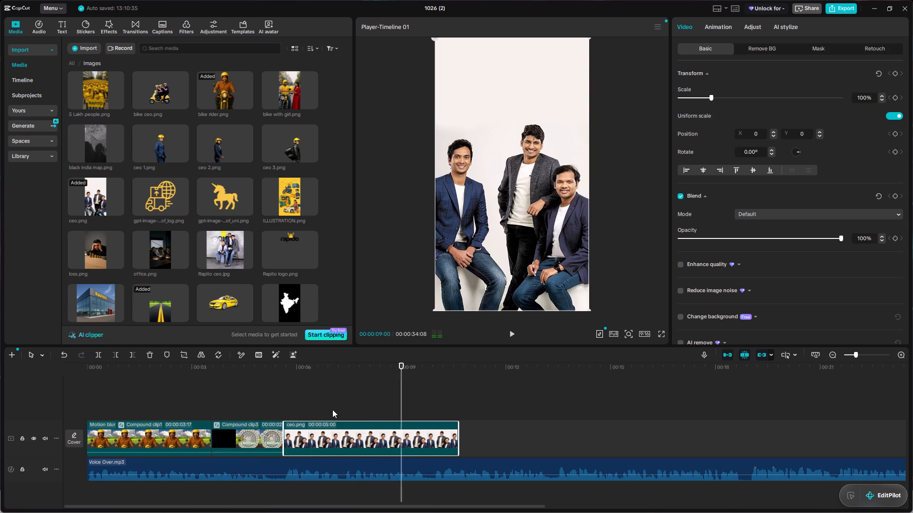
key(space)
key(space)
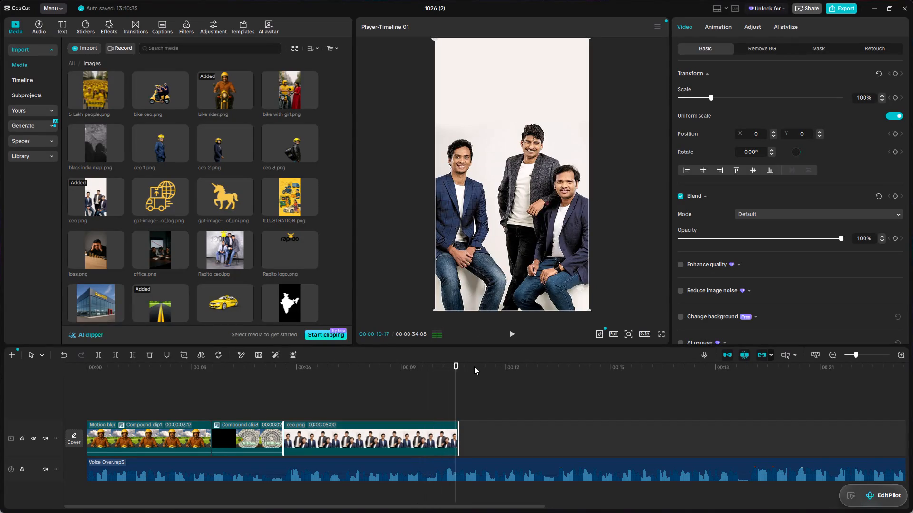
Scrub and briefly play the timeline from the bike opening through the dollar fan to the founders' photo to review the sequence.
drag(470, 366, 391, 426)
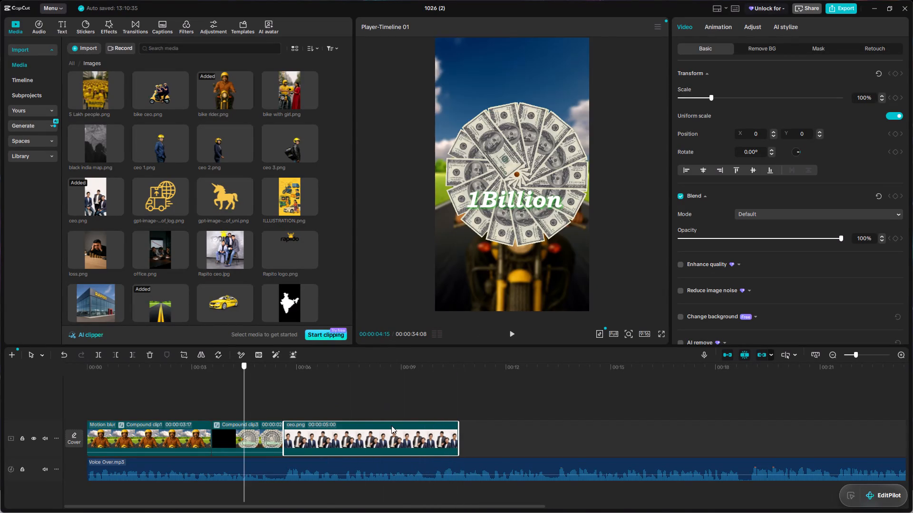
drag(391, 426, 35, 383)
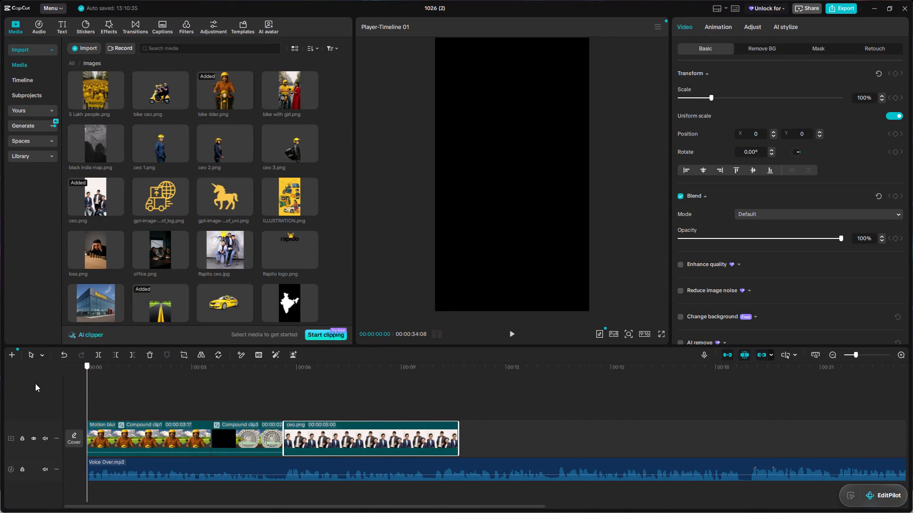
drag(35, 383, 211, 451)
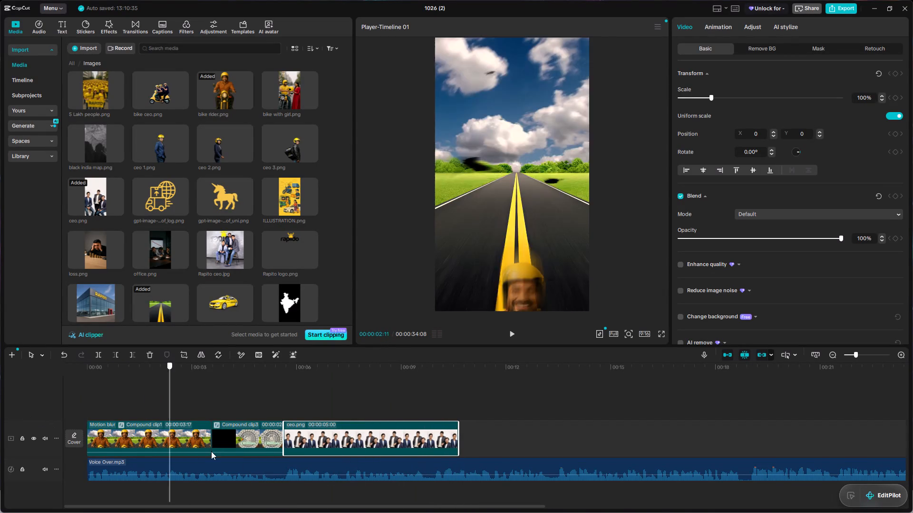
drag(211, 451, 230, 452)
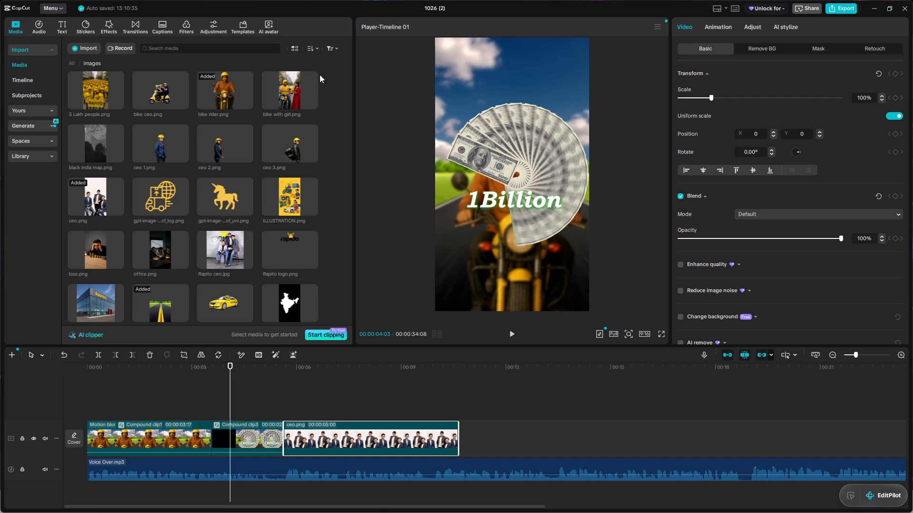
key(space)
key(space)
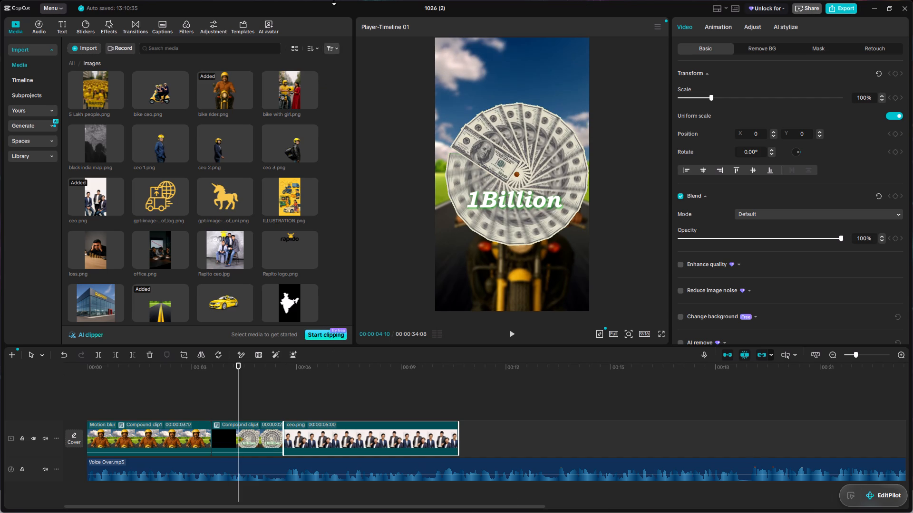
drag(239, 361, 242, 365)
drag(242, 365, 261, 378)
drag(237, 362, 239, 363)
drag(239, 363, 303, 383)
Add Rapito logo.png from the Images media folder on a new track above ceo.png, starting where the founders' photo starts.
scroll(263, 123, up, 2)
scroll(244, 147, down, 3)
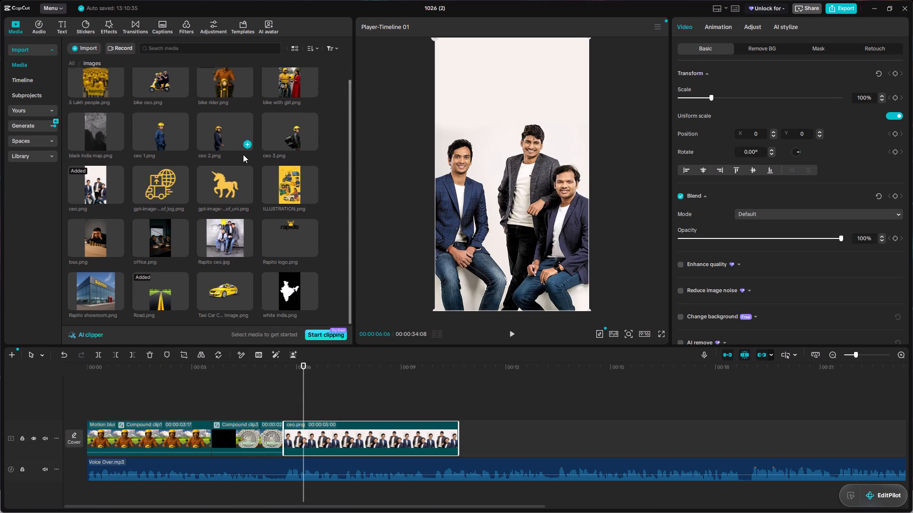
scroll(243, 154, down, 2)
scroll(240, 154, up, 5)
scroll(236, 156, down, 6)
scroll(233, 160, up, 4)
scroll(233, 161, down, 4)
scroll(232, 163, up, 4)
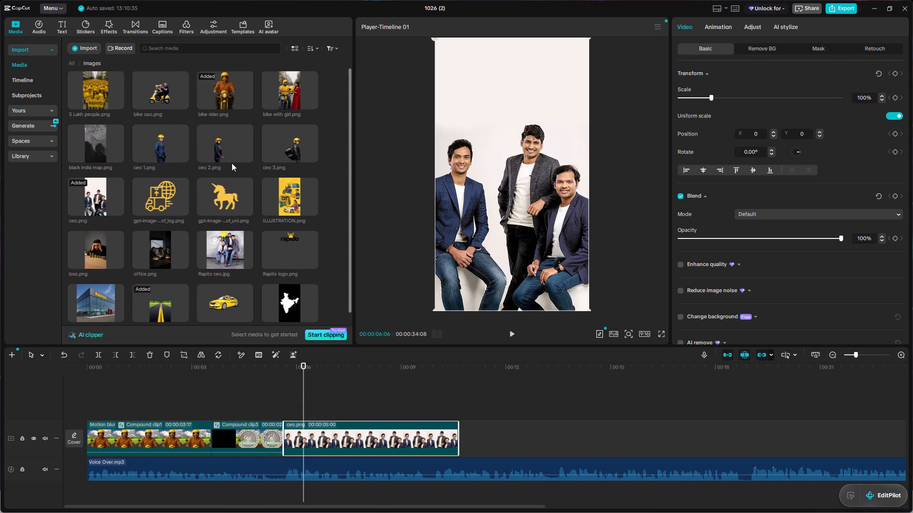
scroll(268, 142, down, 1)
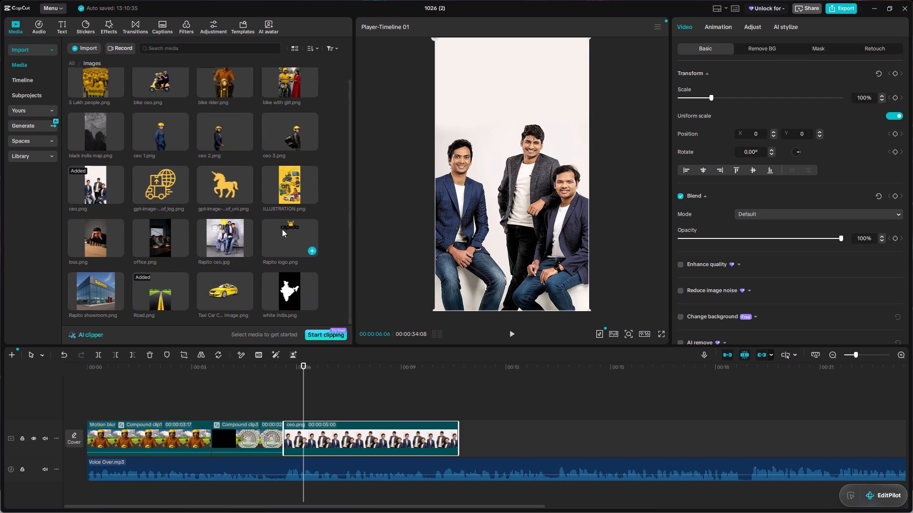
drag(282, 229, 282, 409)
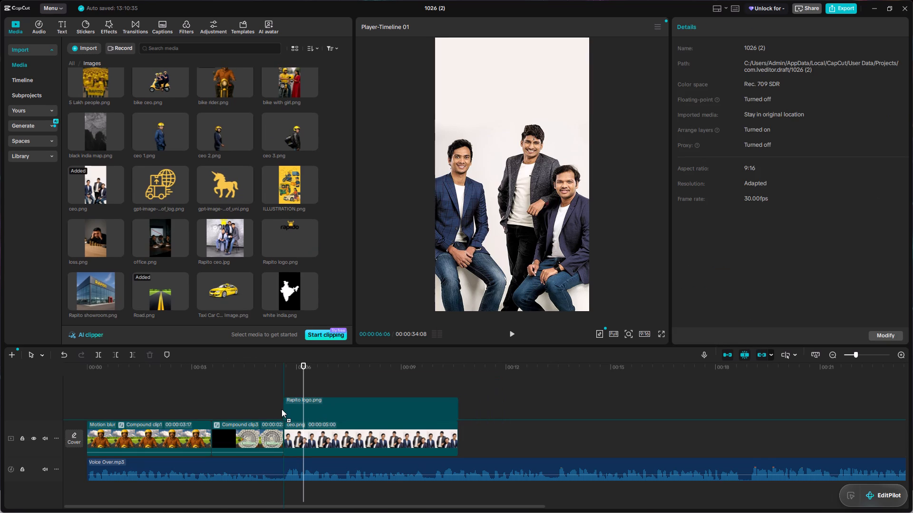
drag(282, 409, 285, 408)
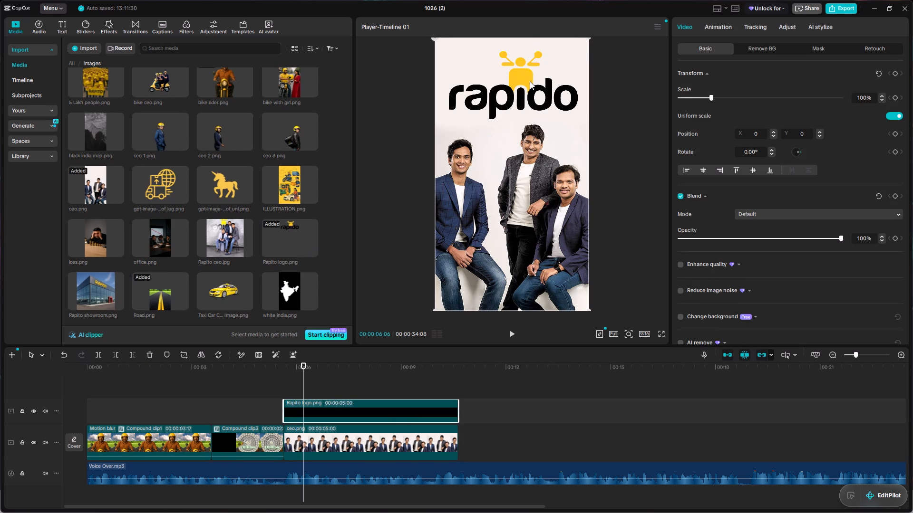
Scrub between the bike opening and the founders' photo to examine how the logo overlay sits in the scene.
click(530, 83)
drag(304, 362, 356, 412)
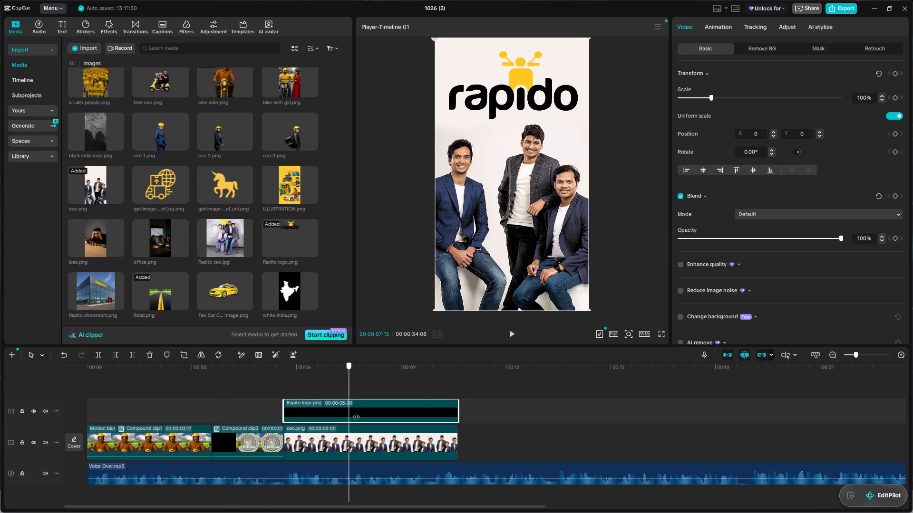
drag(356, 412, 163, 395)
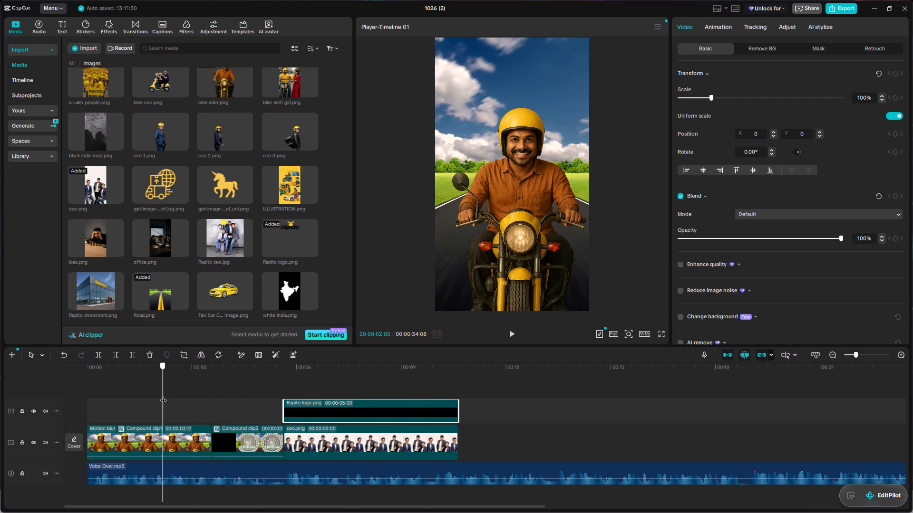
drag(163, 395, 168, 420)
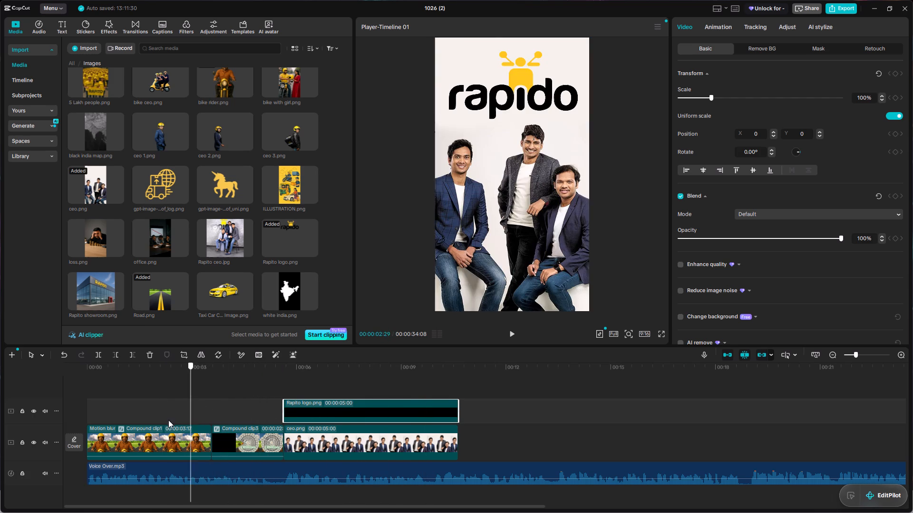
drag(168, 420, 352, 456)
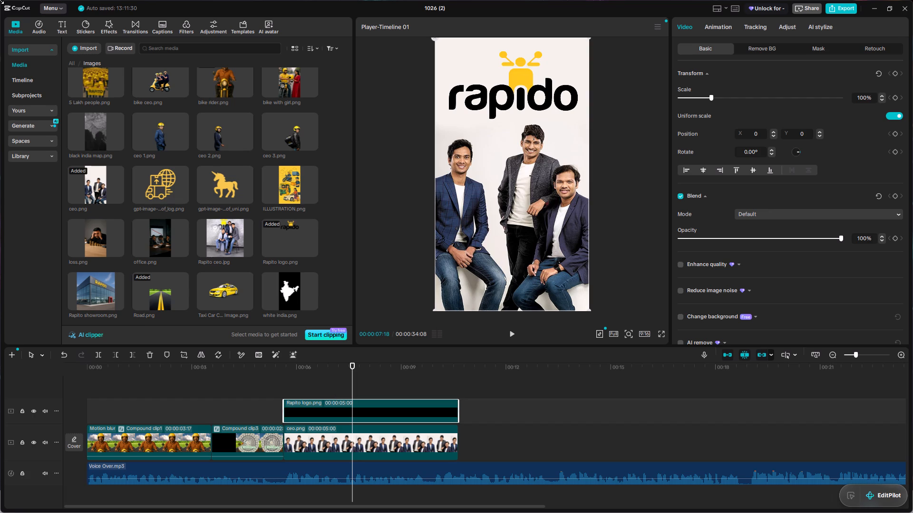
Switch to Loggy3 and stop the running session recording.
click(872, 11)
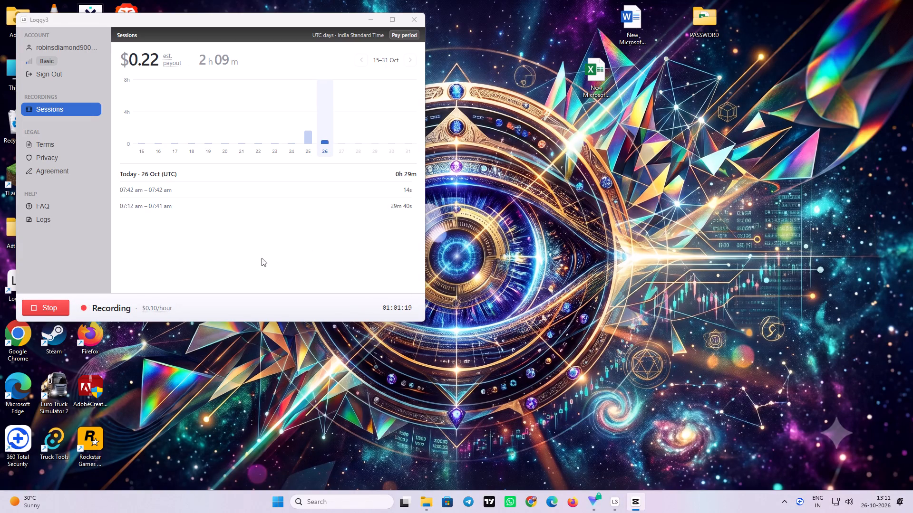
click(60, 308)
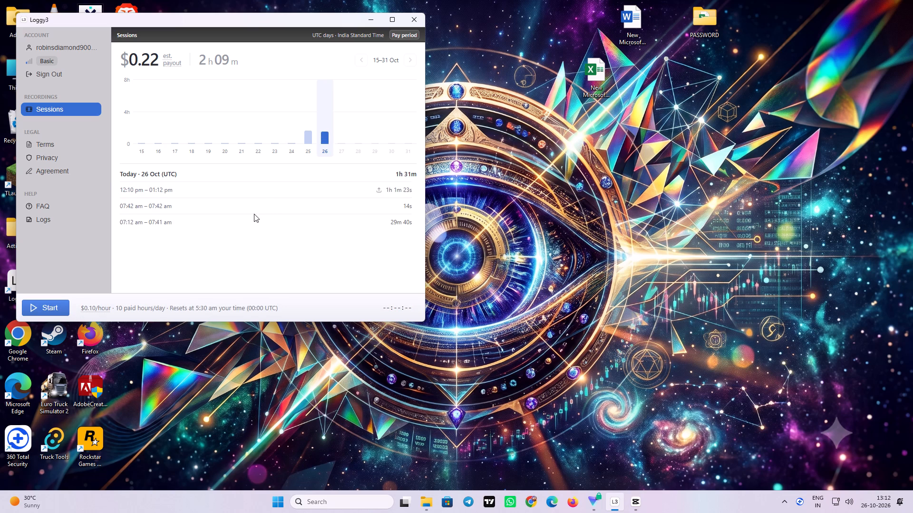
Examine the upload status of the newest recorded session and the session history, including the Month view.
click(379, 189)
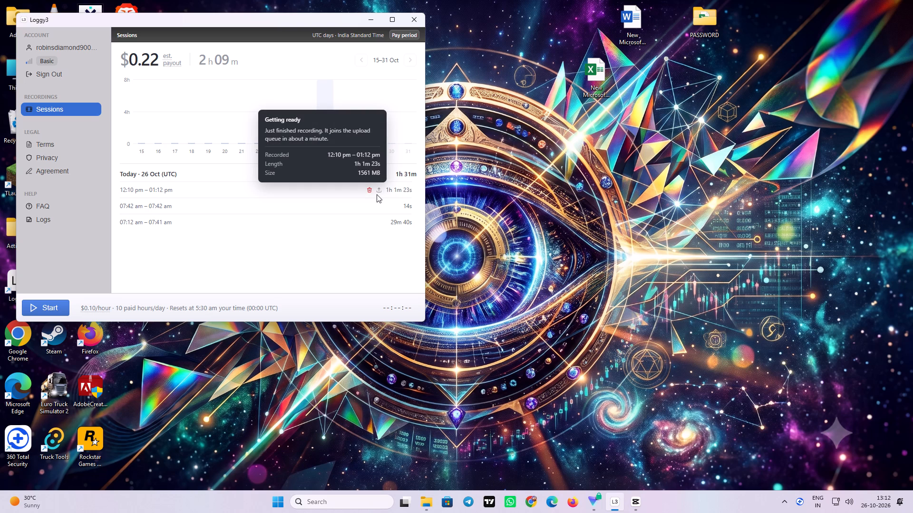
click(377, 191)
double_click(379, 189)
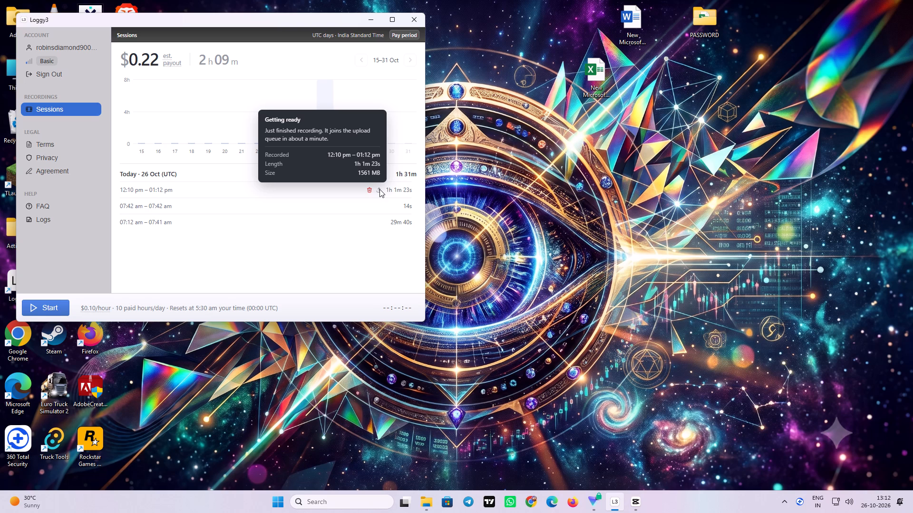
click(400, 155)
click(380, 190)
click(358, 250)
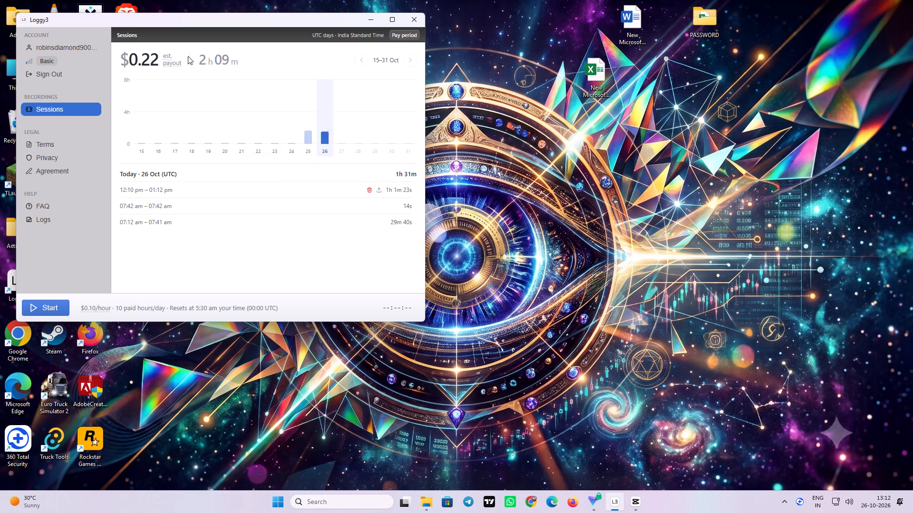
click(146, 66)
click(367, 205)
click(367, 228)
click(394, 33)
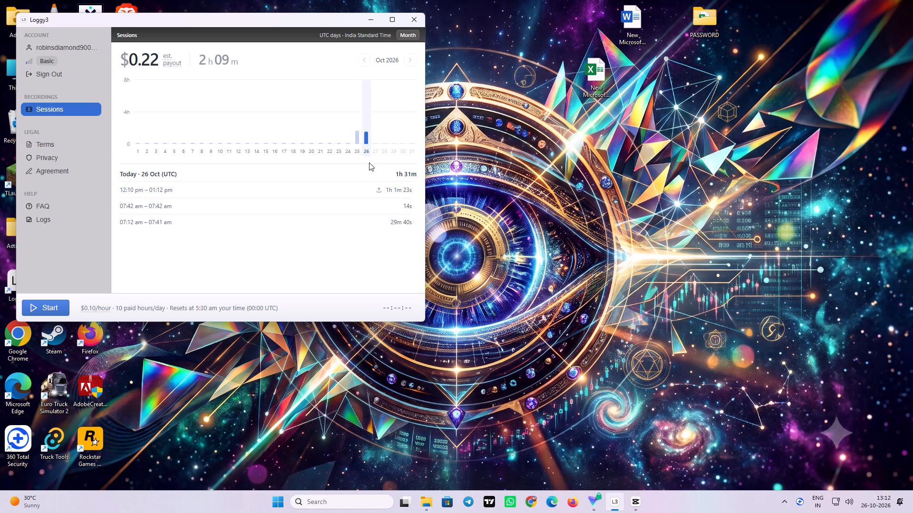
click(382, 190)
click(382, 189)
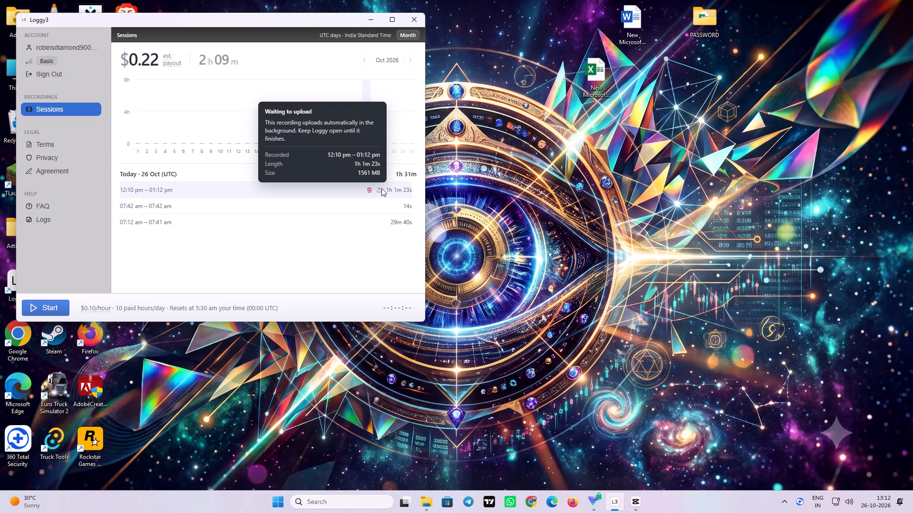
click(374, 20)
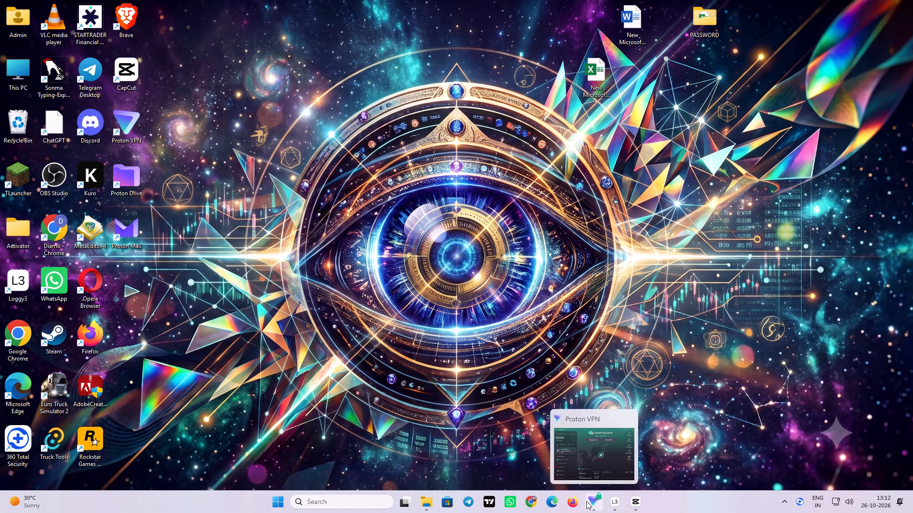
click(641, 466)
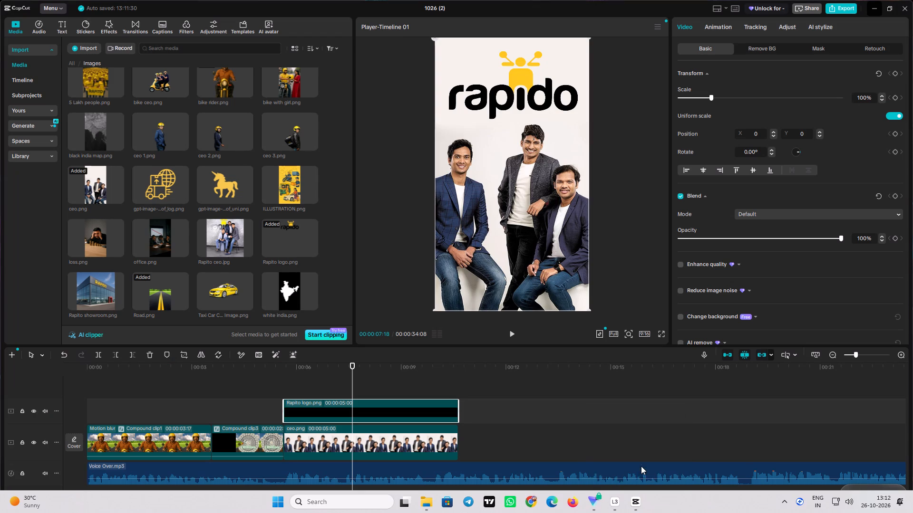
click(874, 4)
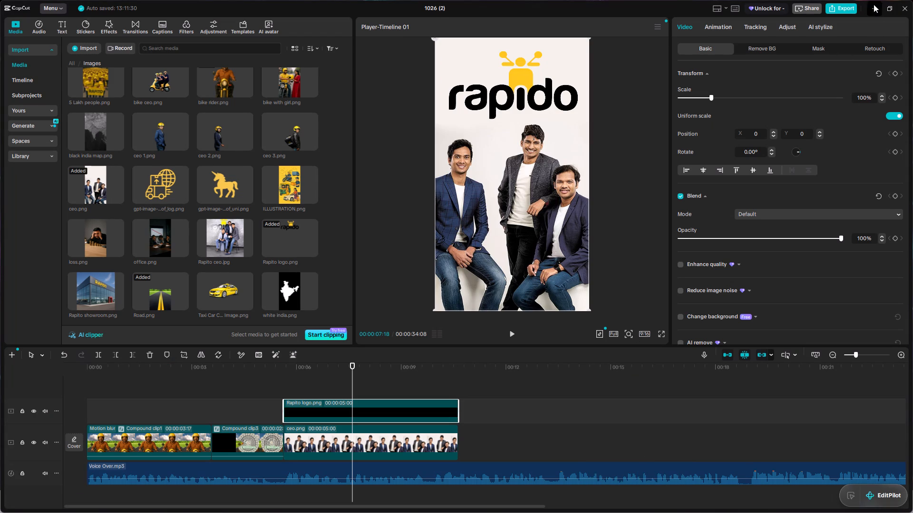